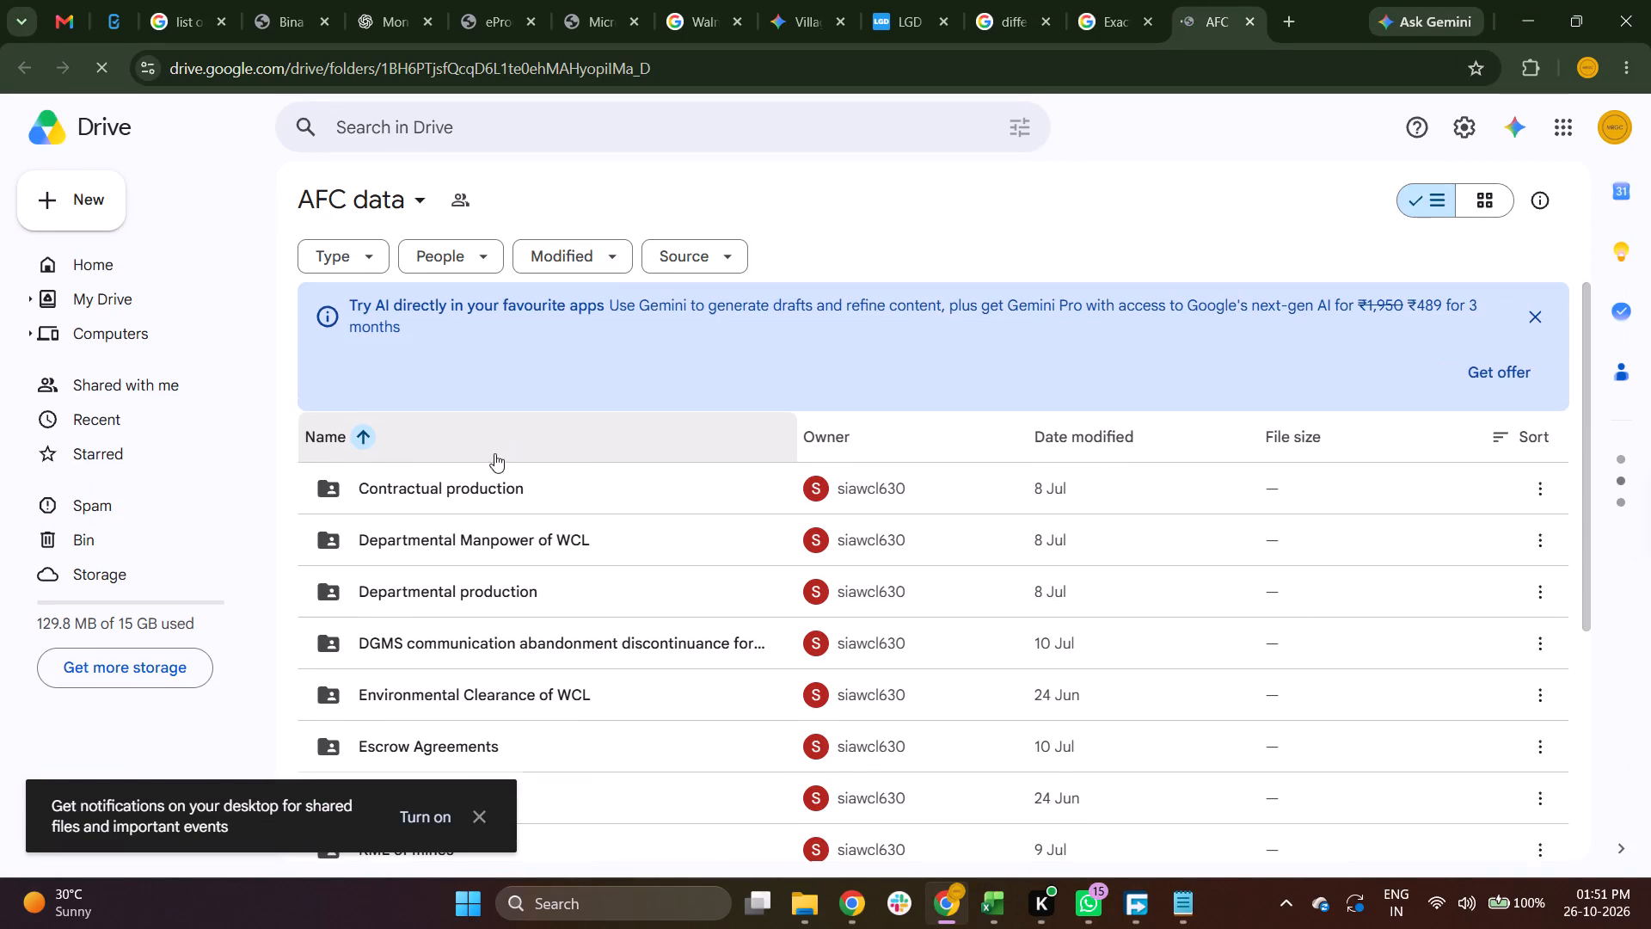
# Look through the contents of the AFC data folder and open its Departmental Manpower of WCL subfolder.
pyautogui.scroll(-3, 586, 558)
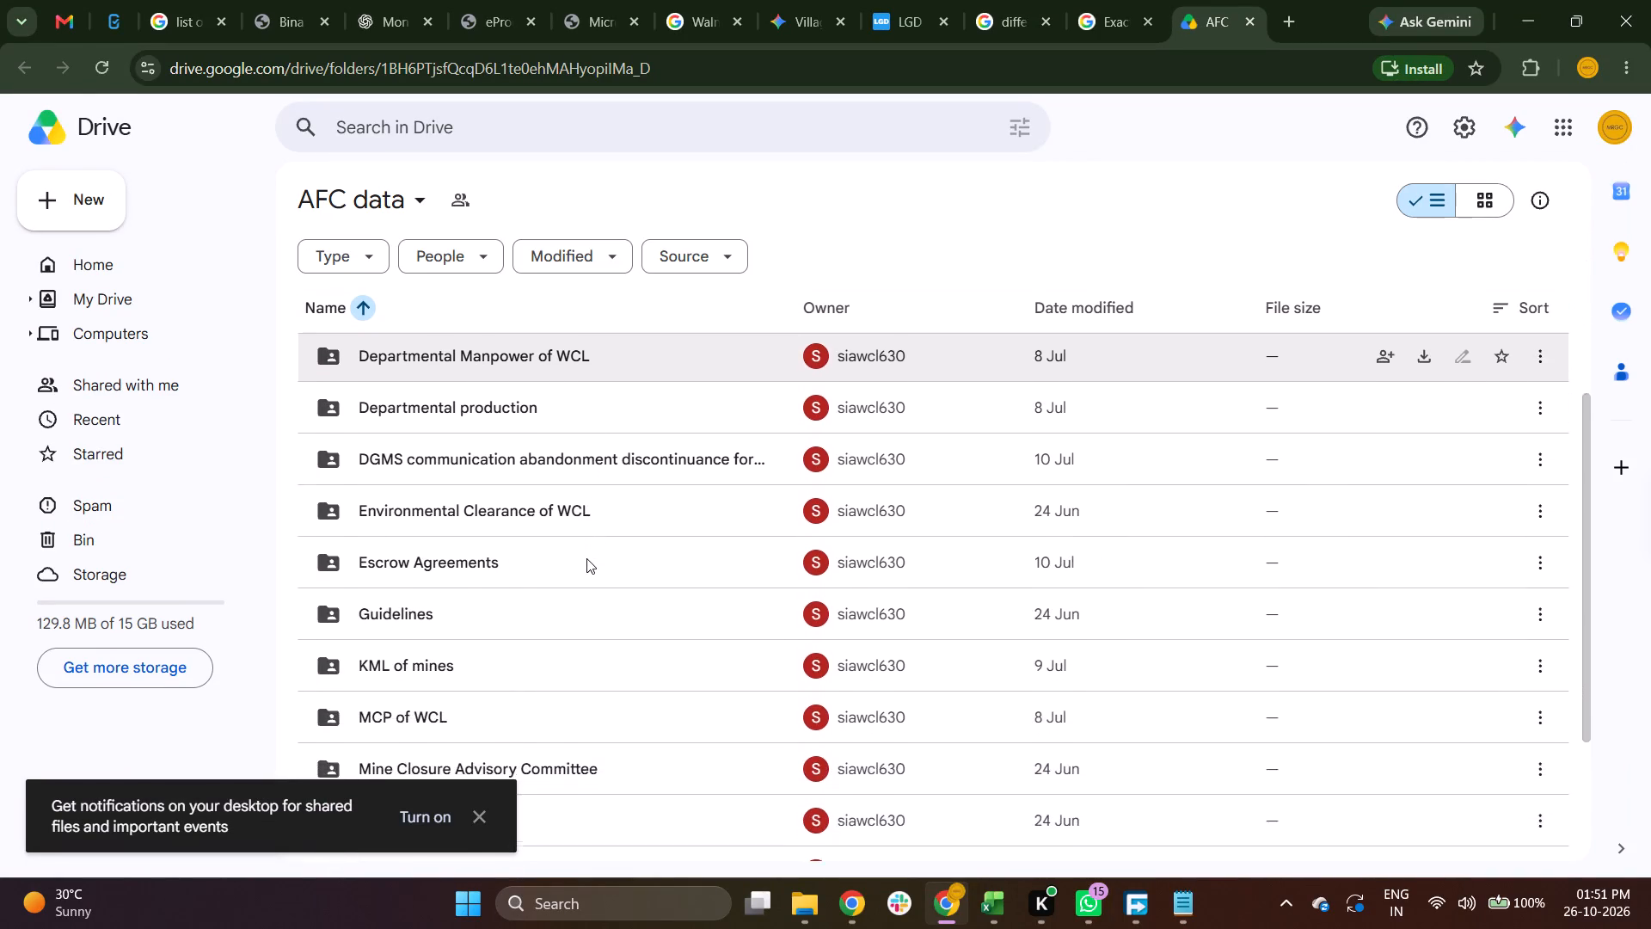
pyautogui.scroll(-2, 586, 558)
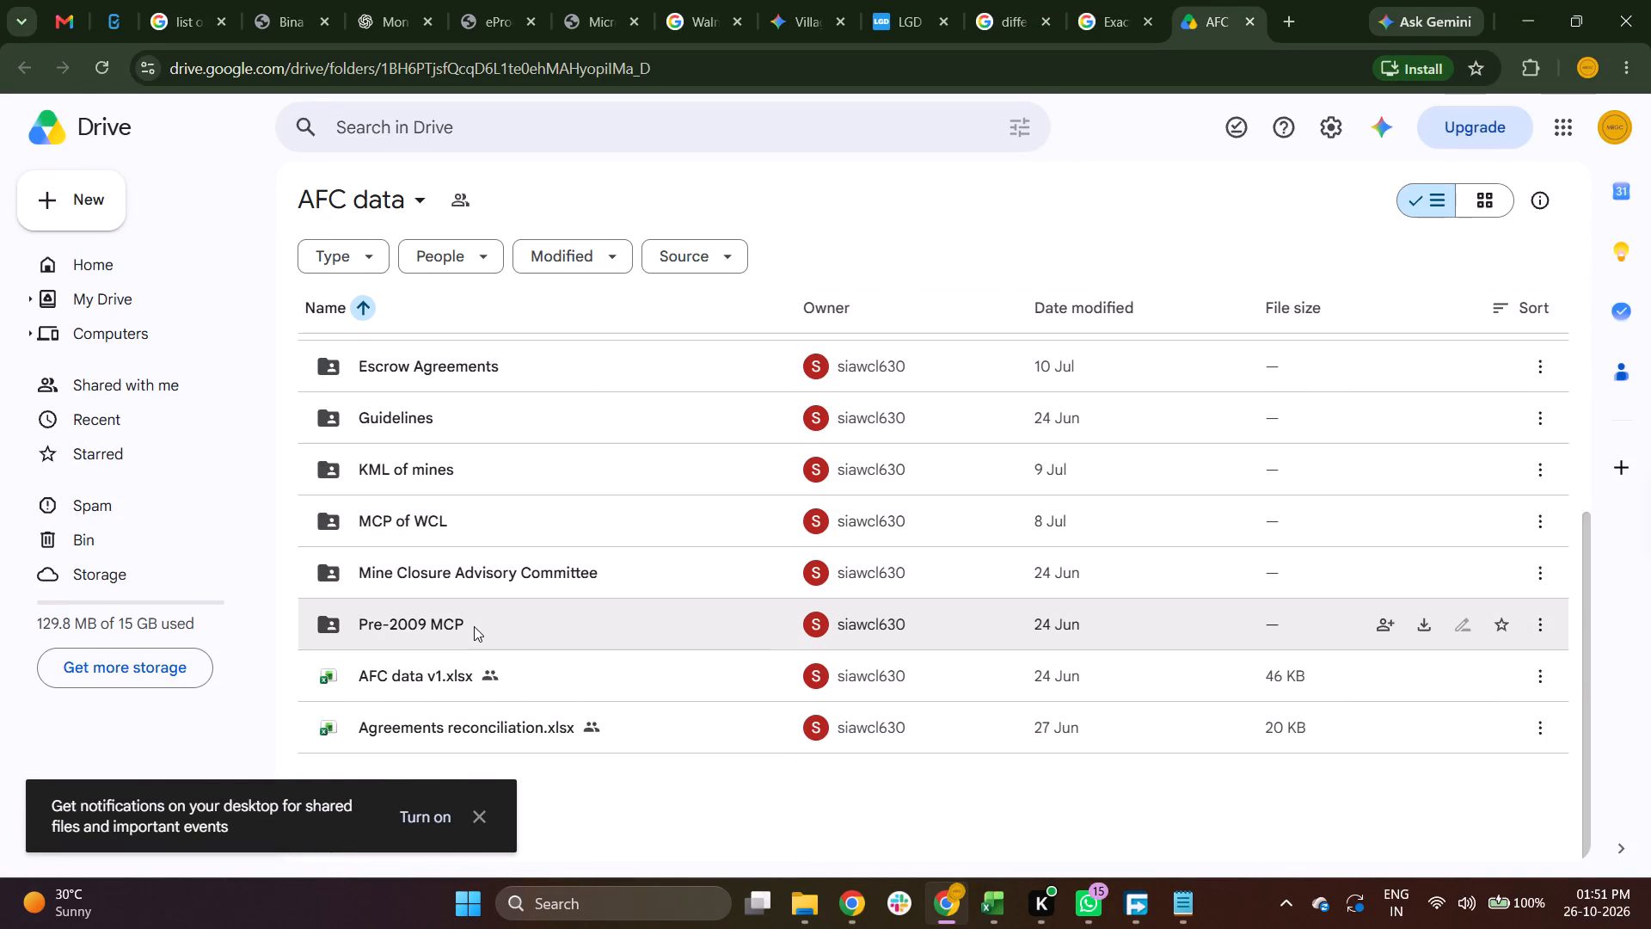
pyautogui.scroll(2, 577, 470)
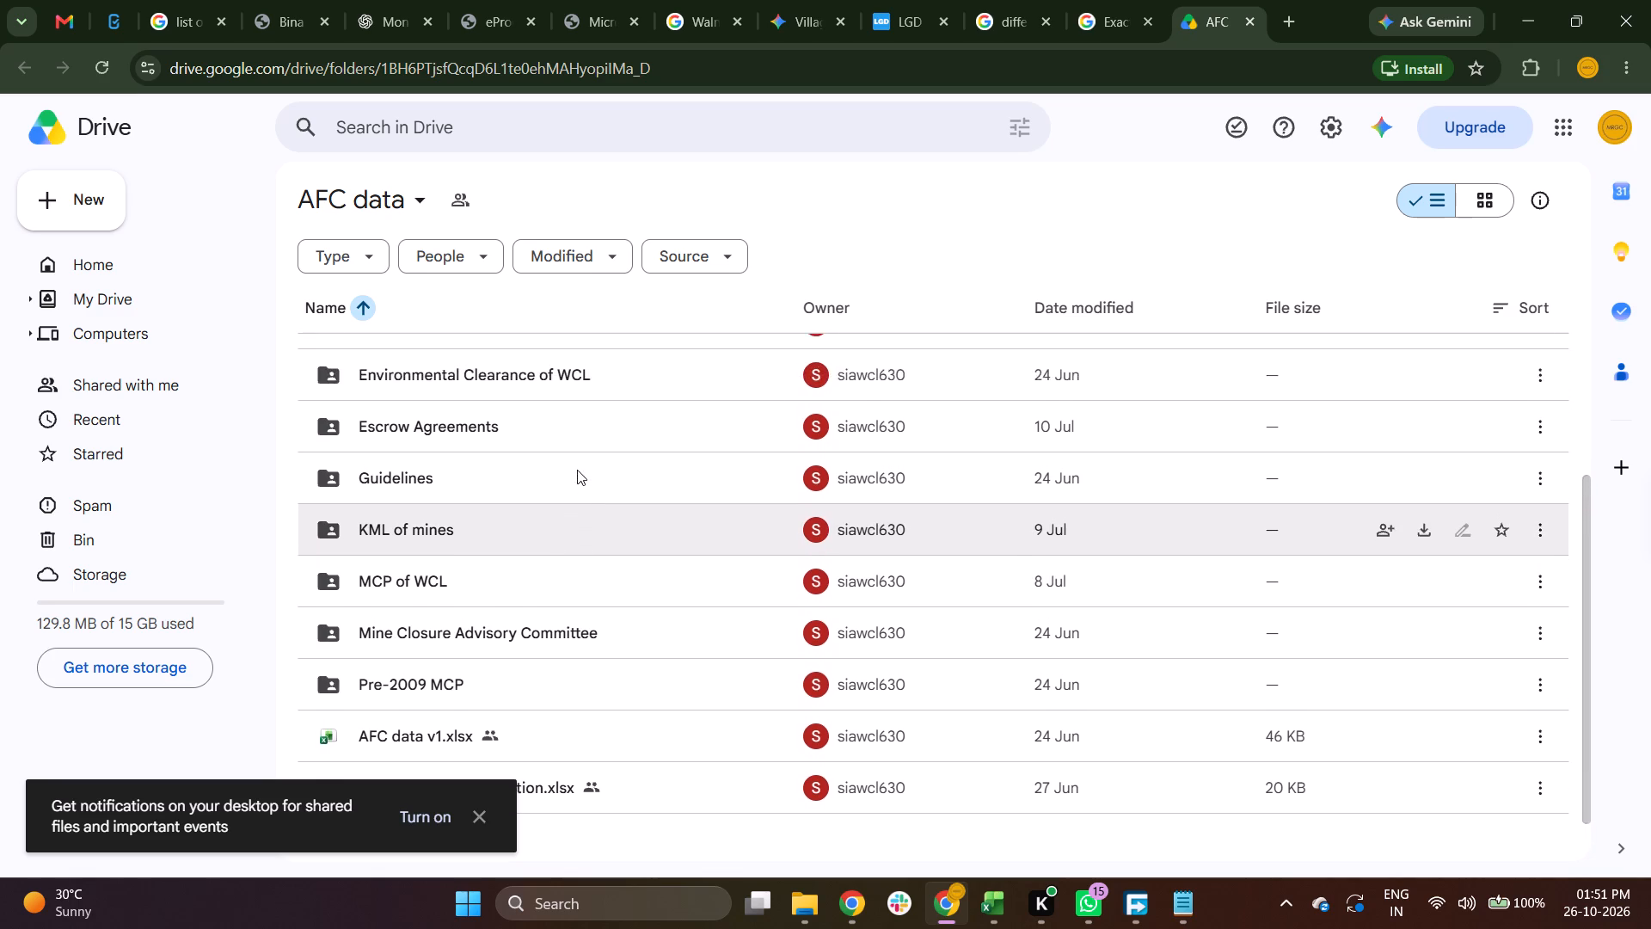
pyautogui.scroll(5, 577, 470)
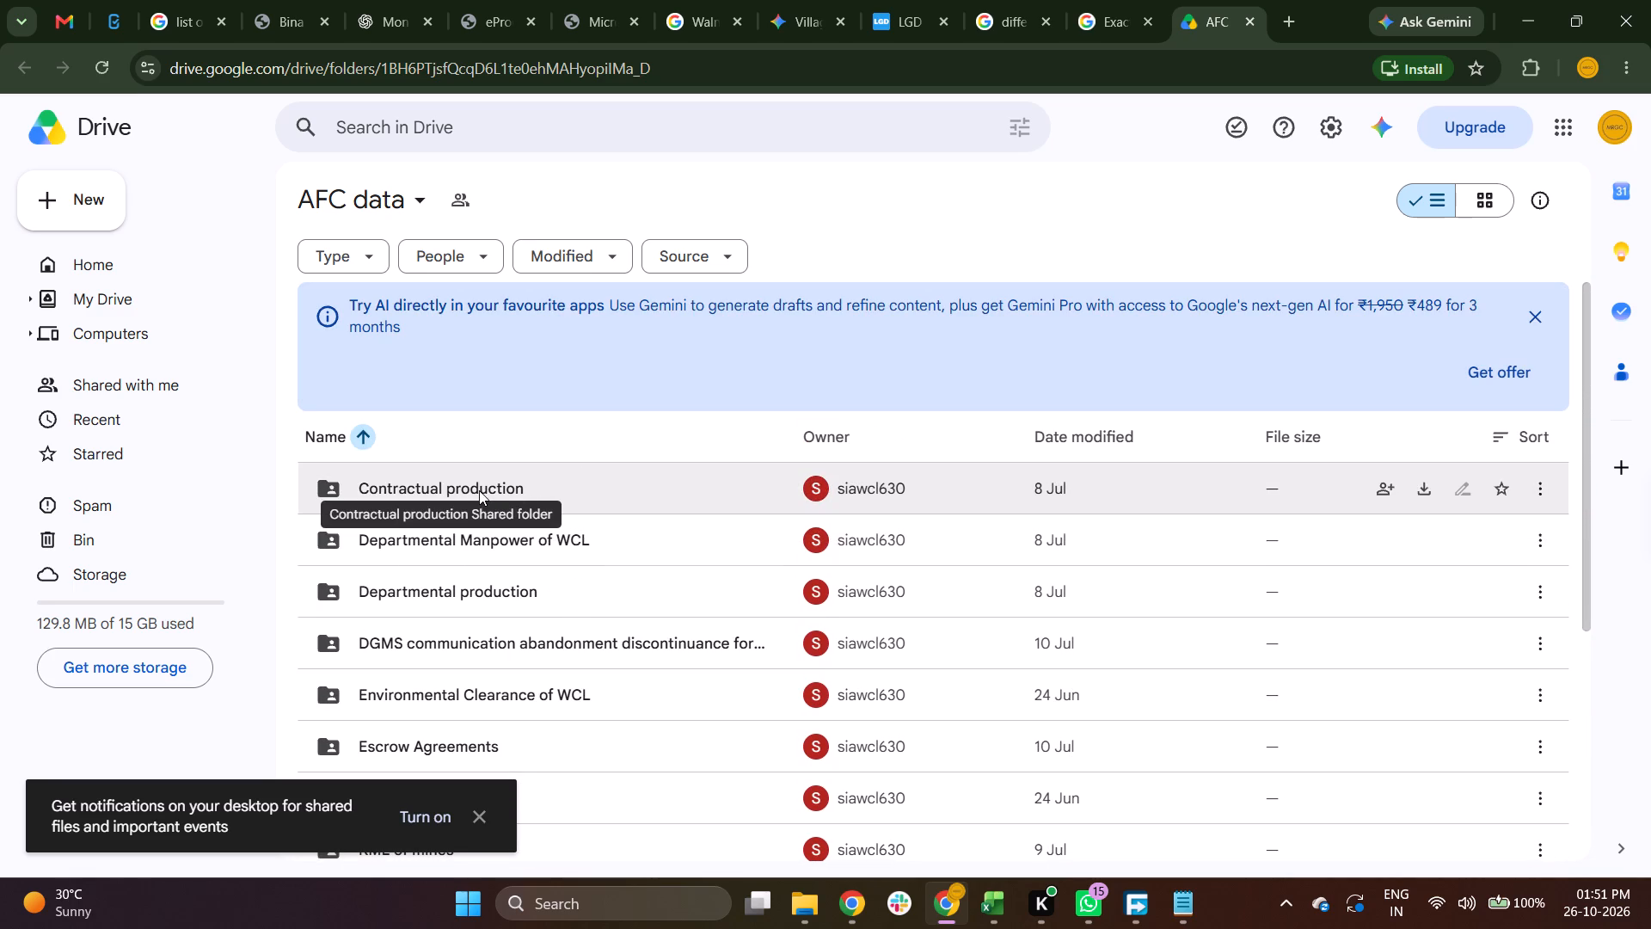
pyautogui.doubleClick(475, 541)
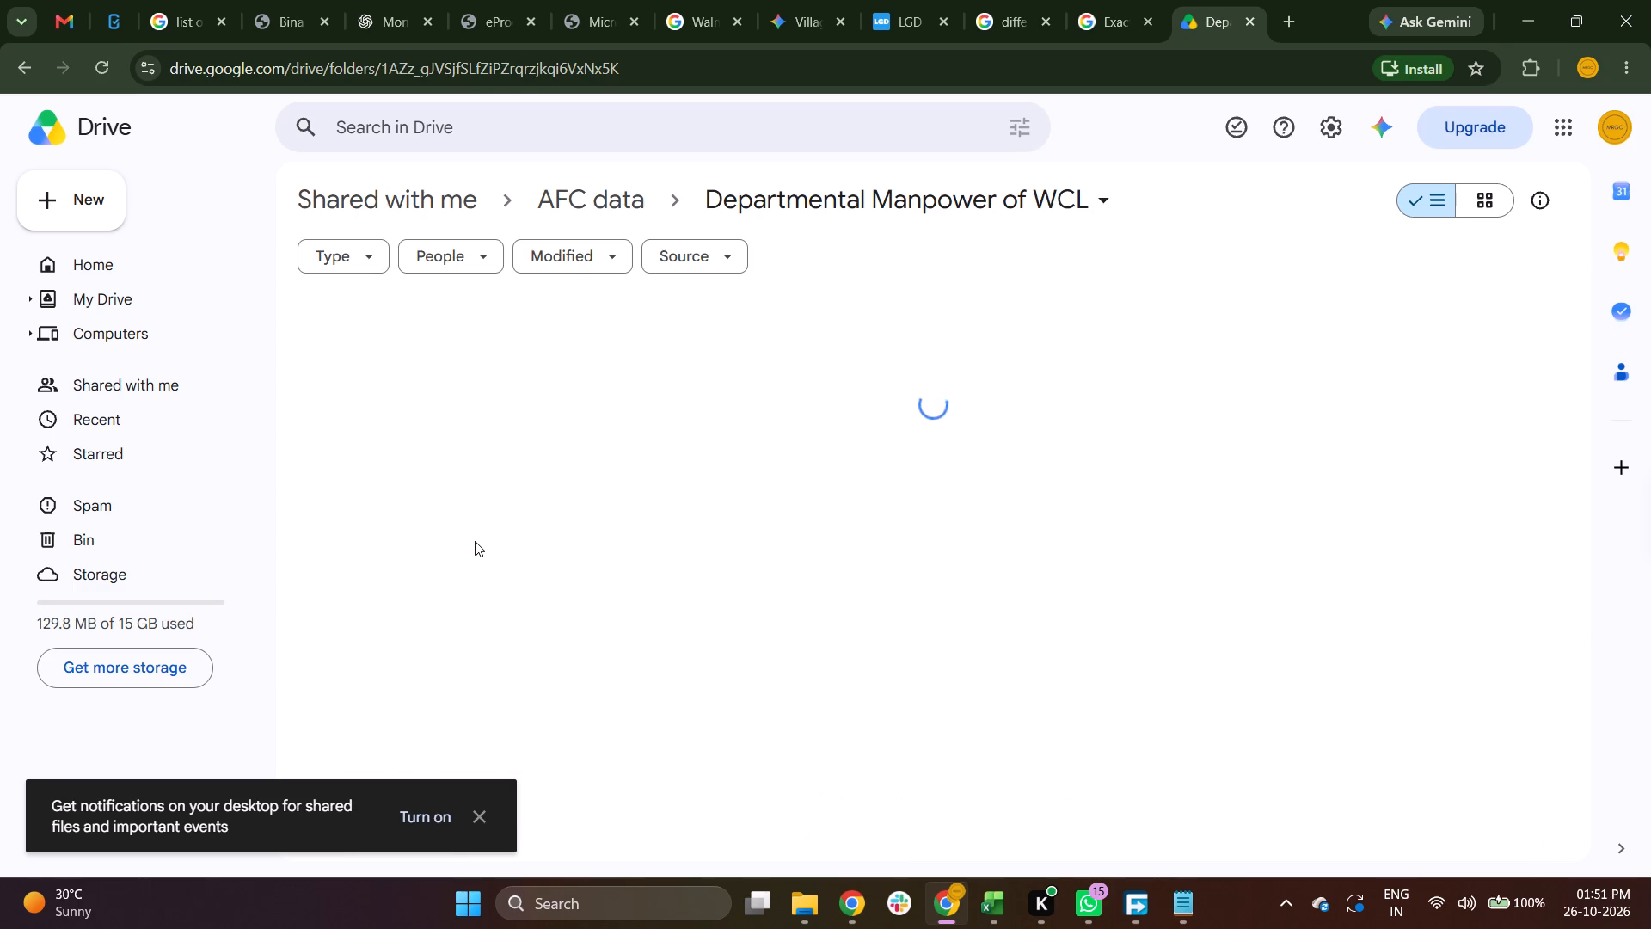
# Examine the annexure files in the Departmental Manpower of WCL folder and reverse their name sort order.
pyautogui.scroll(-3, 623, 566)
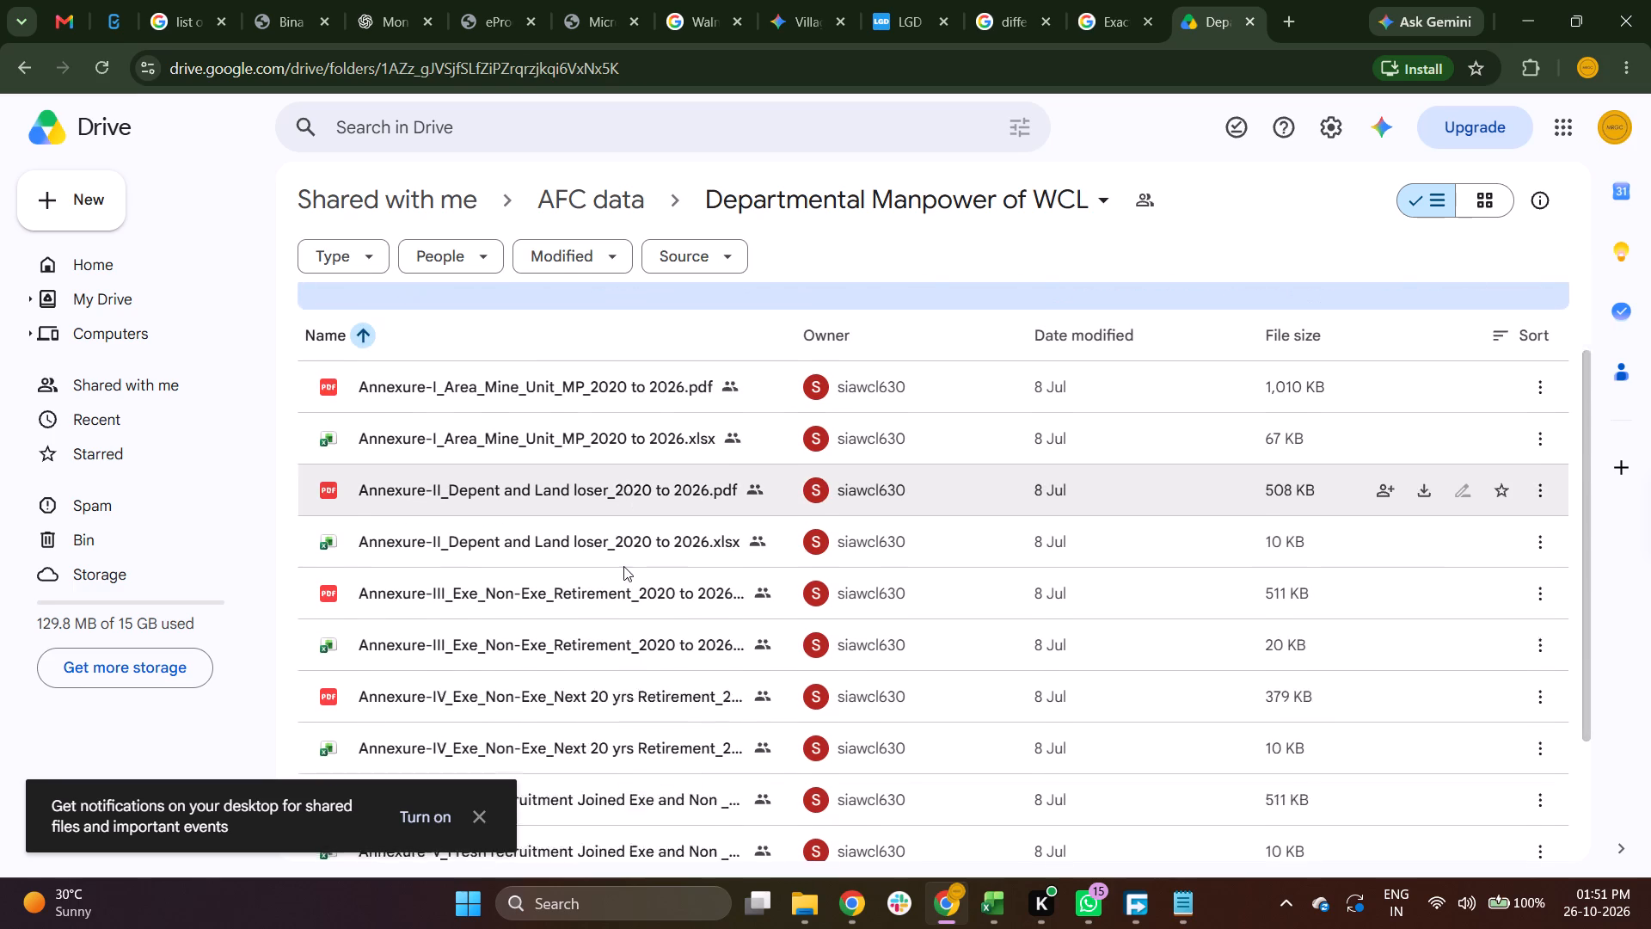
pyautogui.scroll(-5, 623, 566)
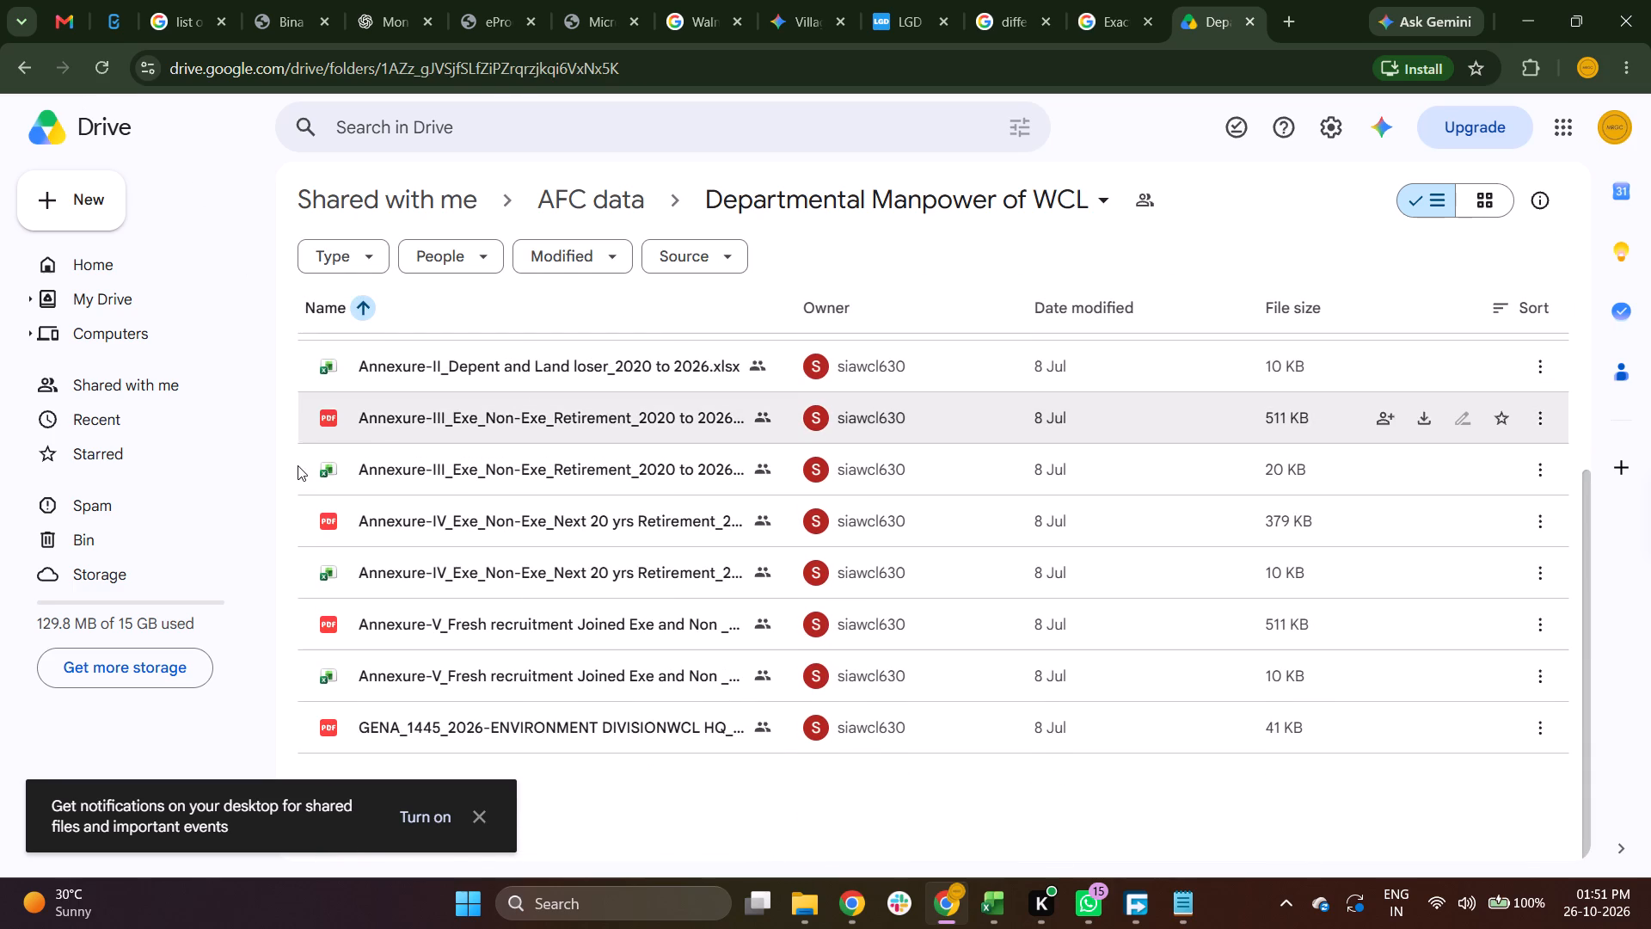
pyautogui.scroll(7, 298, 465)
pyautogui.click(360, 435)
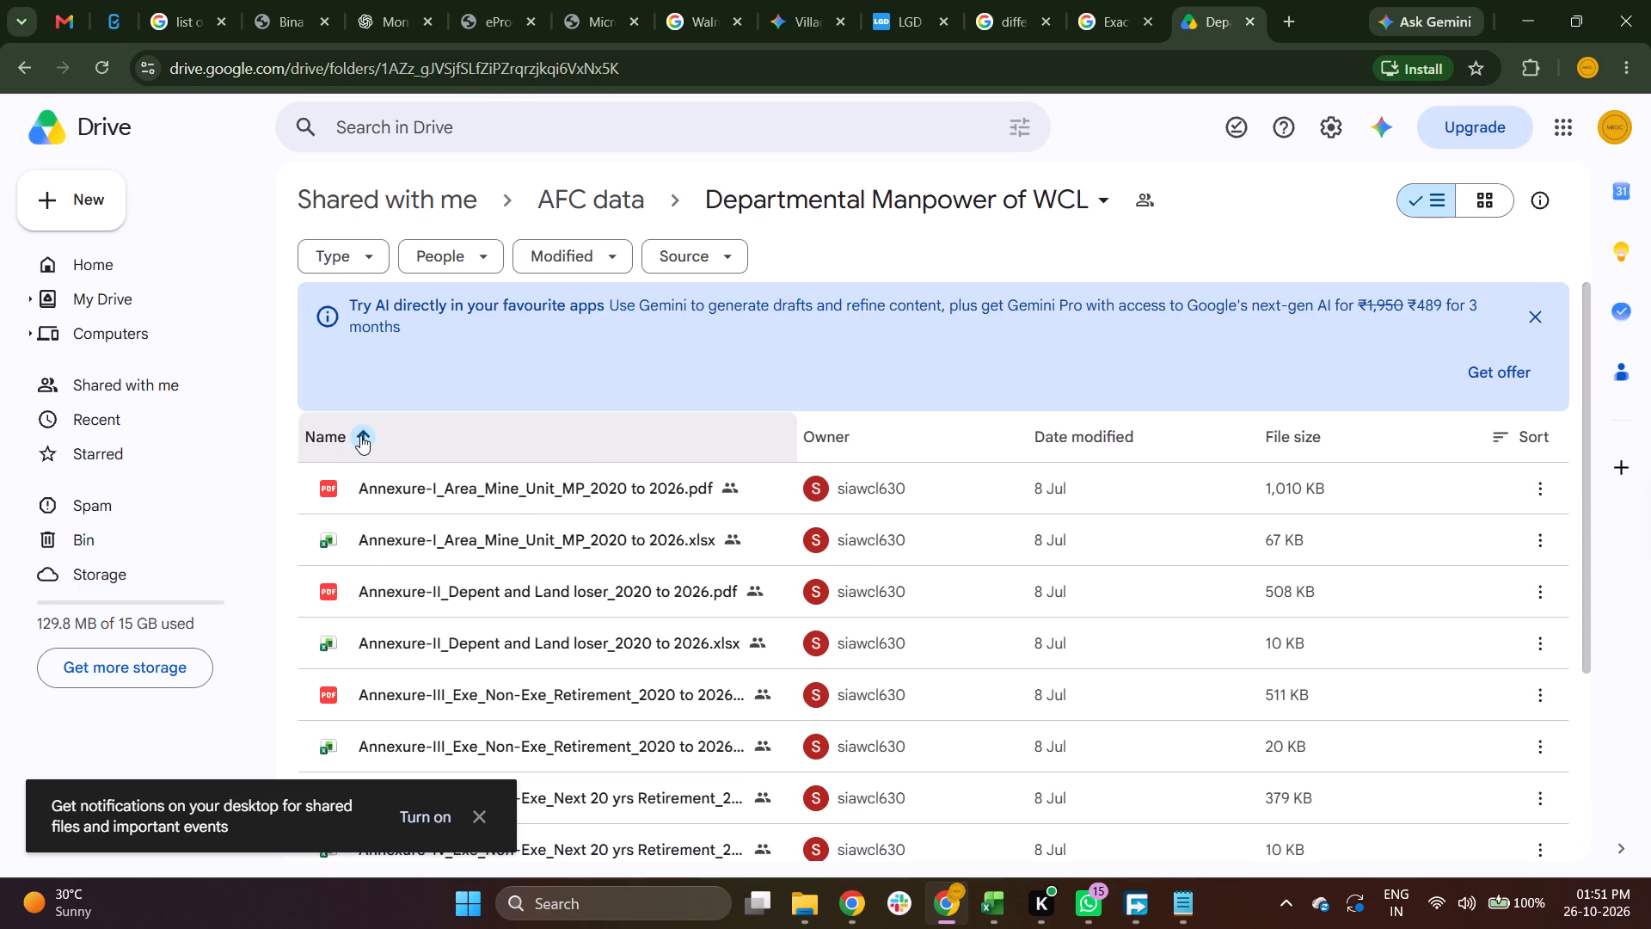
# Check the files in My Drive and the items listed under Shared with me.
pyautogui.click(86, 299)
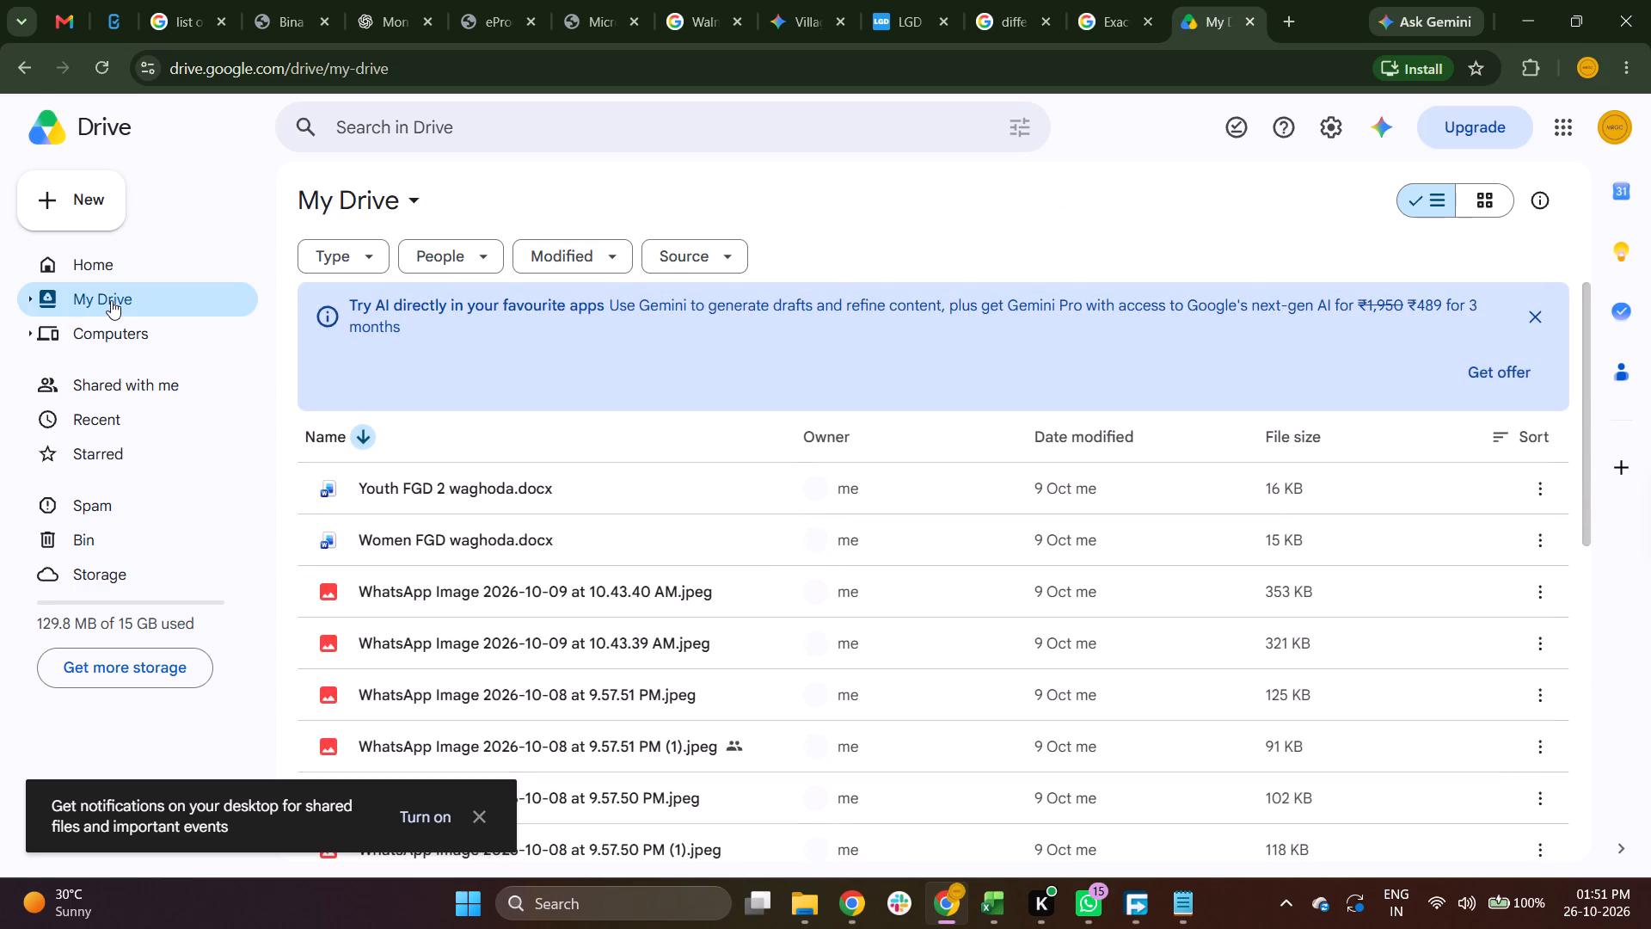
pyautogui.click(132, 398)
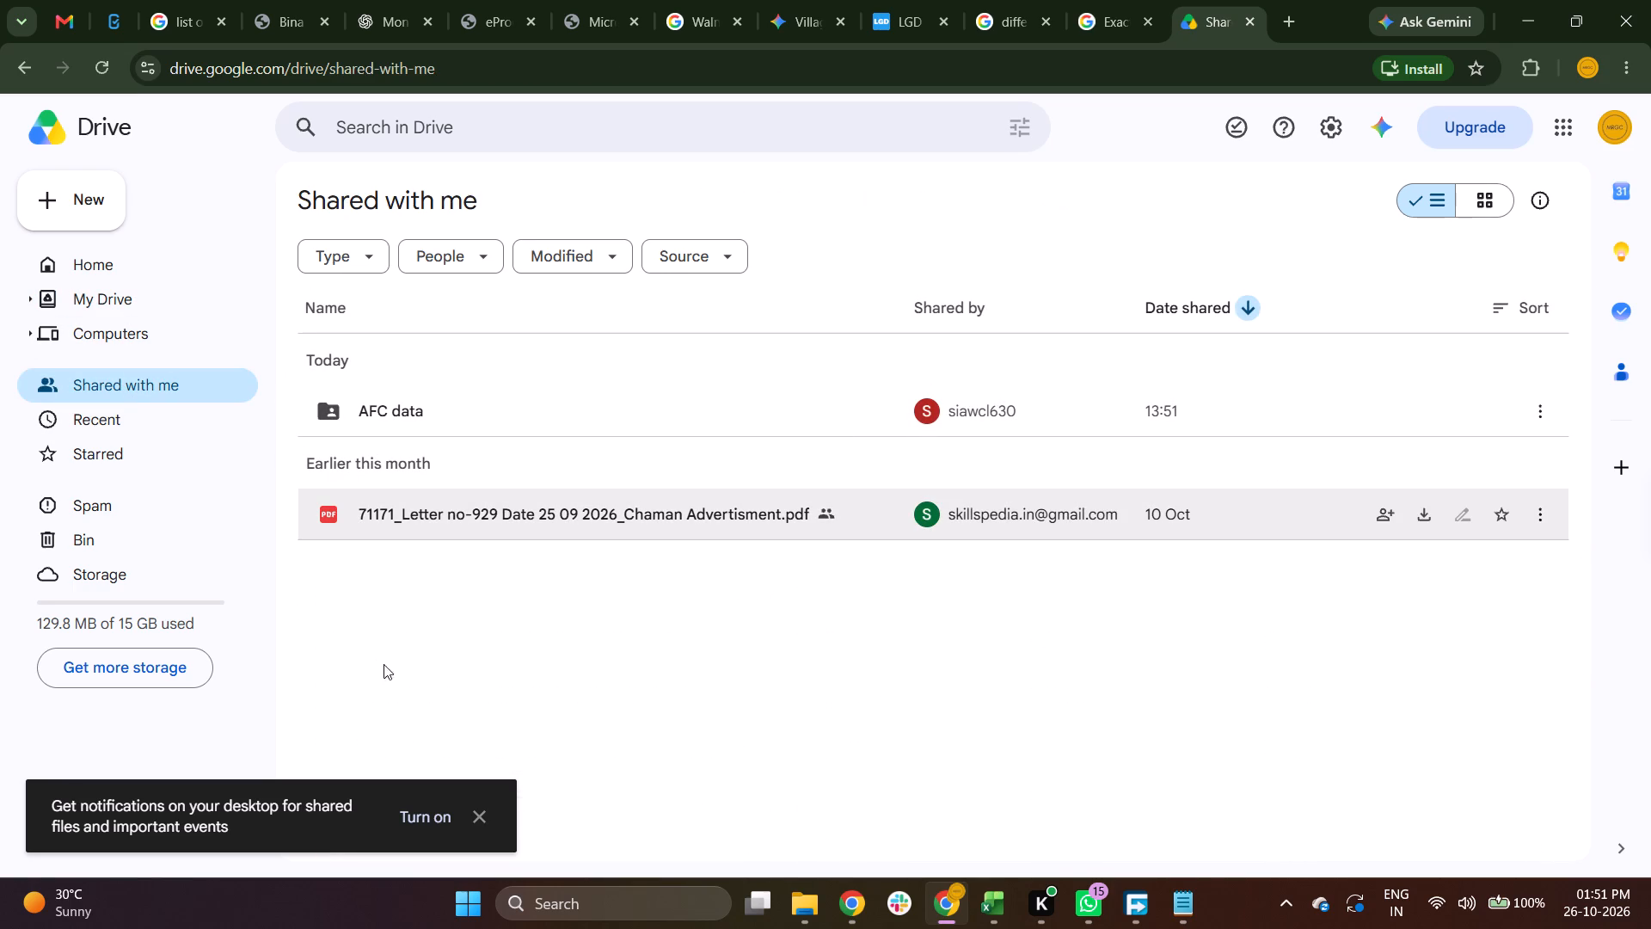
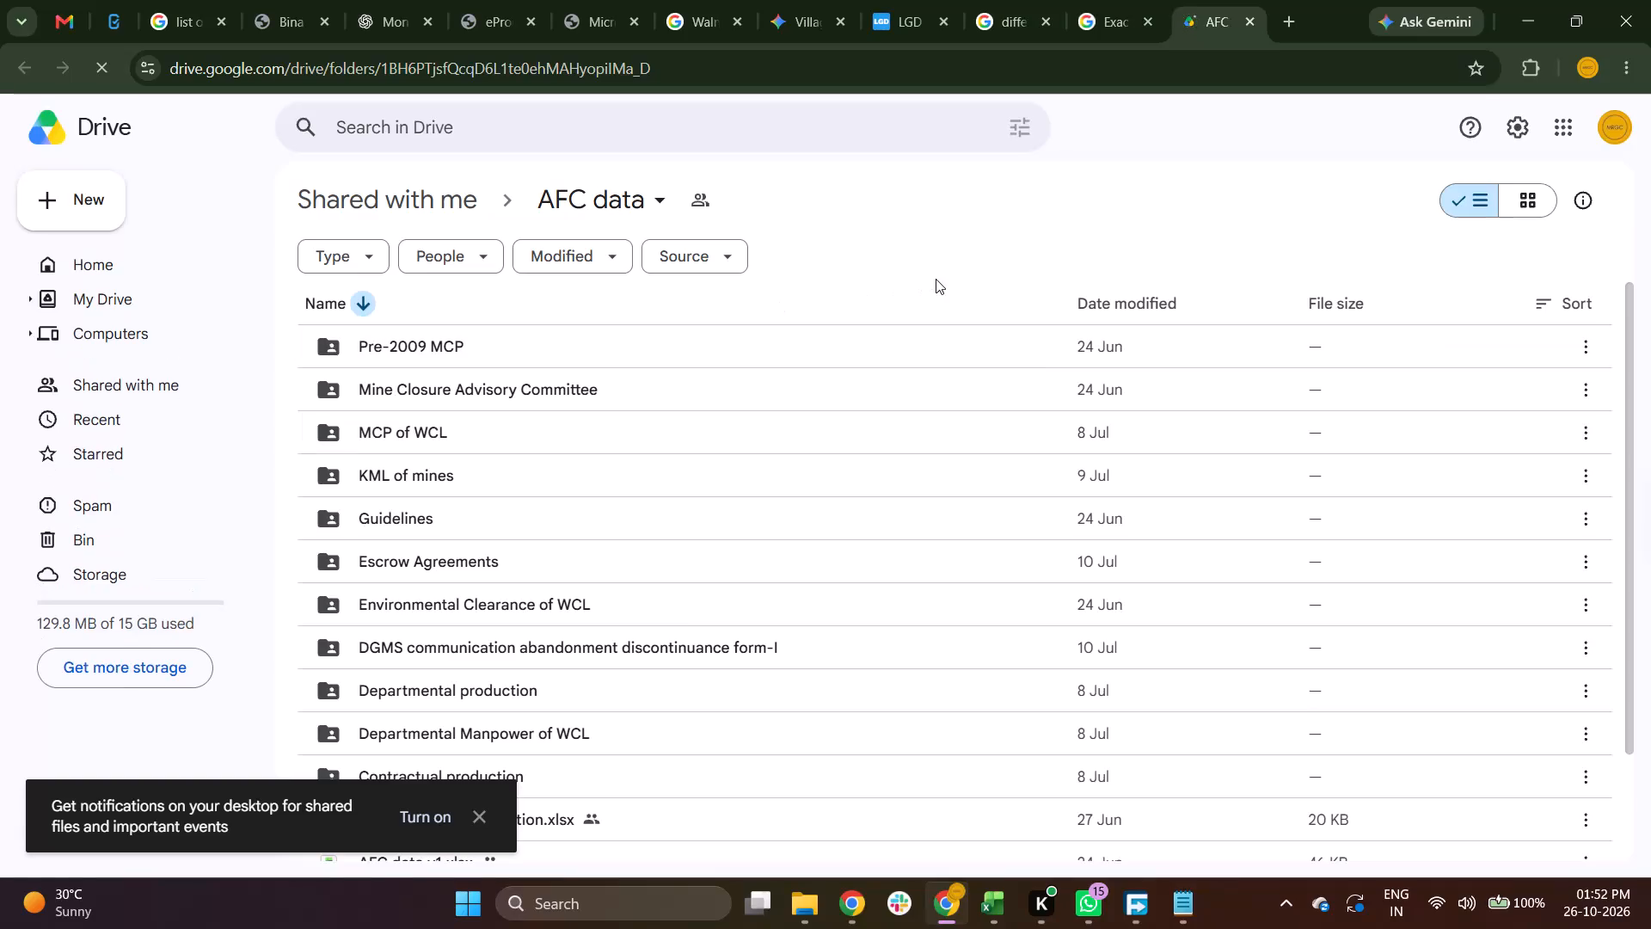
# Examine the folders and spreadsheets listed in the shared AFC data folder and dismiss the desktop notifications offer.
pyautogui.scroll(-1, 738, 342)
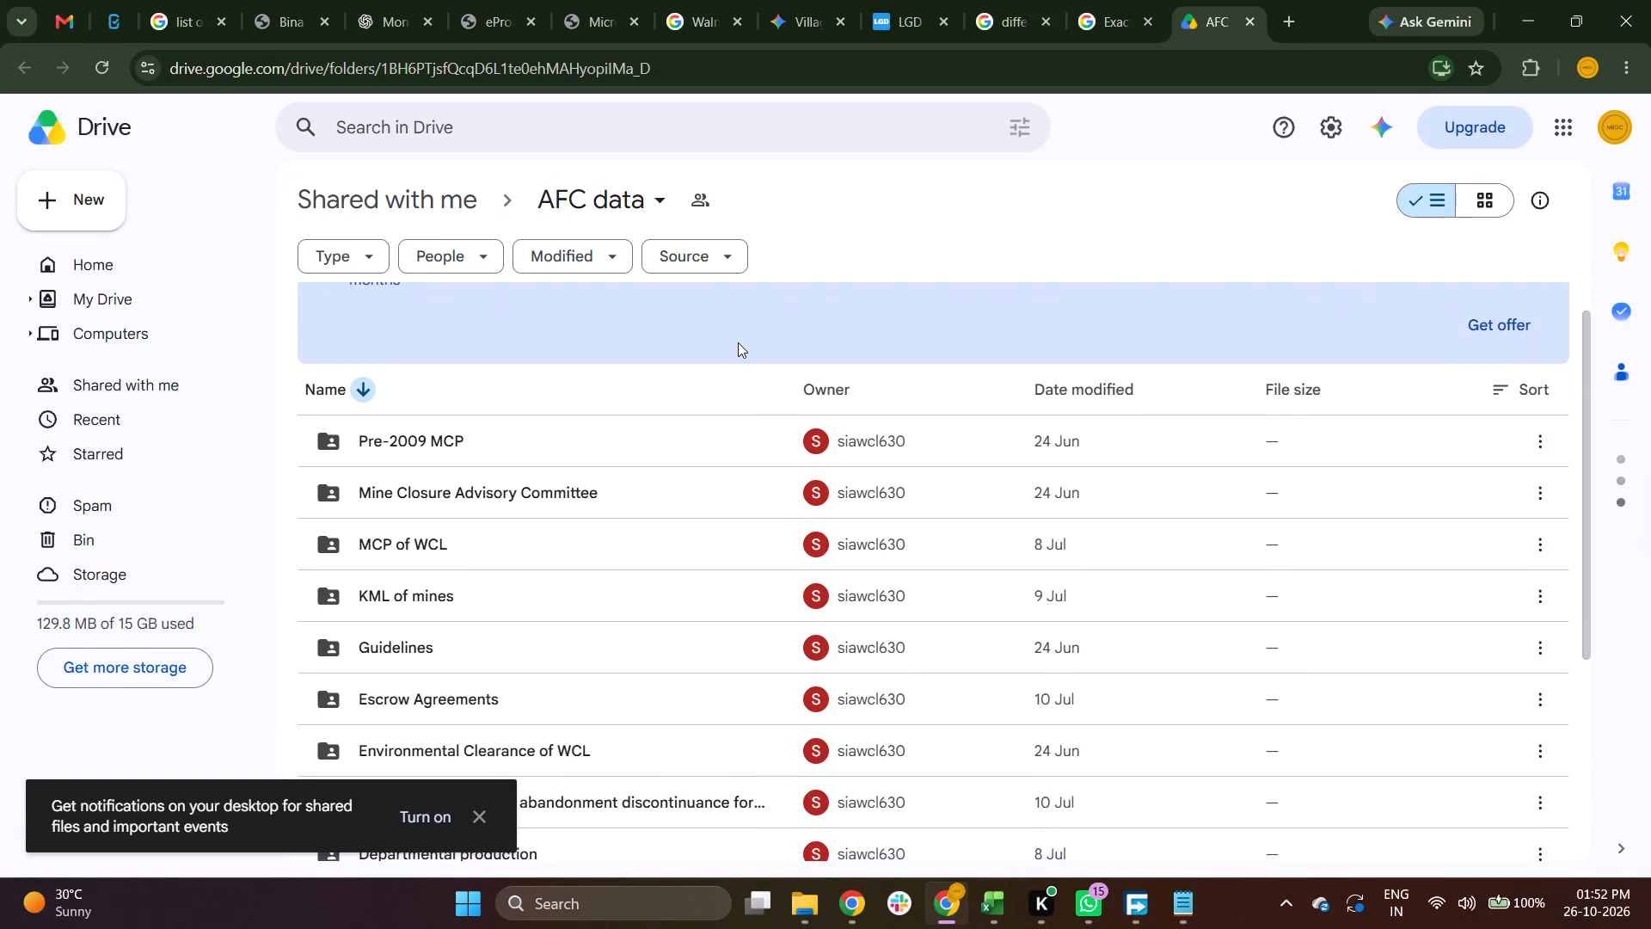
pyautogui.scroll(-1, 738, 342)
pyautogui.scroll(-1, 518, 416)
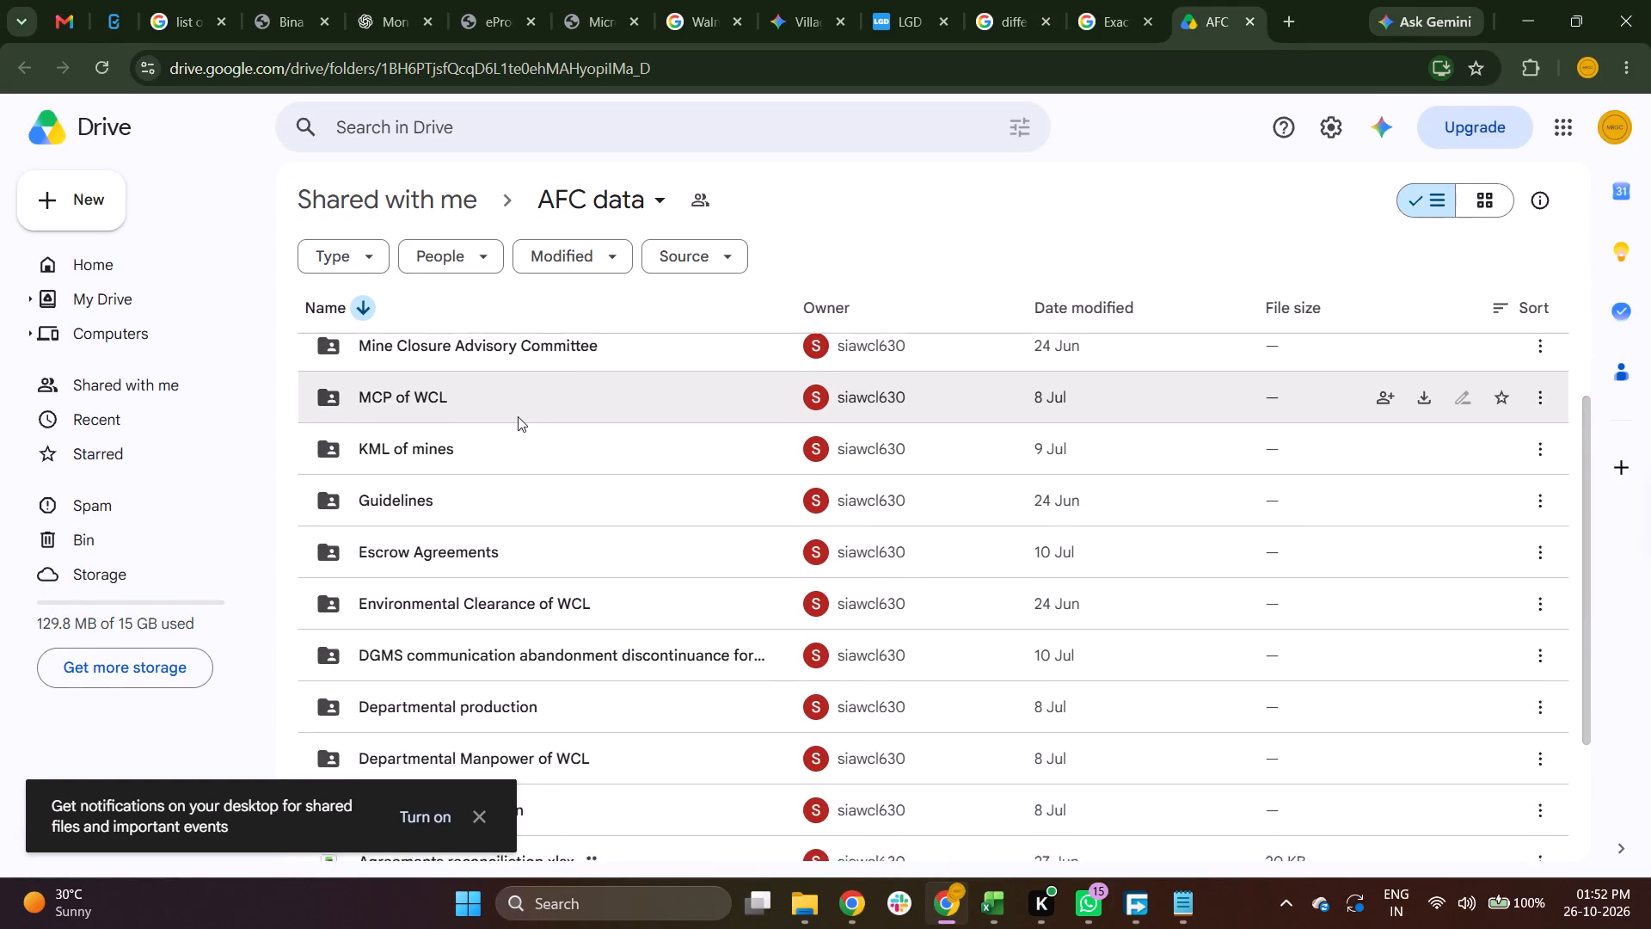
pyautogui.scroll(-1, 518, 416)
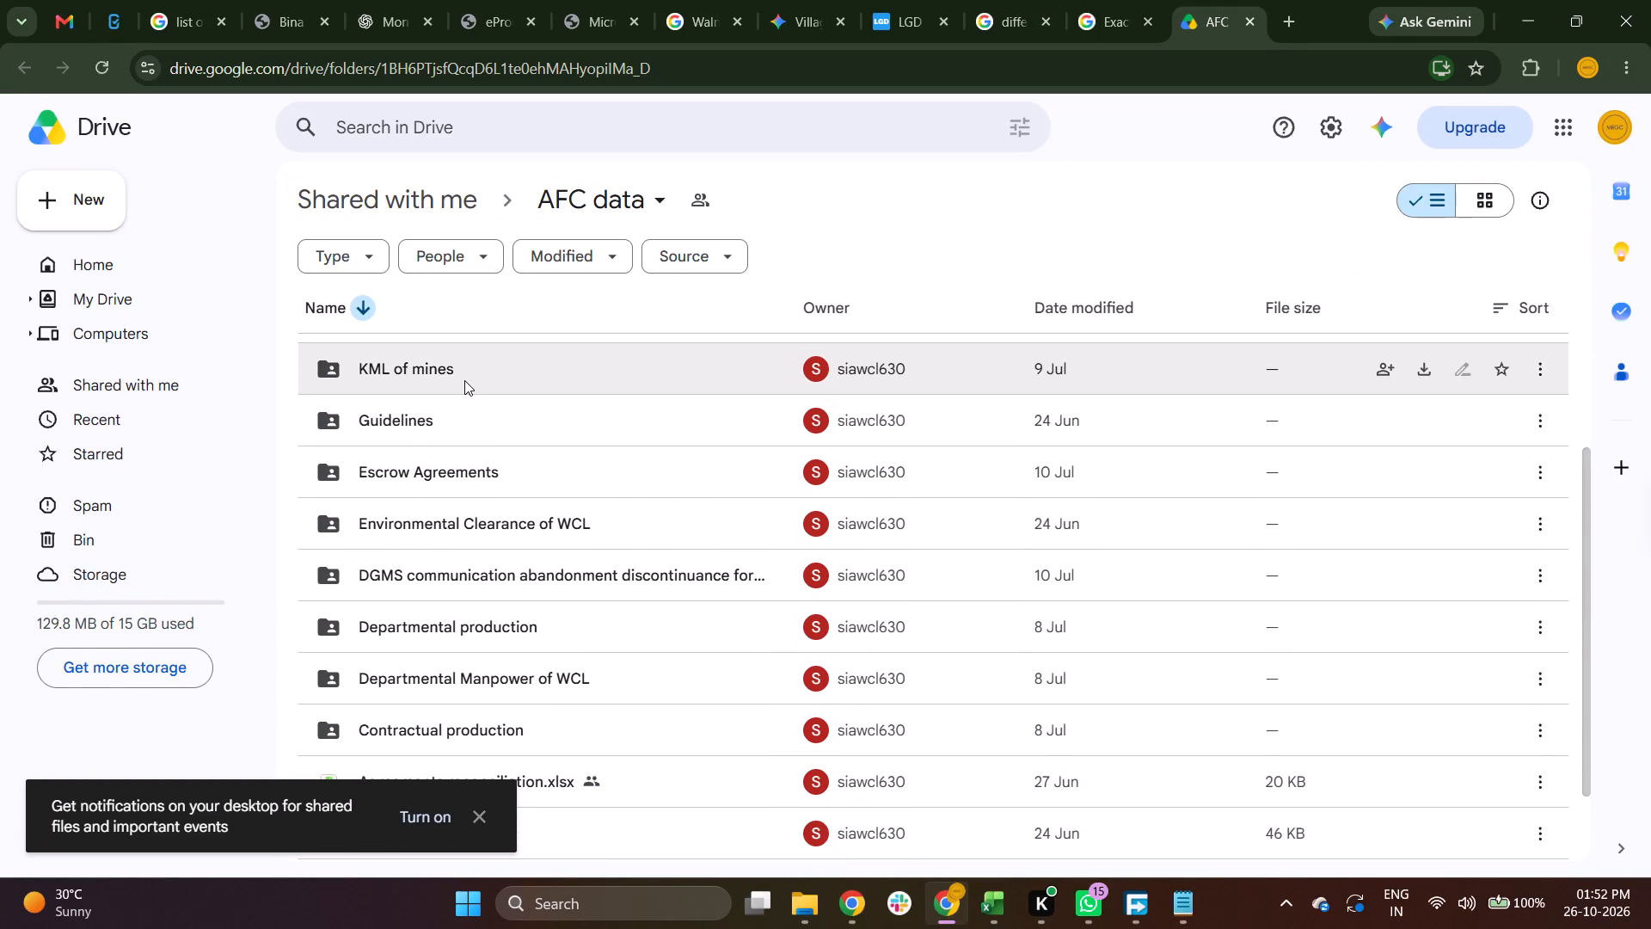
pyautogui.click(482, 808)
pyautogui.scroll(-2, 528, 686)
pyautogui.scroll(1, 528, 686)
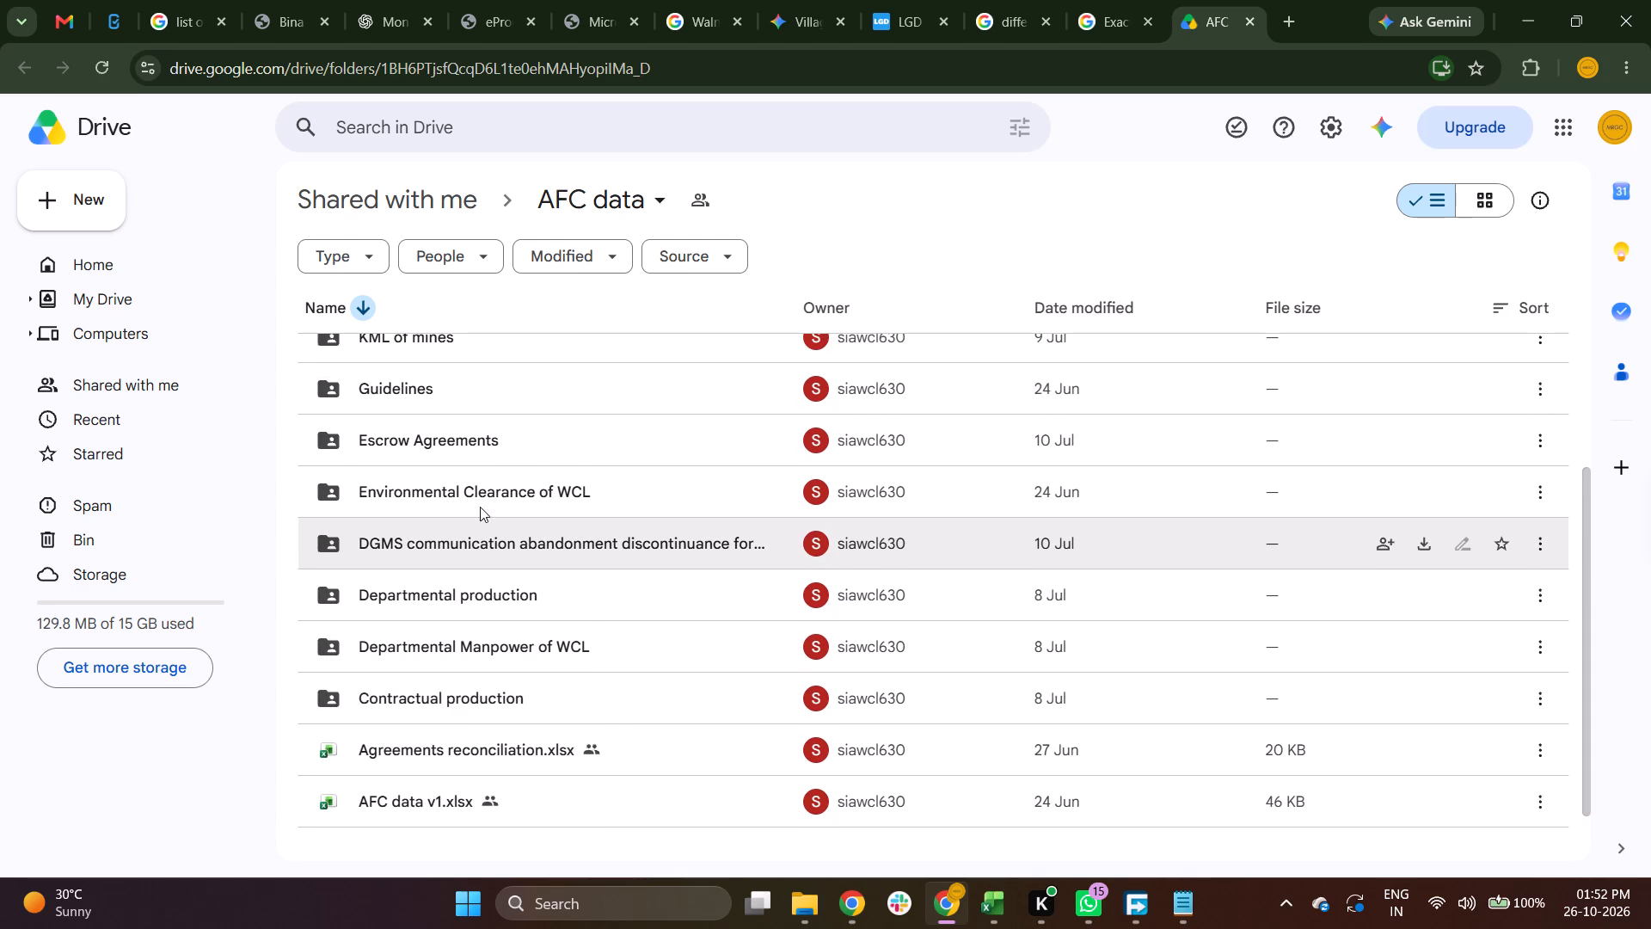
pyautogui.scroll(1, 479, 487)
pyautogui.scroll(1, 412, 436)
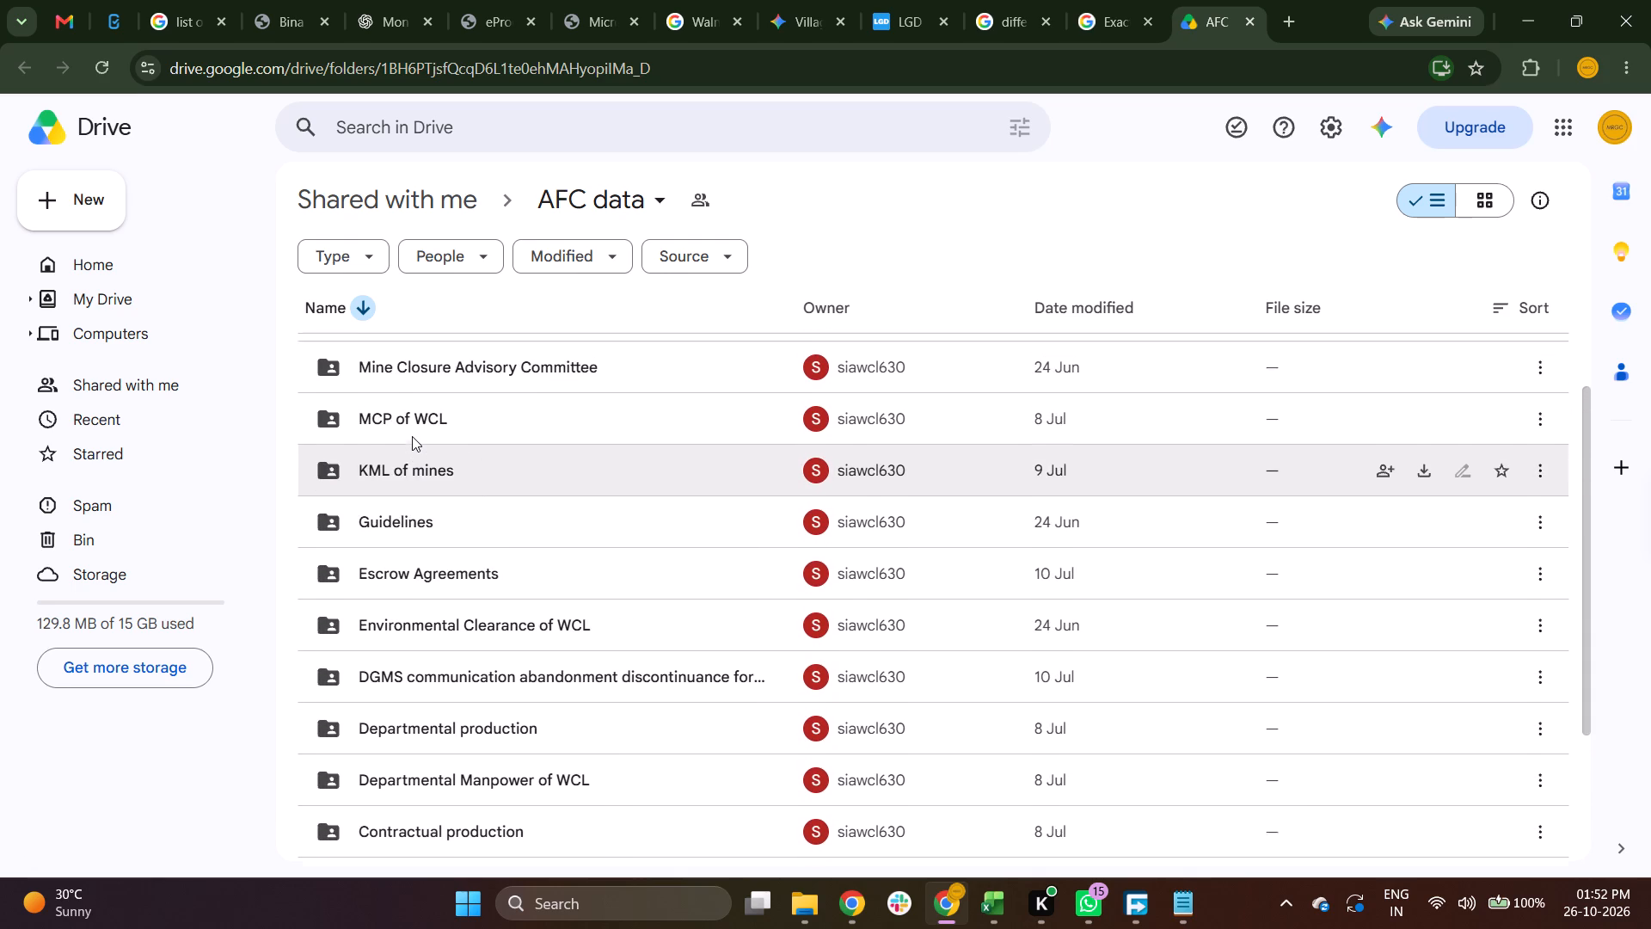
pyautogui.scroll(3, 412, 436)
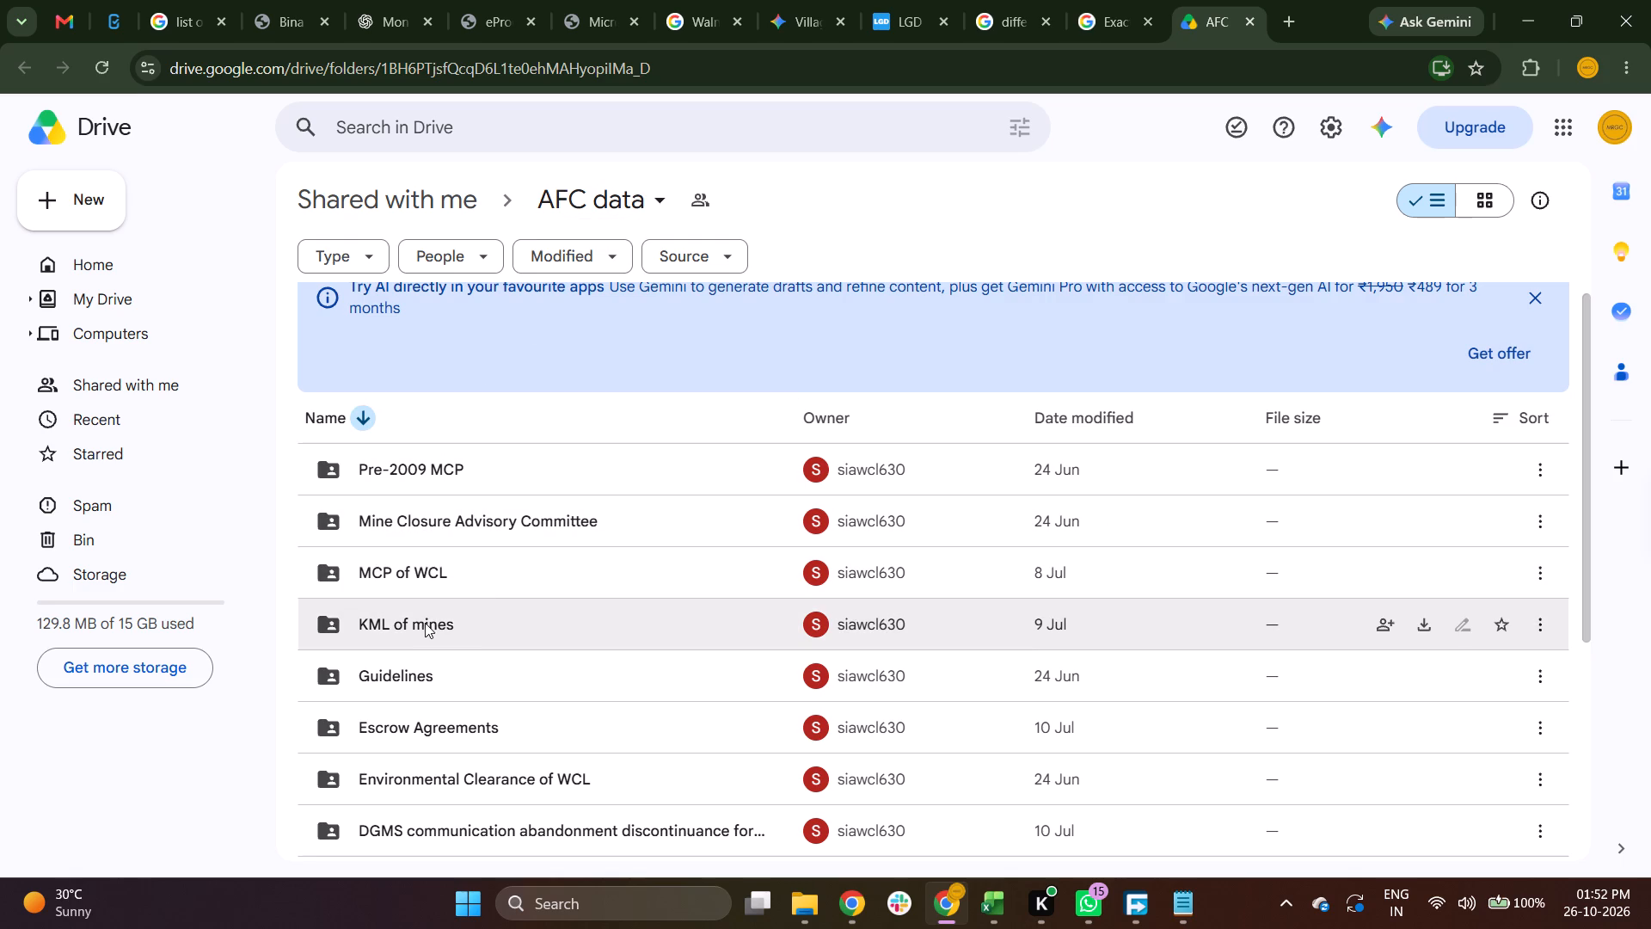
# Open the Pre-2009 MCP folder, look through its PDF files, and return to the AFC data folder.
pyautogui.doubleClick(448, 485)
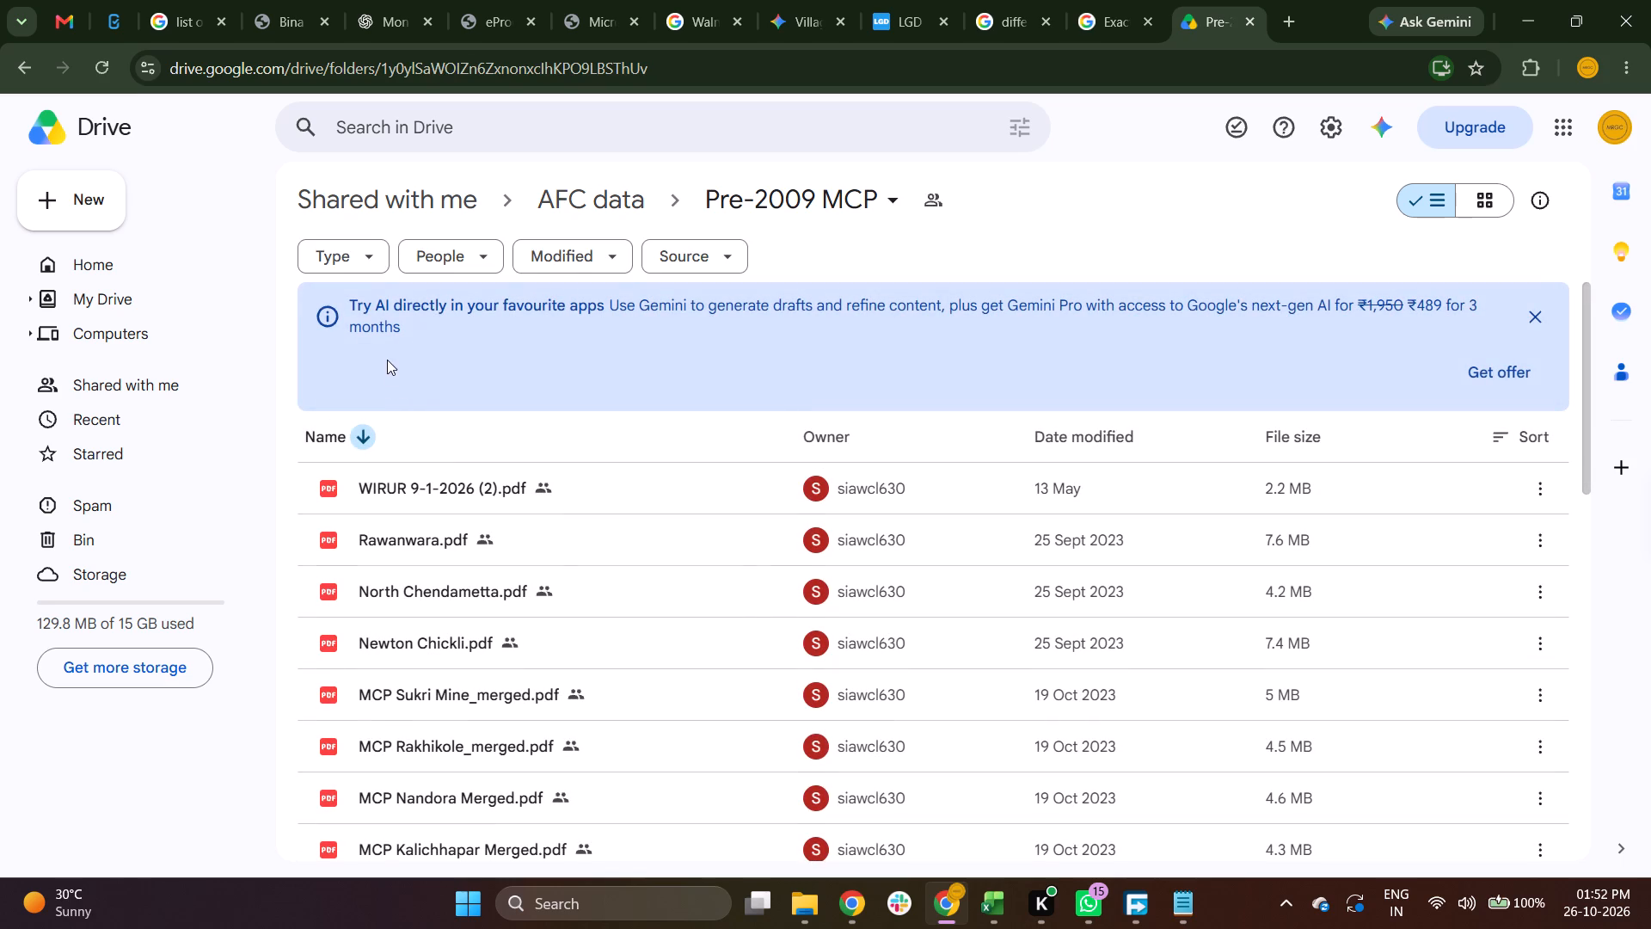
pyautogui.scroll(-9, 418, 618)
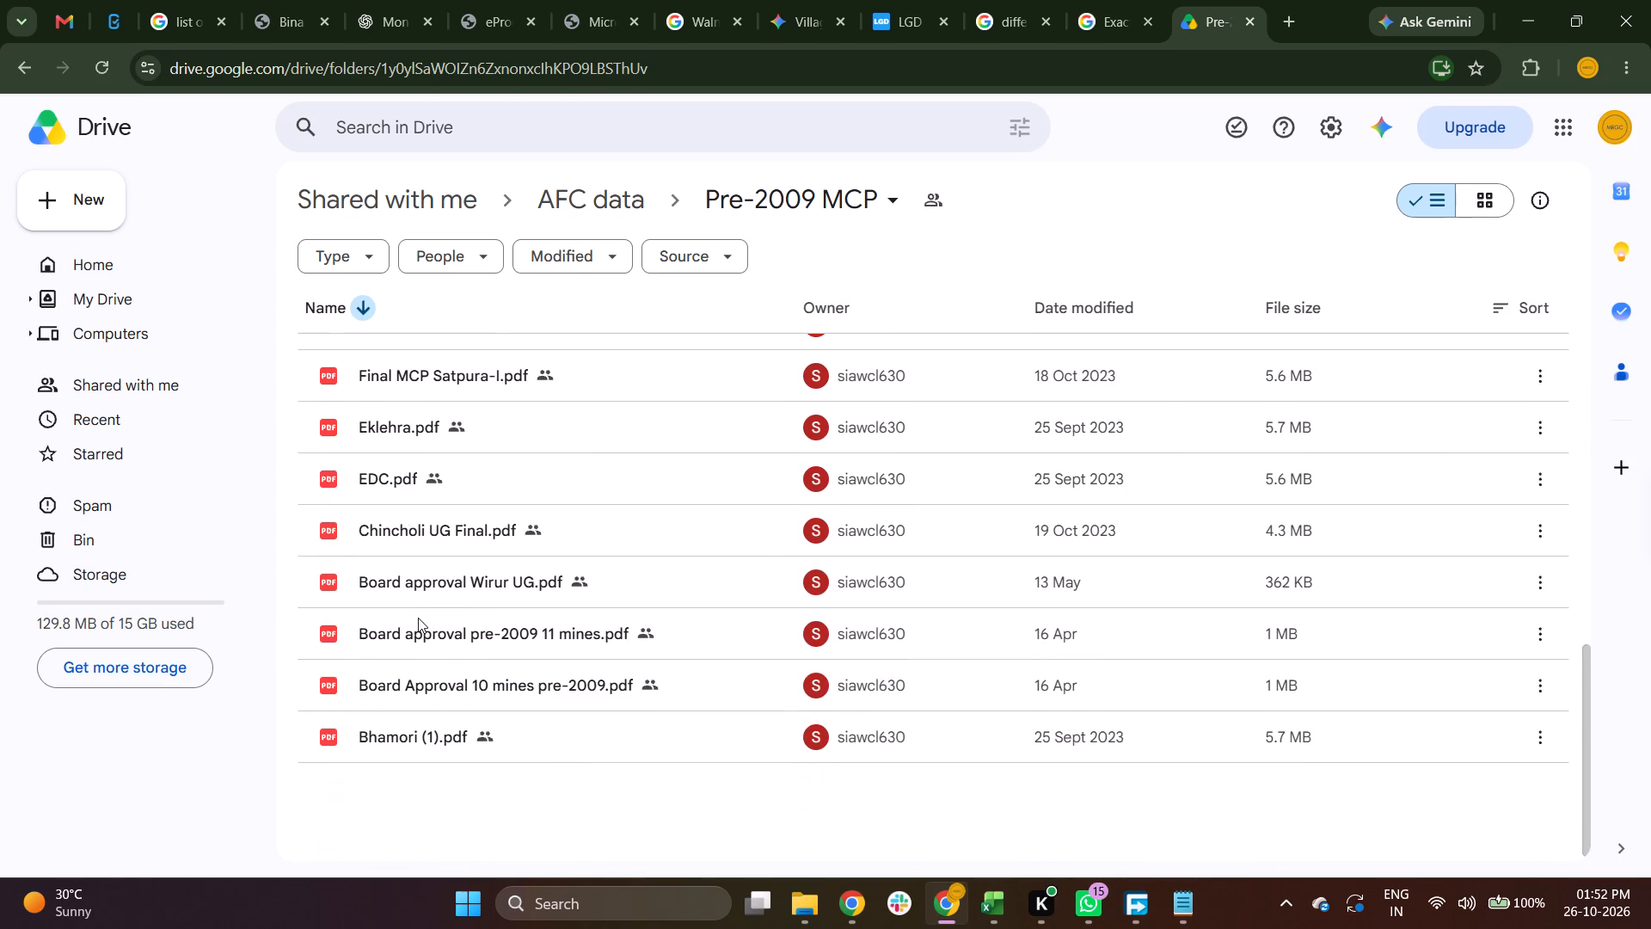
pyautogui.scroll(9, 418, 618)
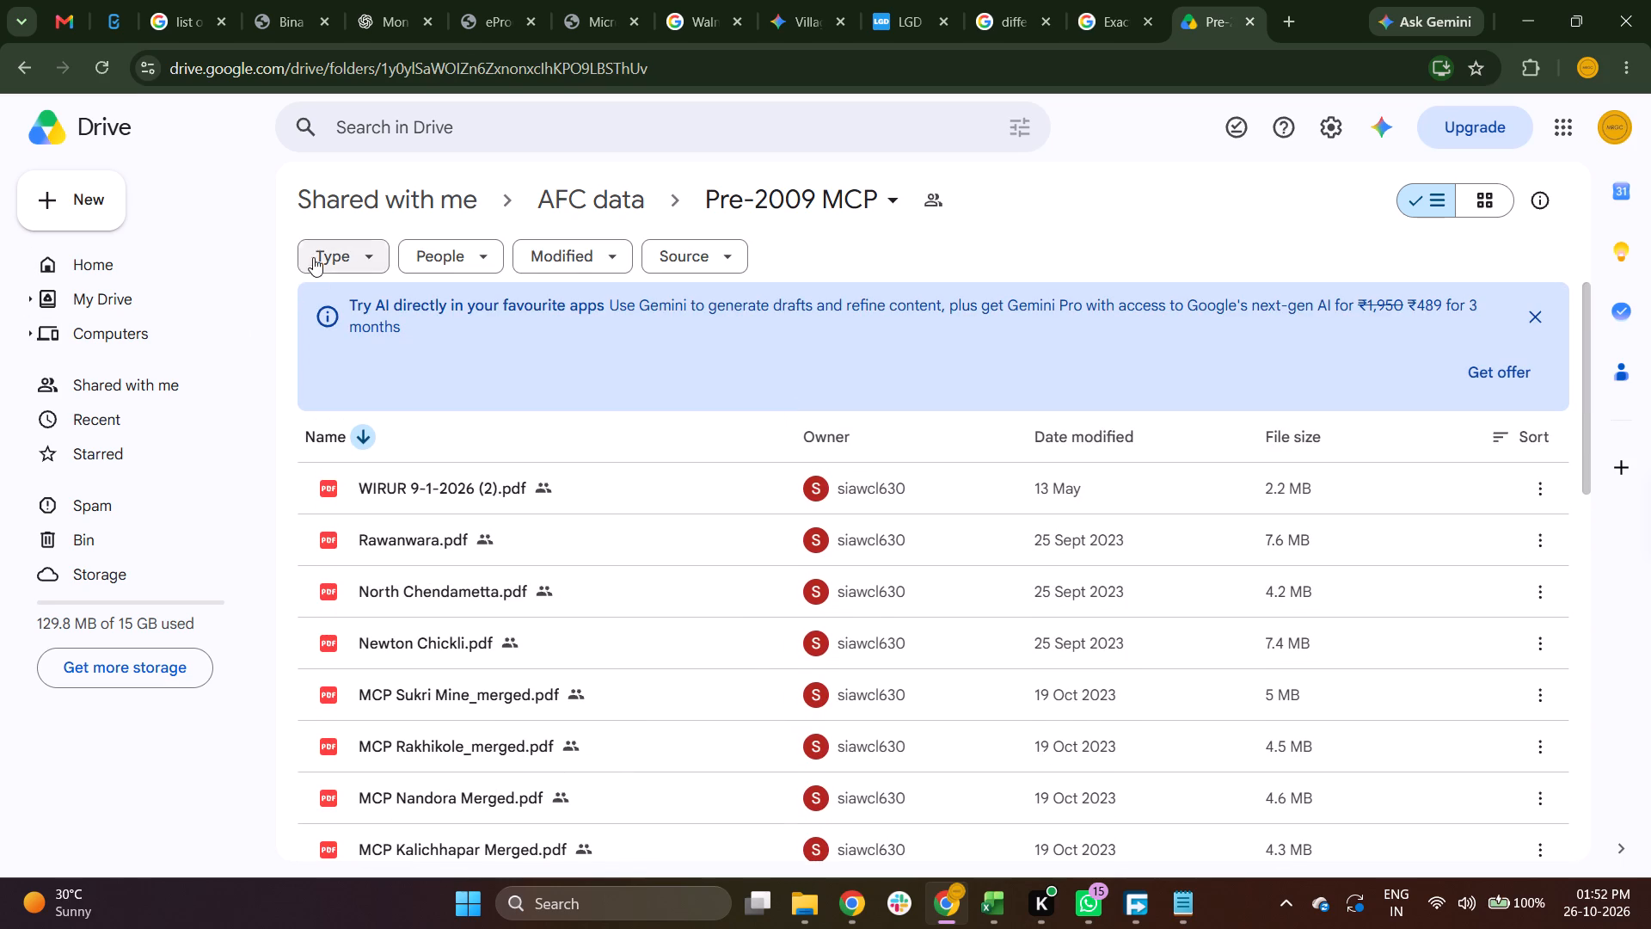
pyautogui.click(623, 213)
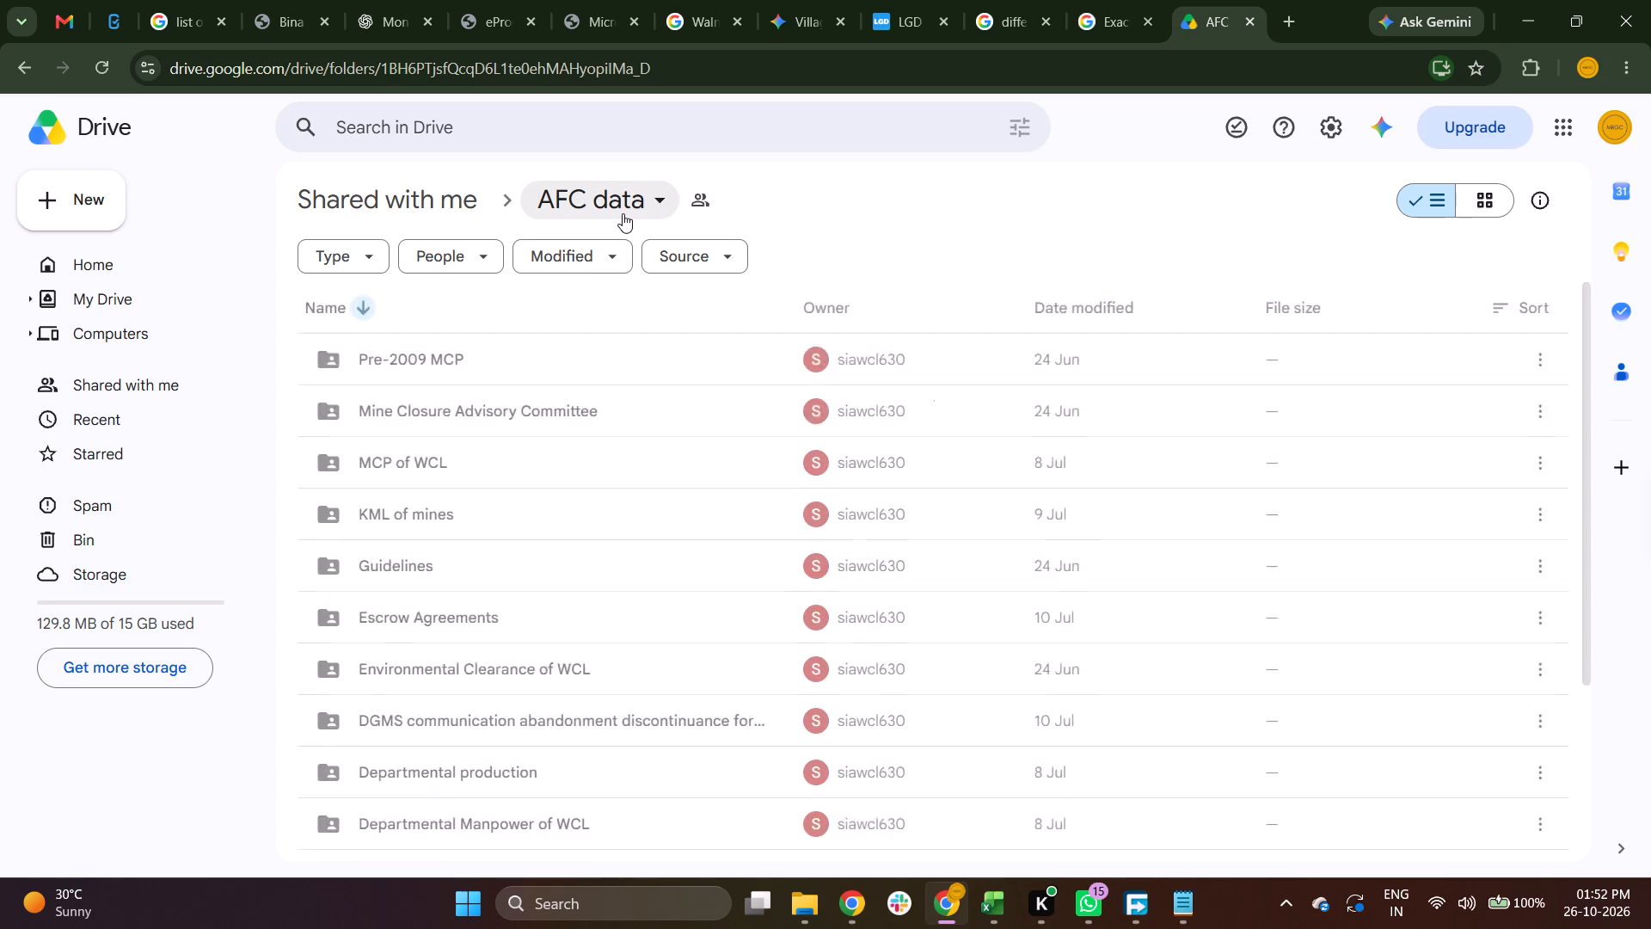
# Open the Mine Closure Advisory Committee folder, review its orders and meeting minutes, and return to the AFC data folder.
pyautogui.doubleClick(517, 533)
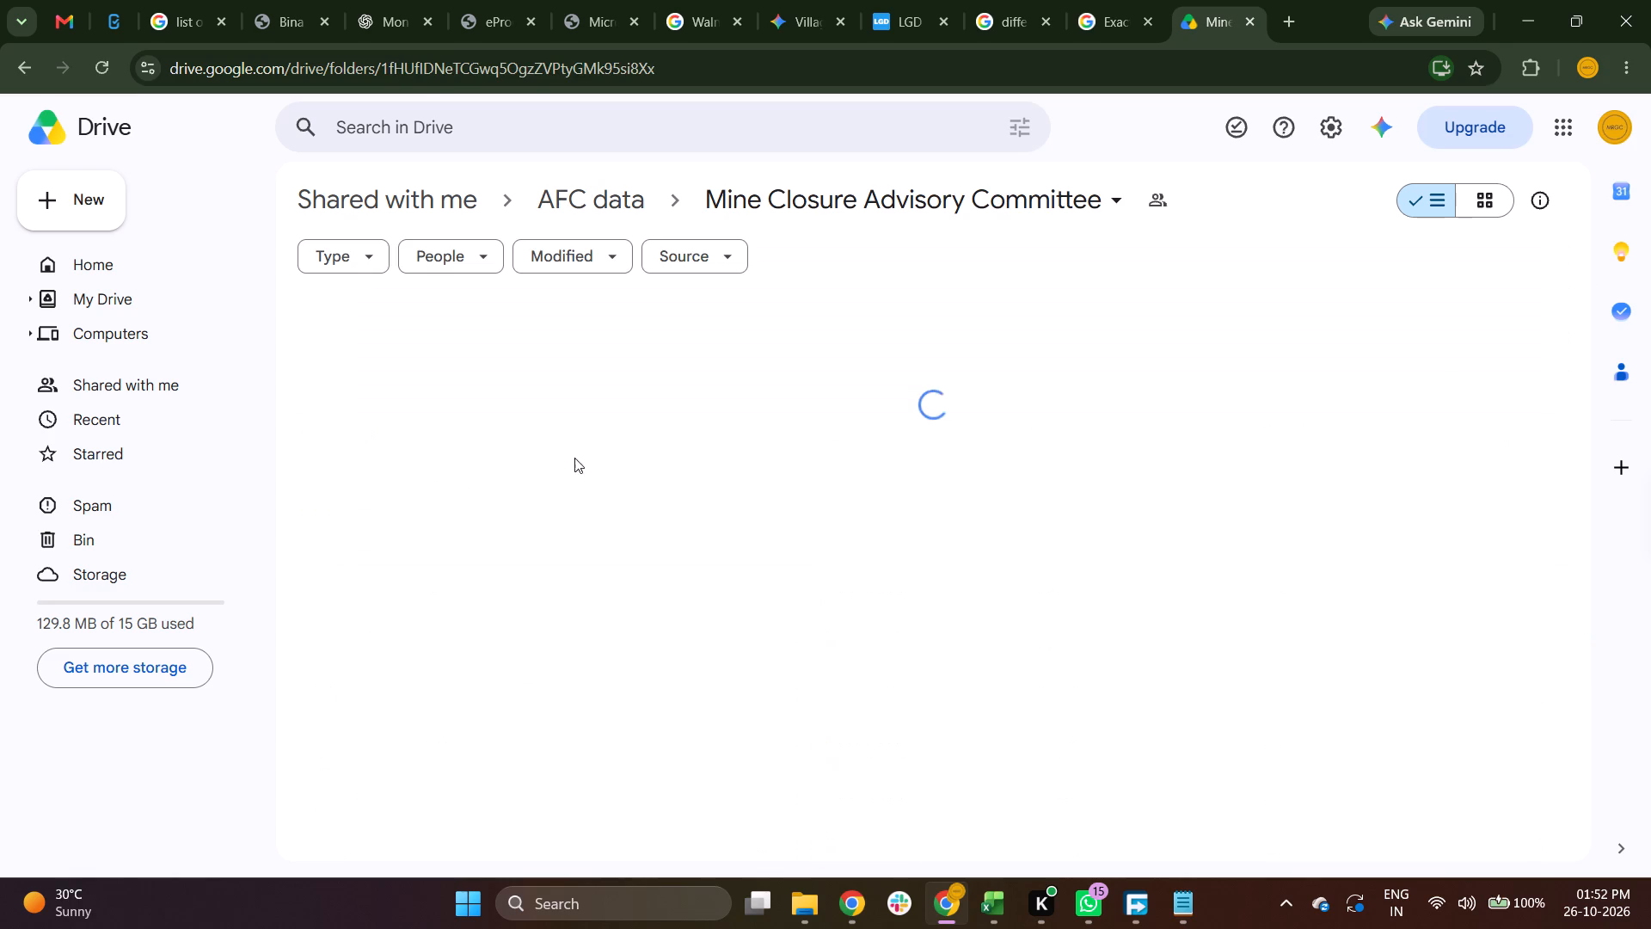
pyautogui.scroll(-3, 586, 438)
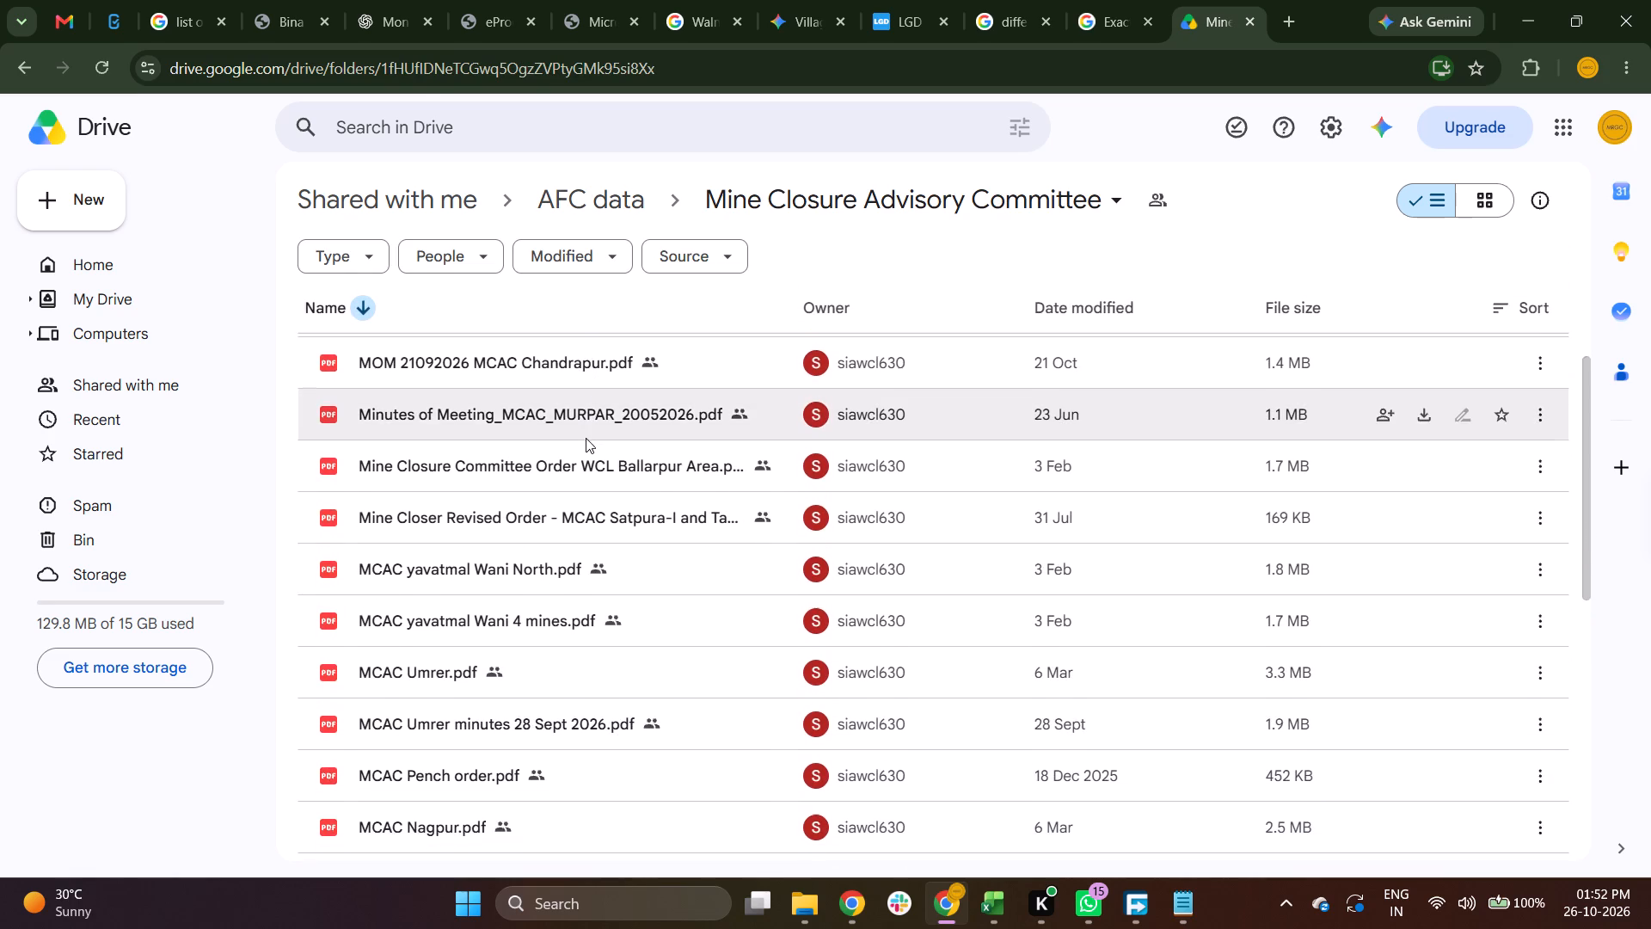
pyautogui.scroll(-10, 586, 438)
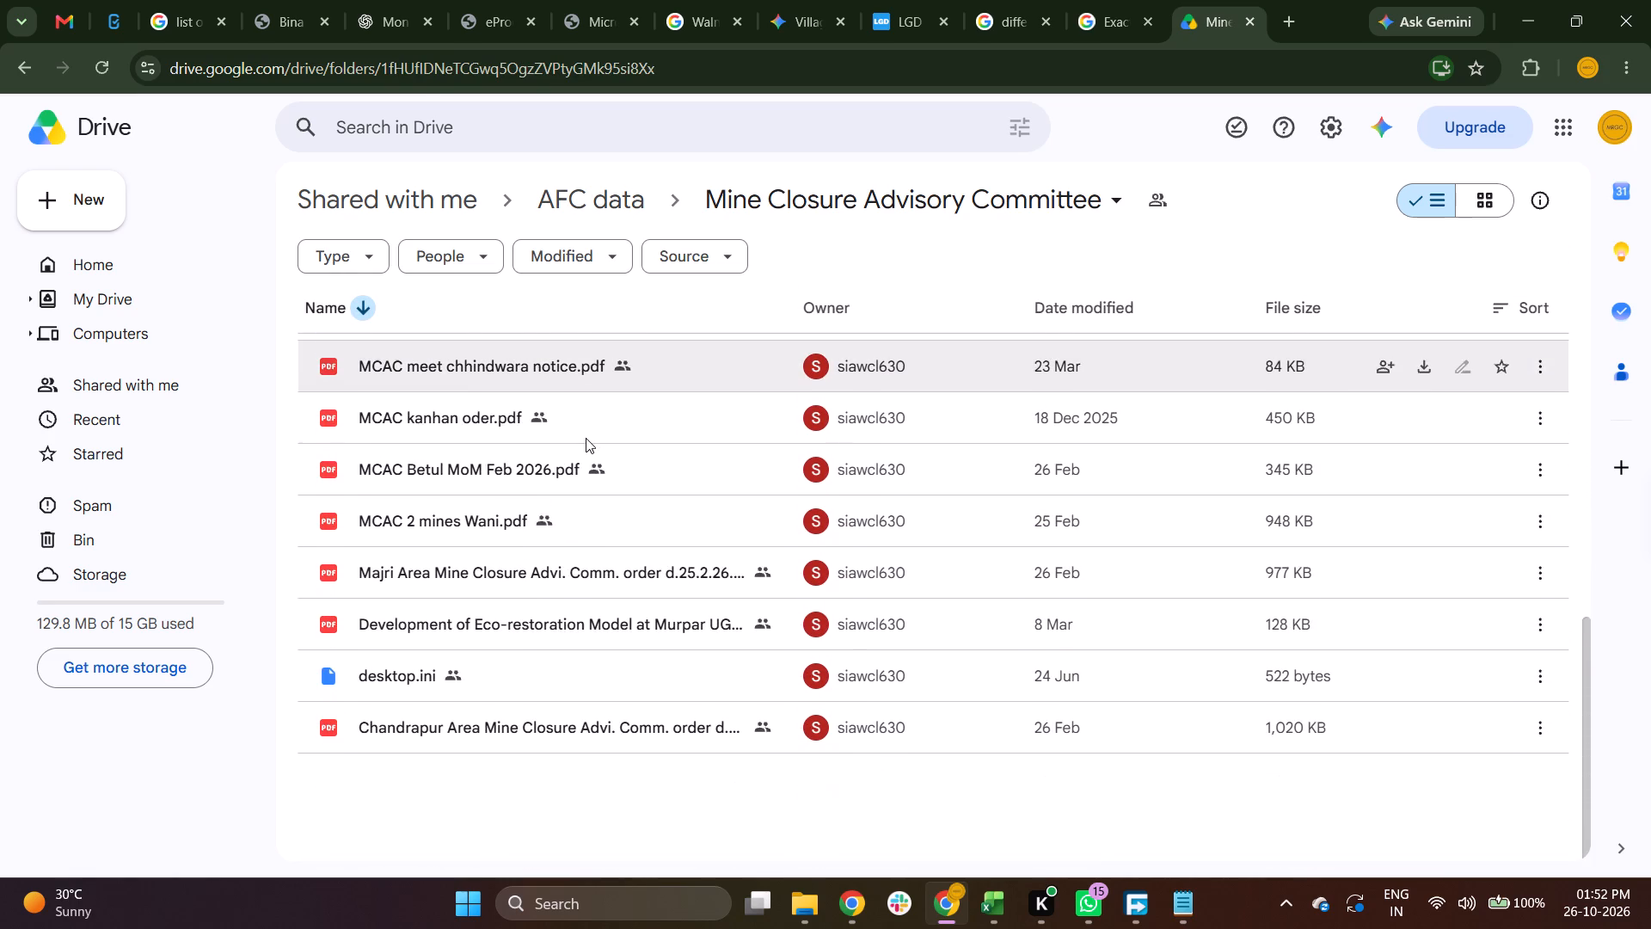
pyautogui.scroll(1, 586, 438)
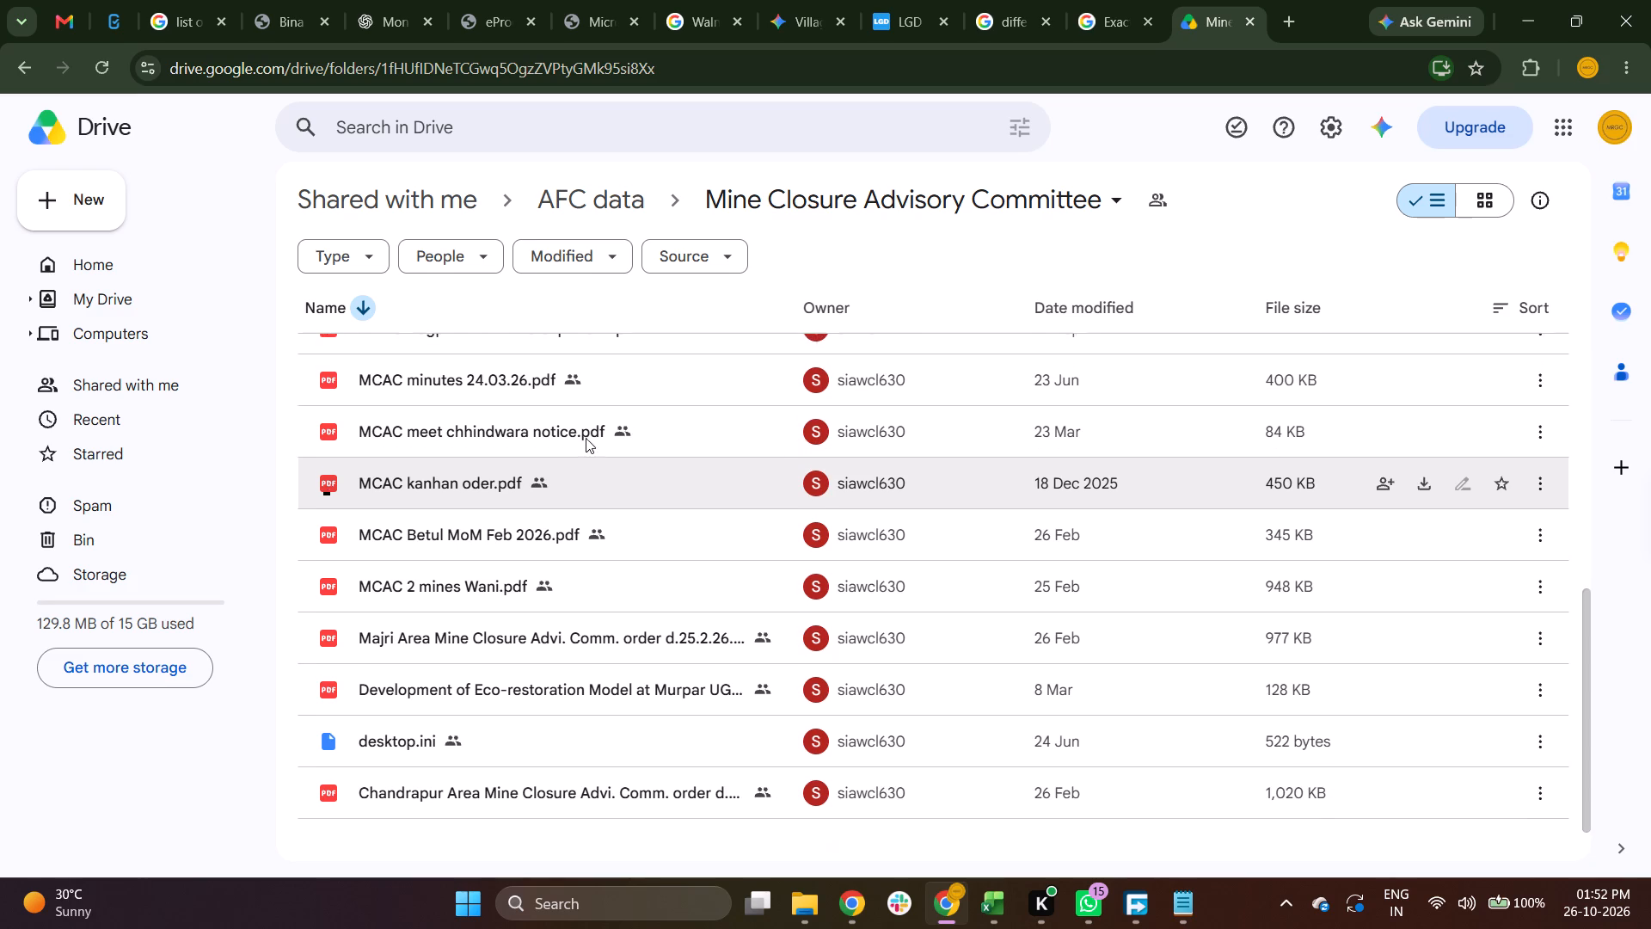
pyautogui.scroll(7, 586, 438)
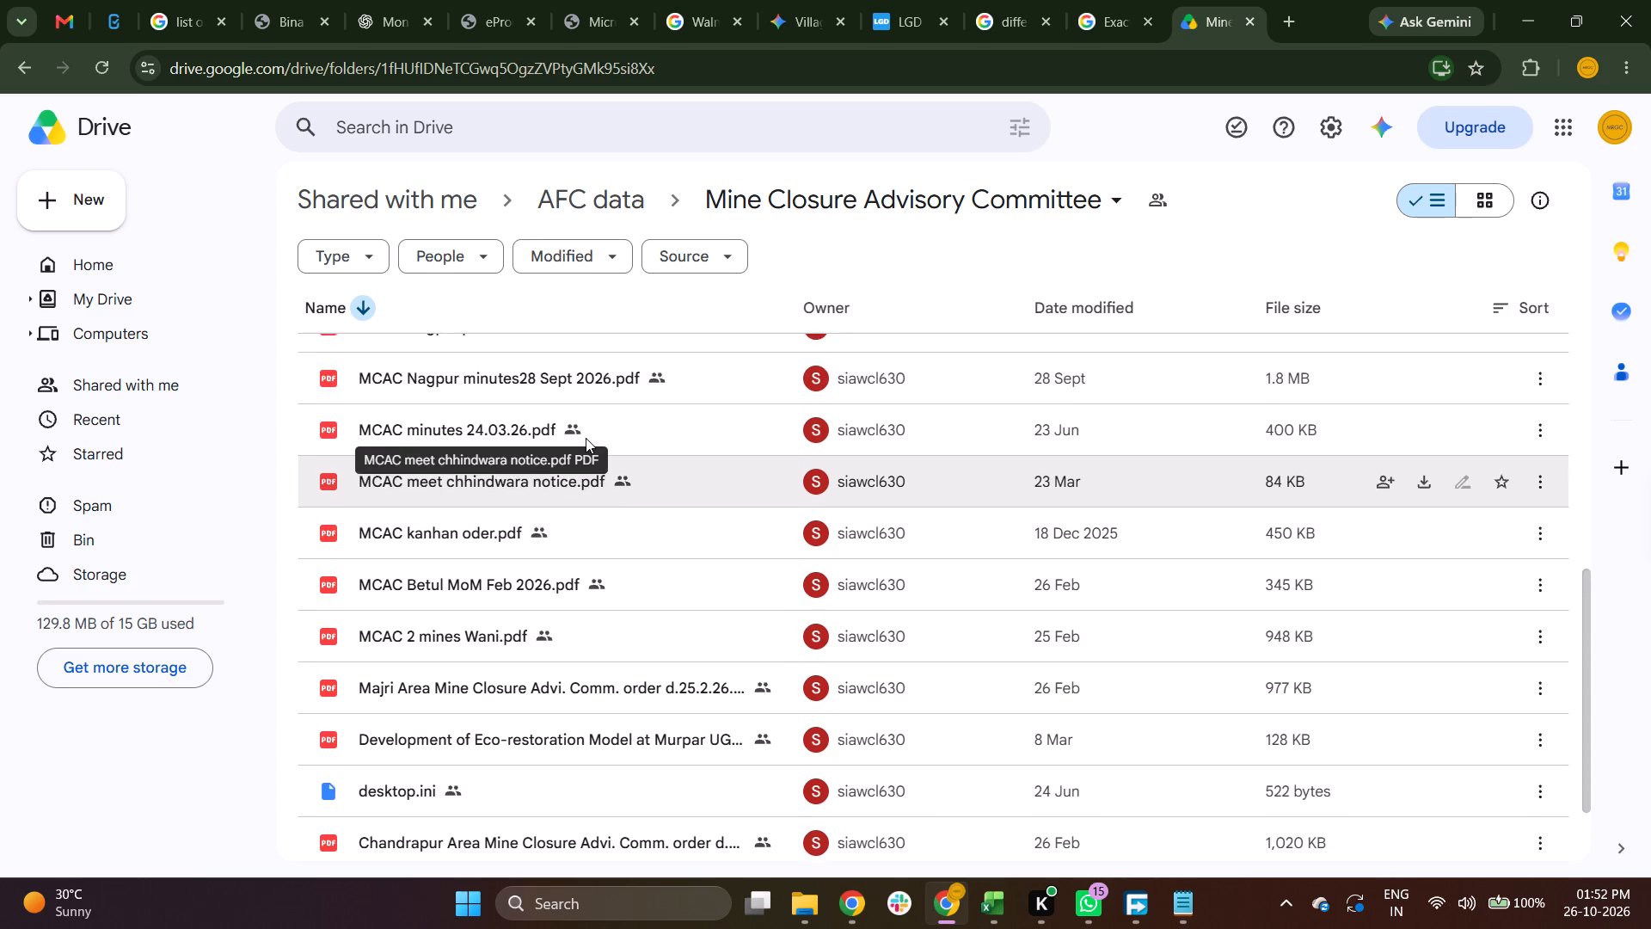
pyautogui.scroll(3, 586, 438)
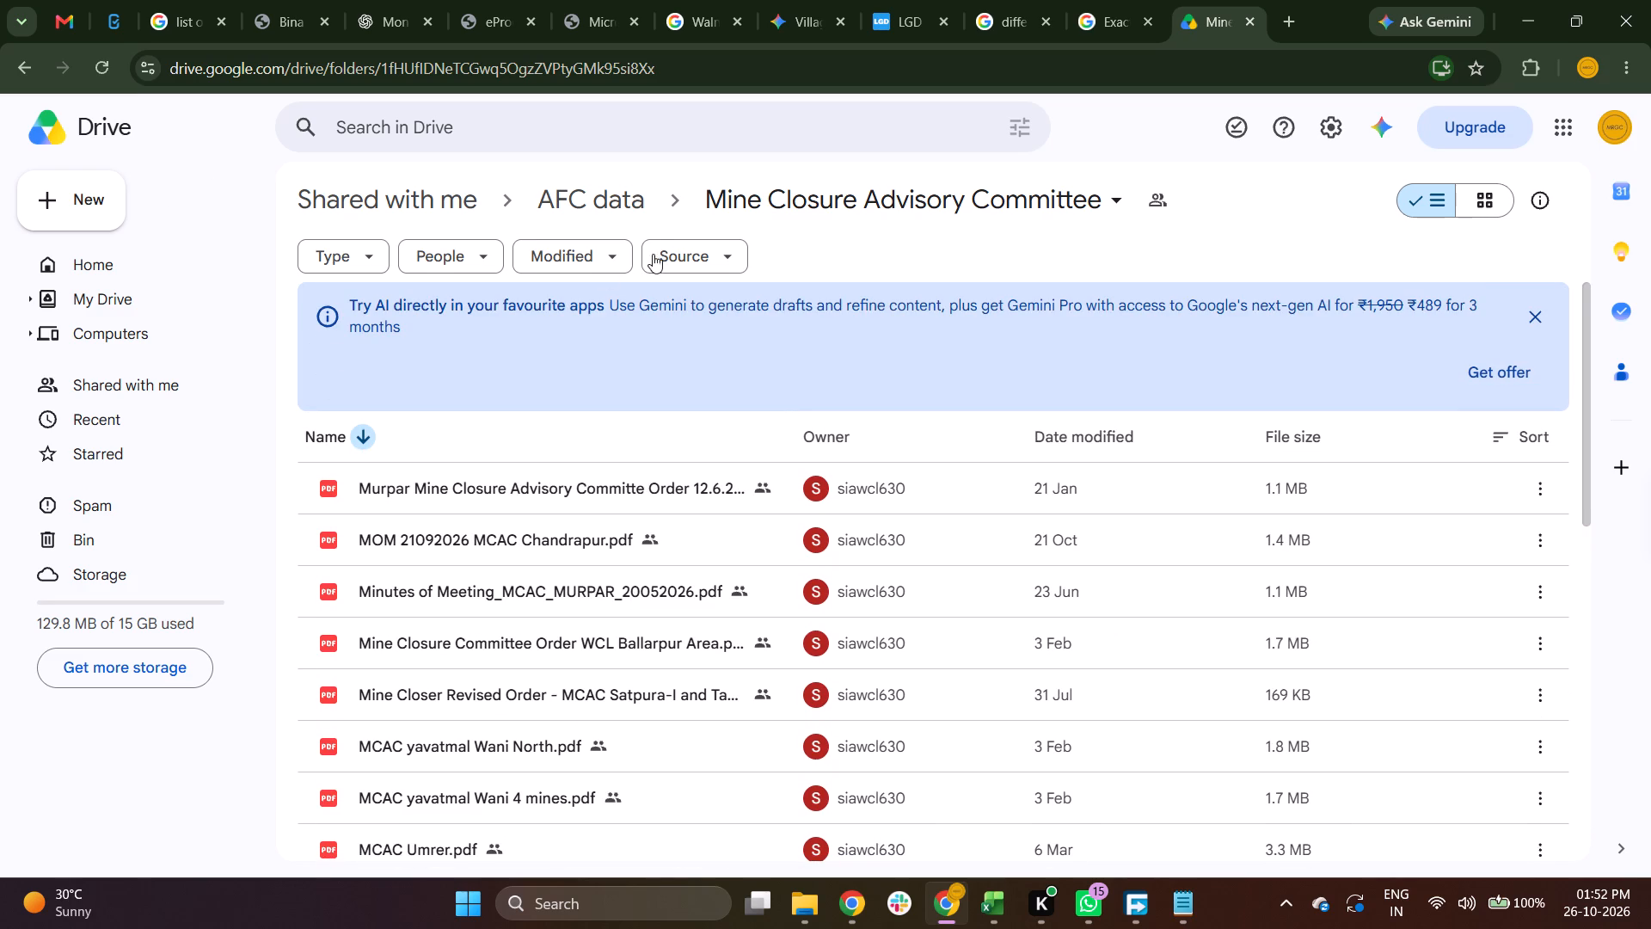
pyautogui.click(628, 209)
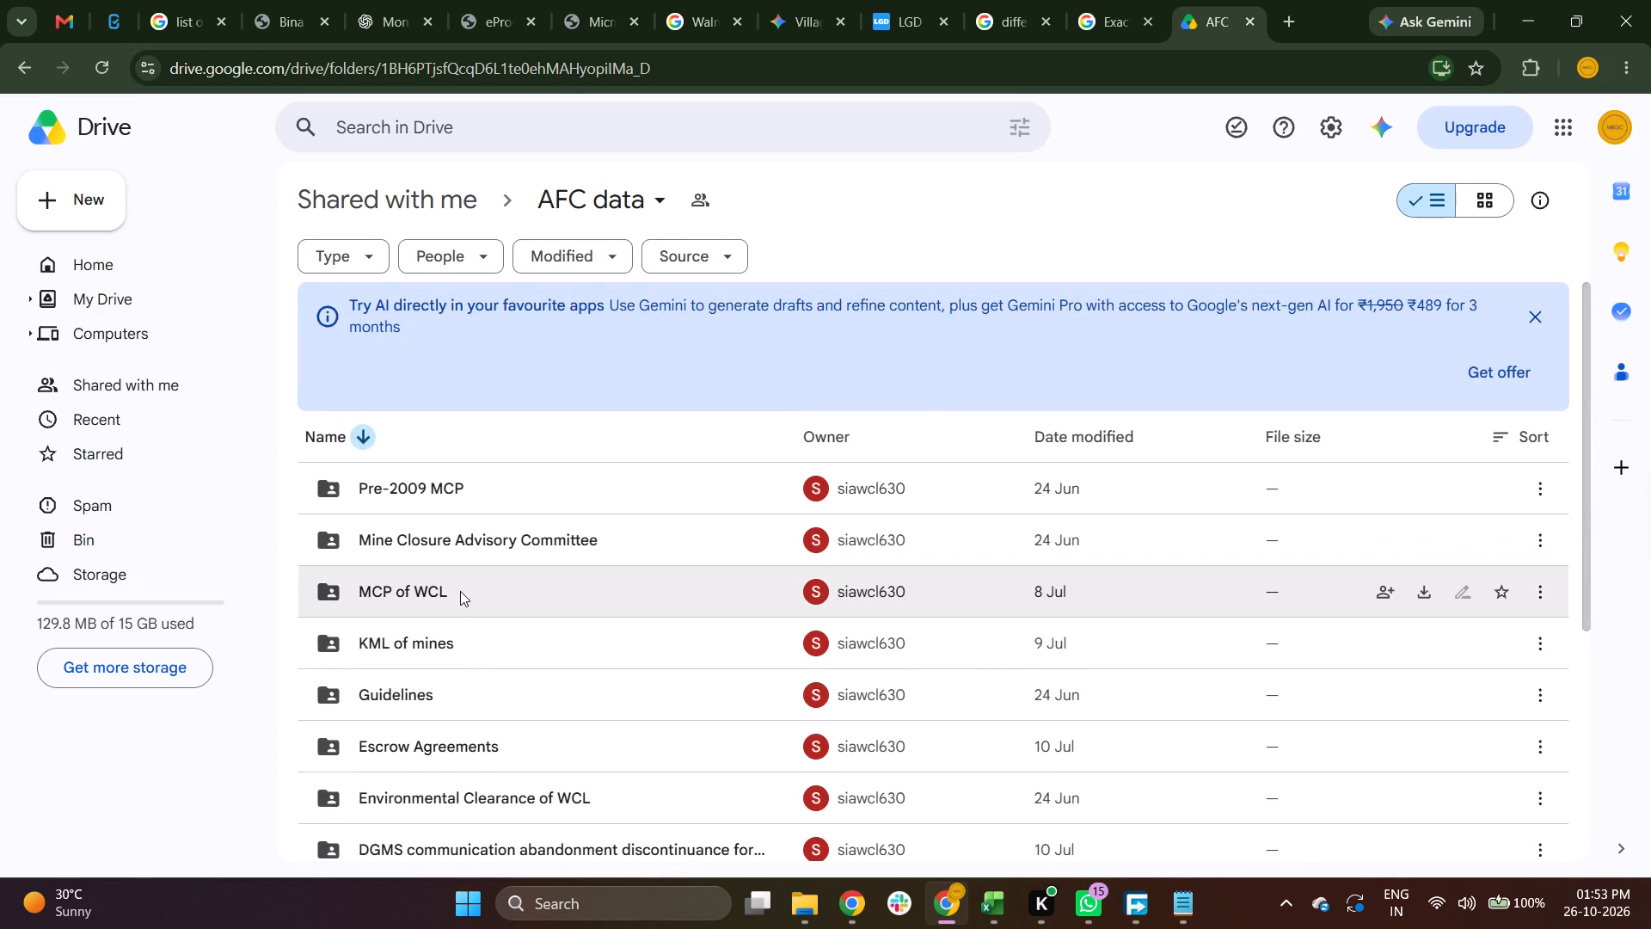
# Open the MCP of WCL folder, check its area subfolders, and return to the AFC data folder.
pyautogui.doubleClick(460, 590)
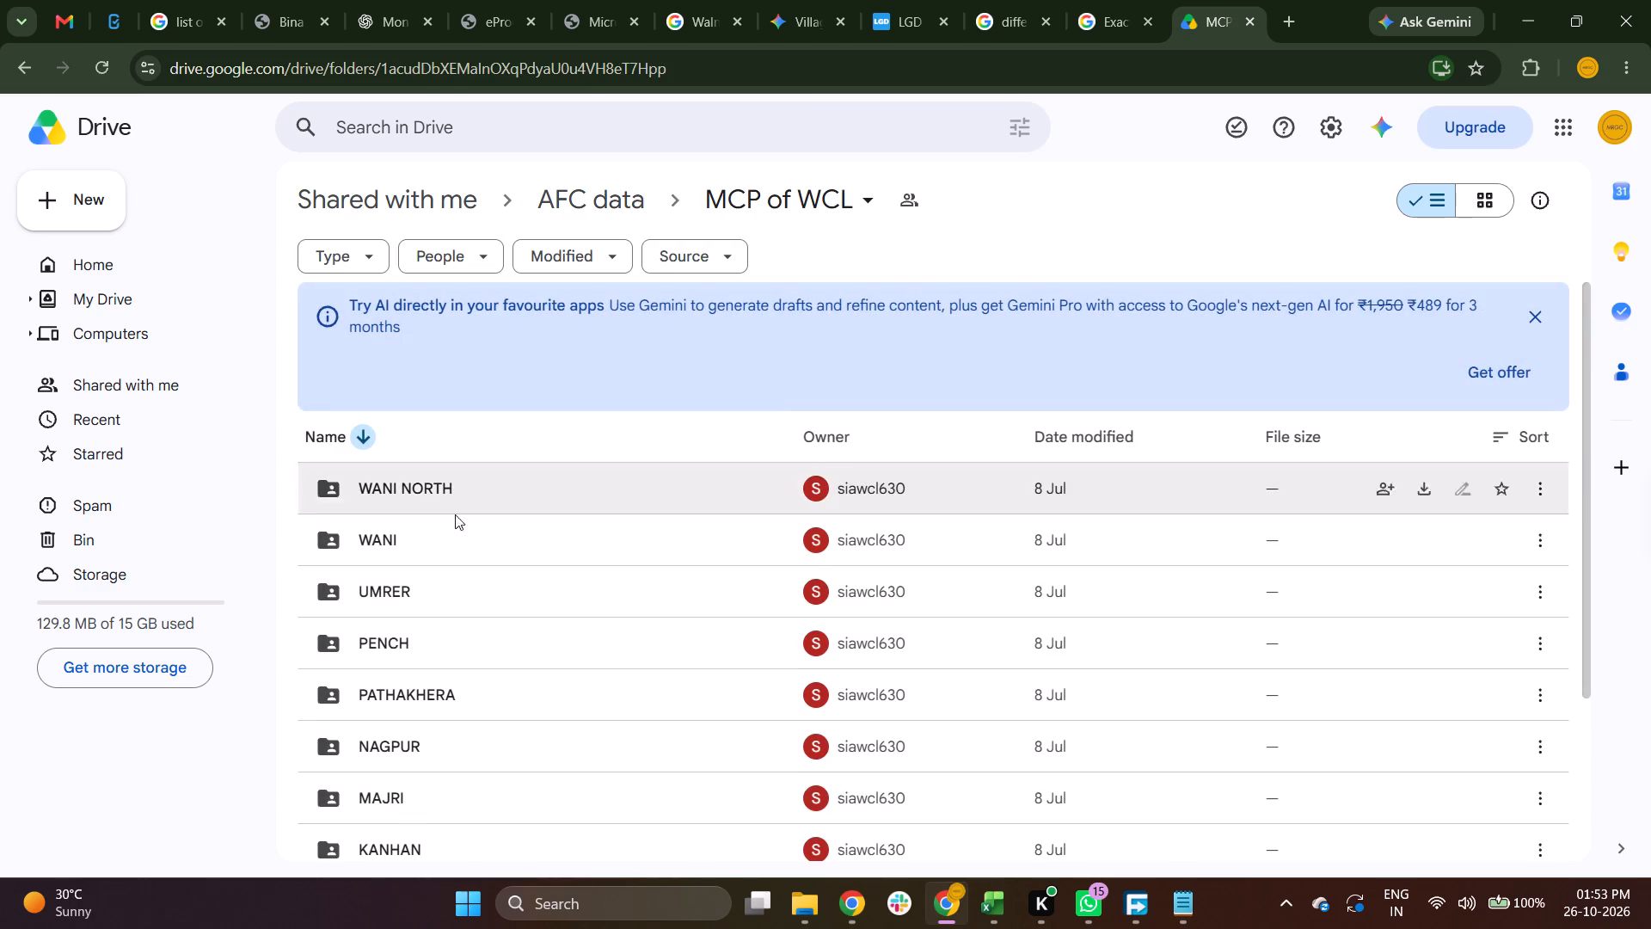
pyautogui.scroll(-5, 423, 585)
pyautogui.scroll(5, 423, 585)
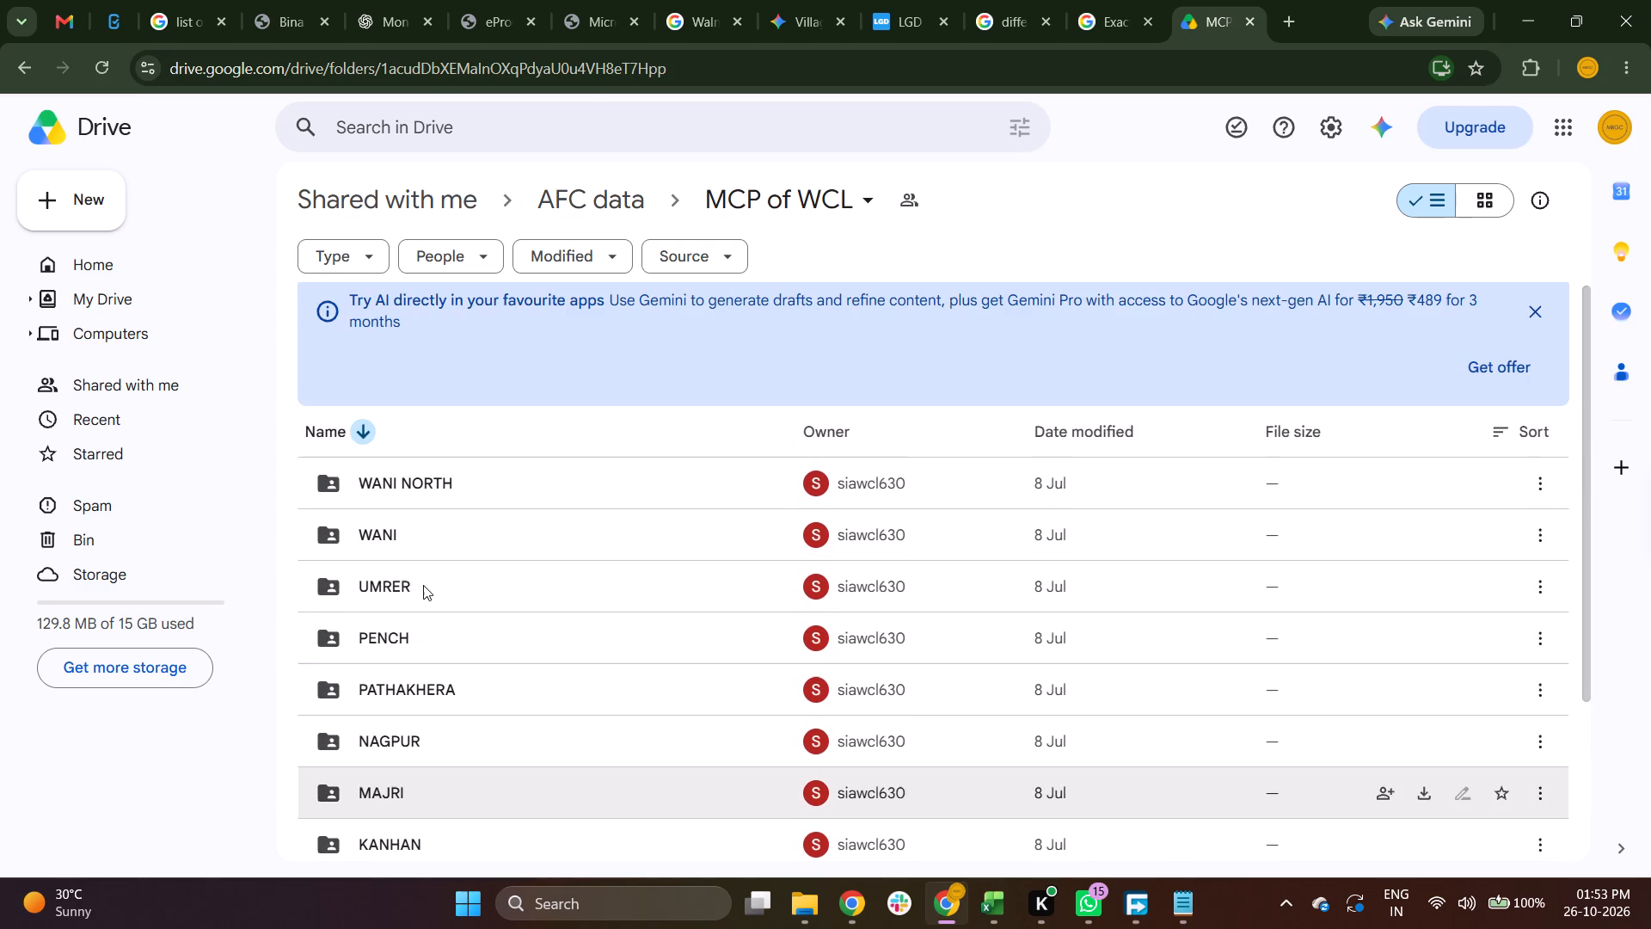
pyautogui.scroll(1, 423, 585)
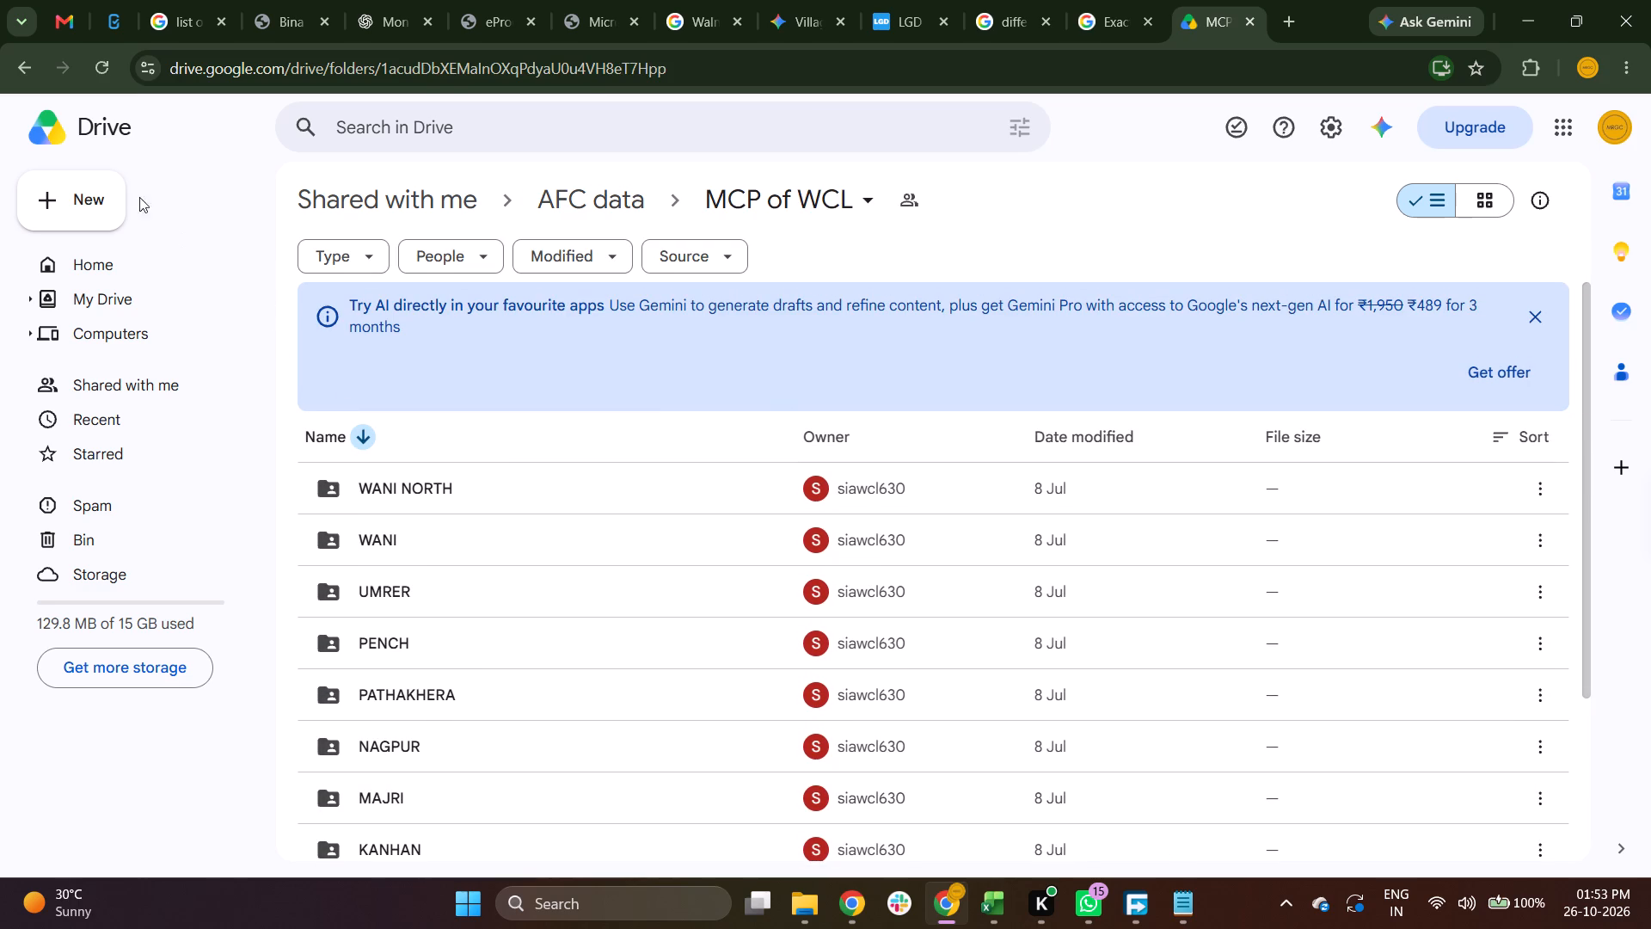
pyautogui.click(561, 205)
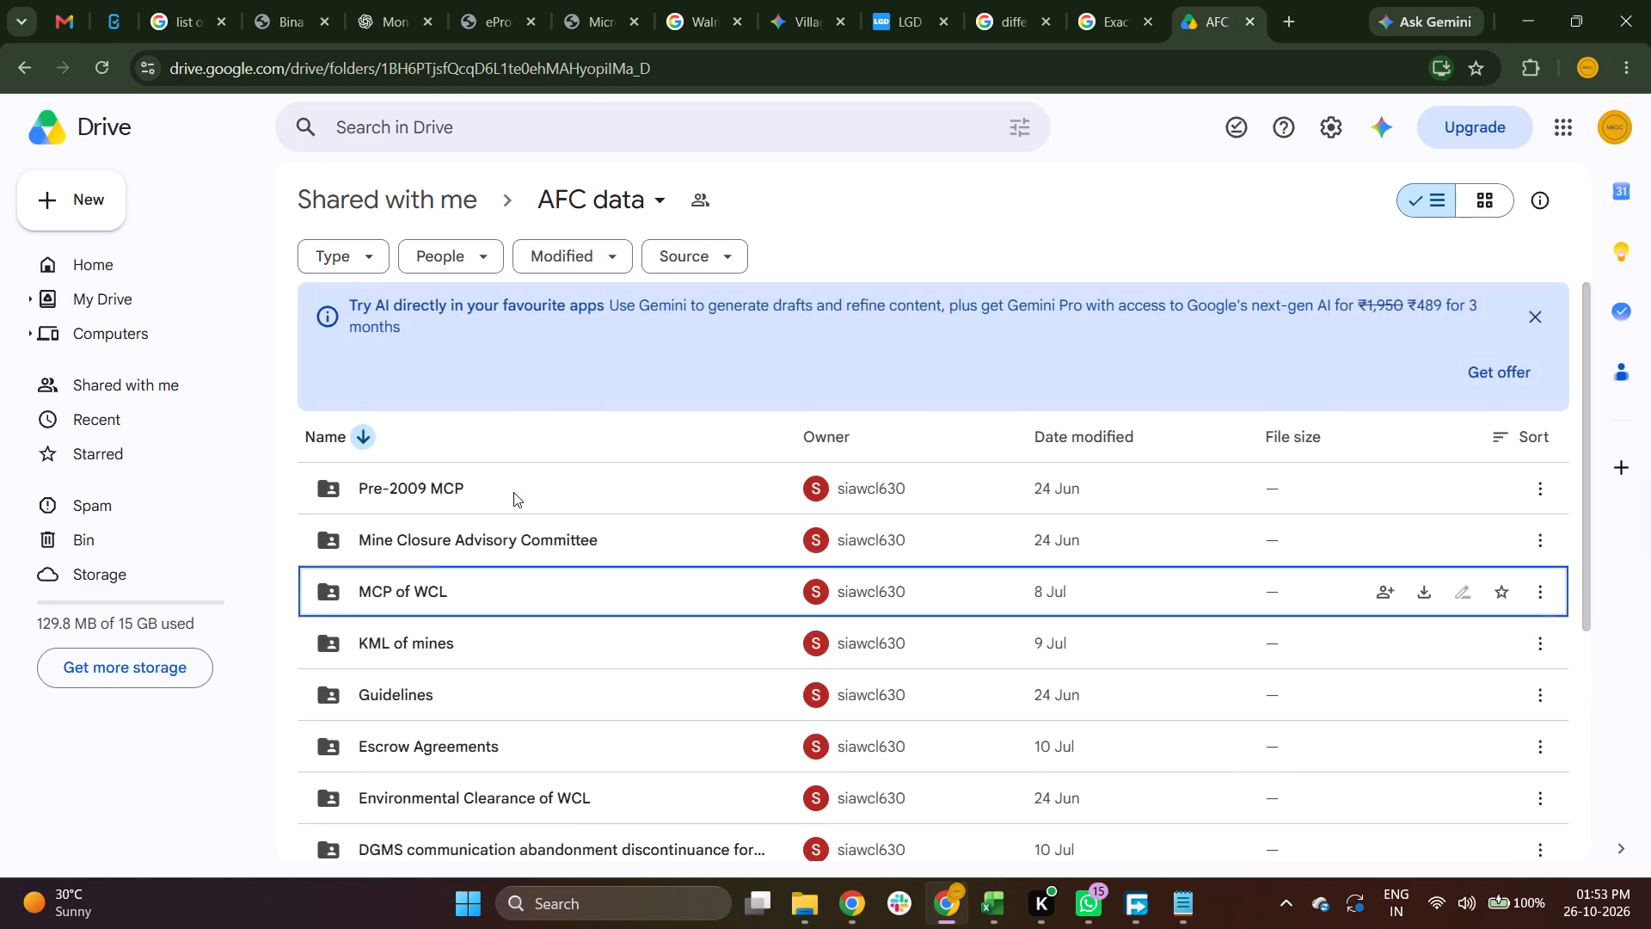
# Try to preview Nagpur District Mines.kmz in the KML of mines folder, close the viewer, and return to AFC data.
pyautogui.doubleClick(476, 632)
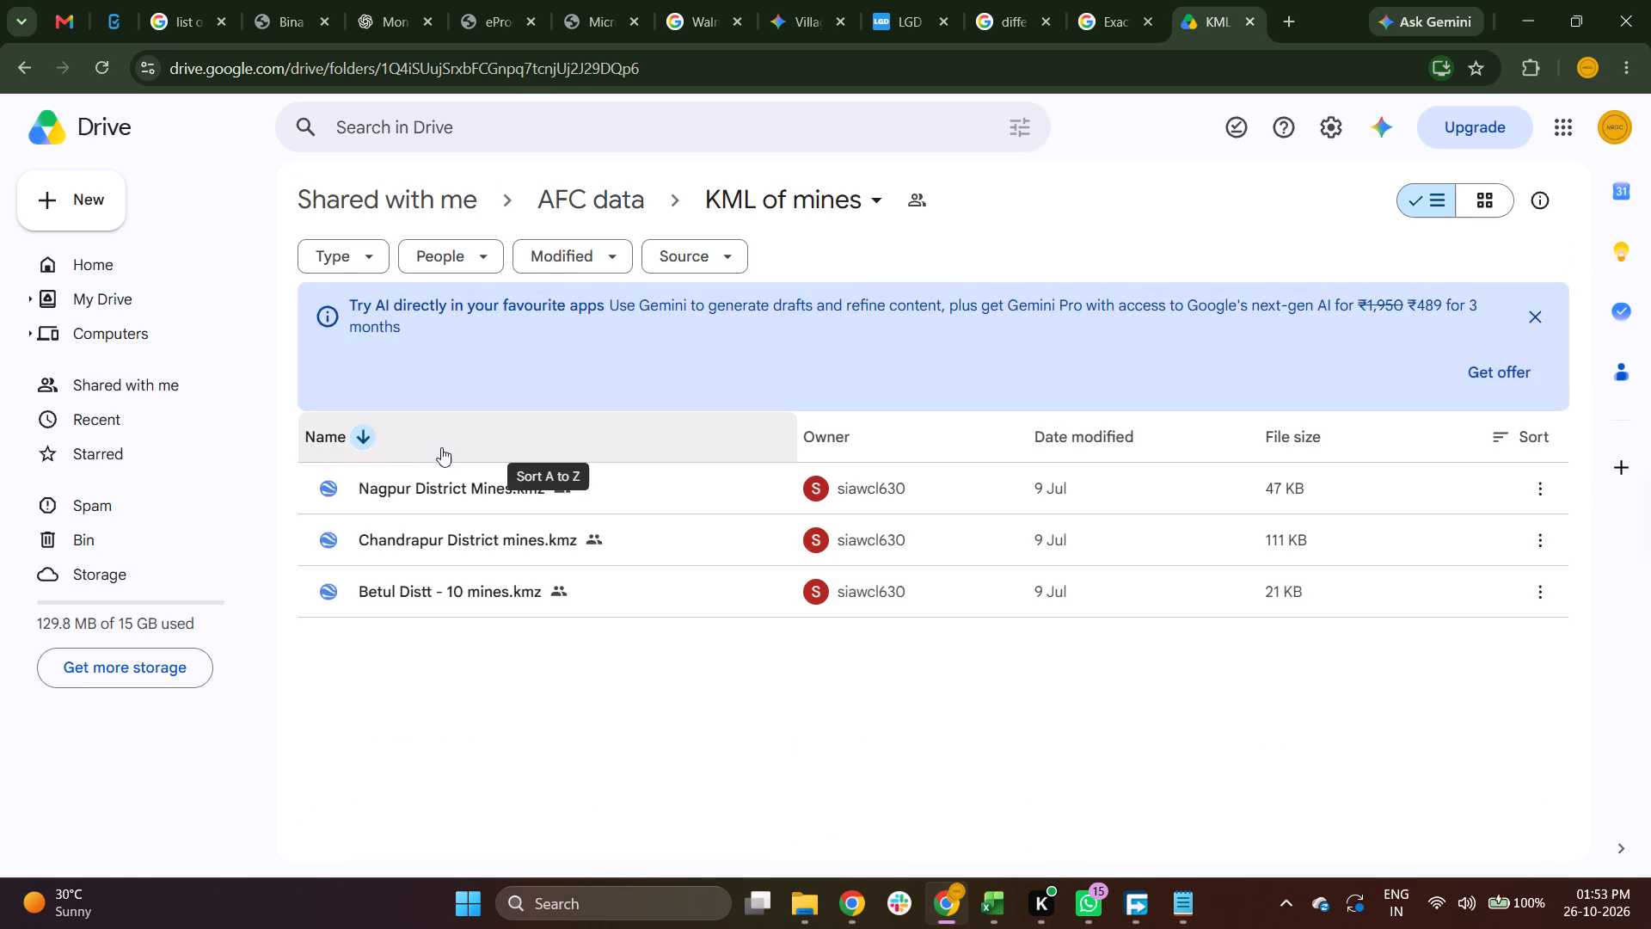
pyautogui.doubleClick(445, 489)
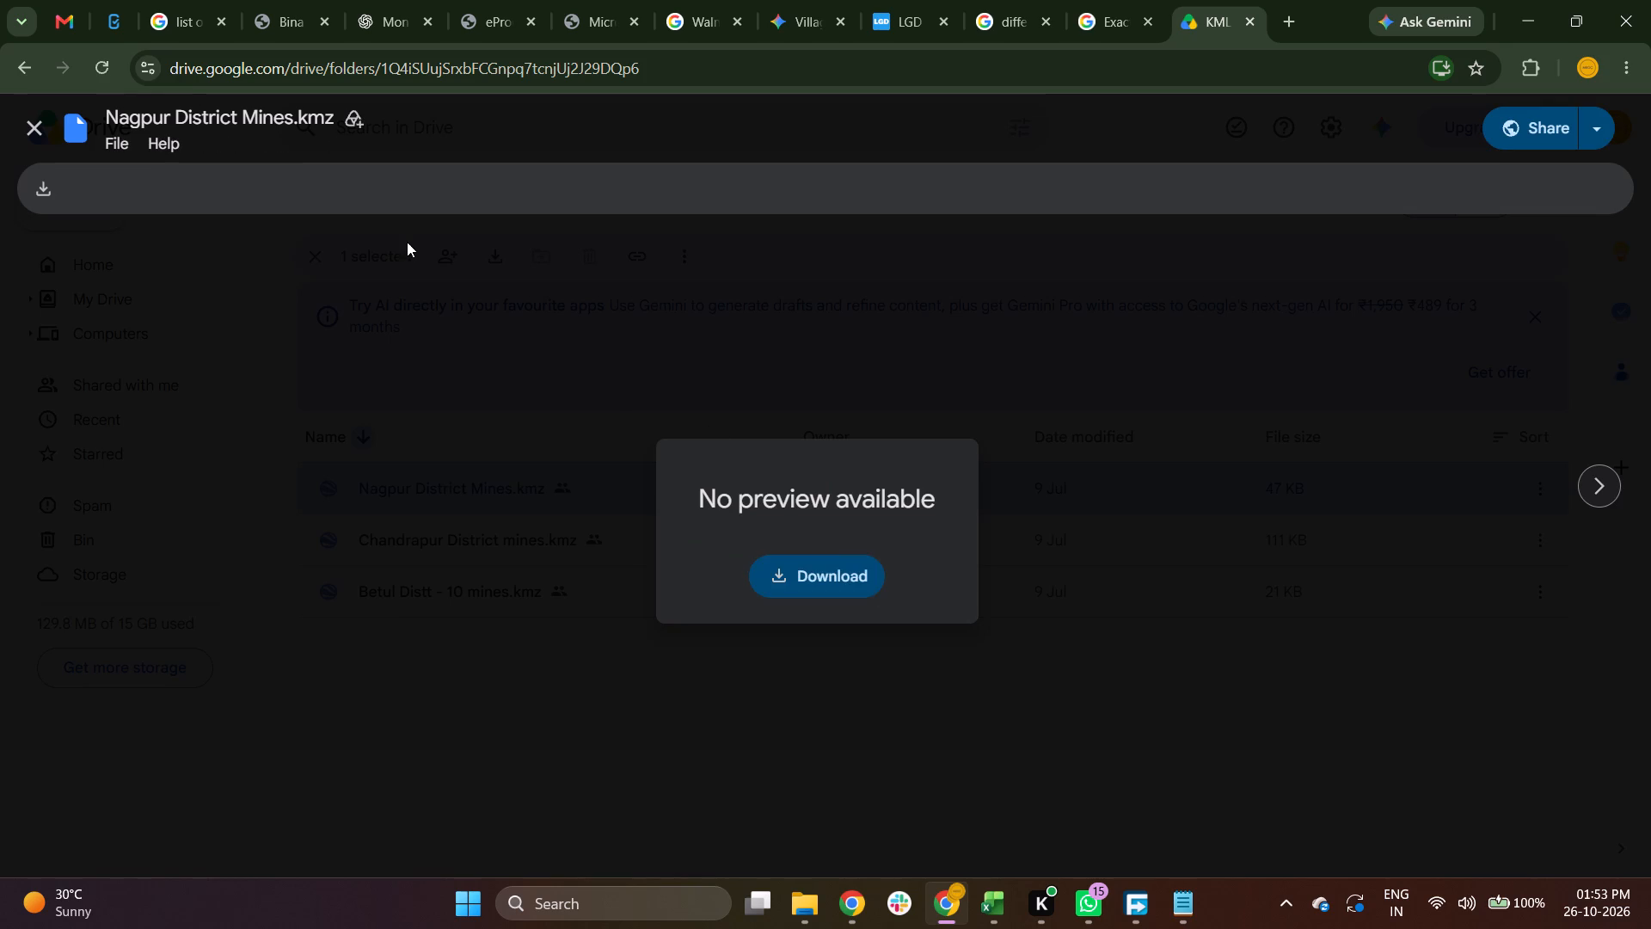
pyautogui.click(40, 123)
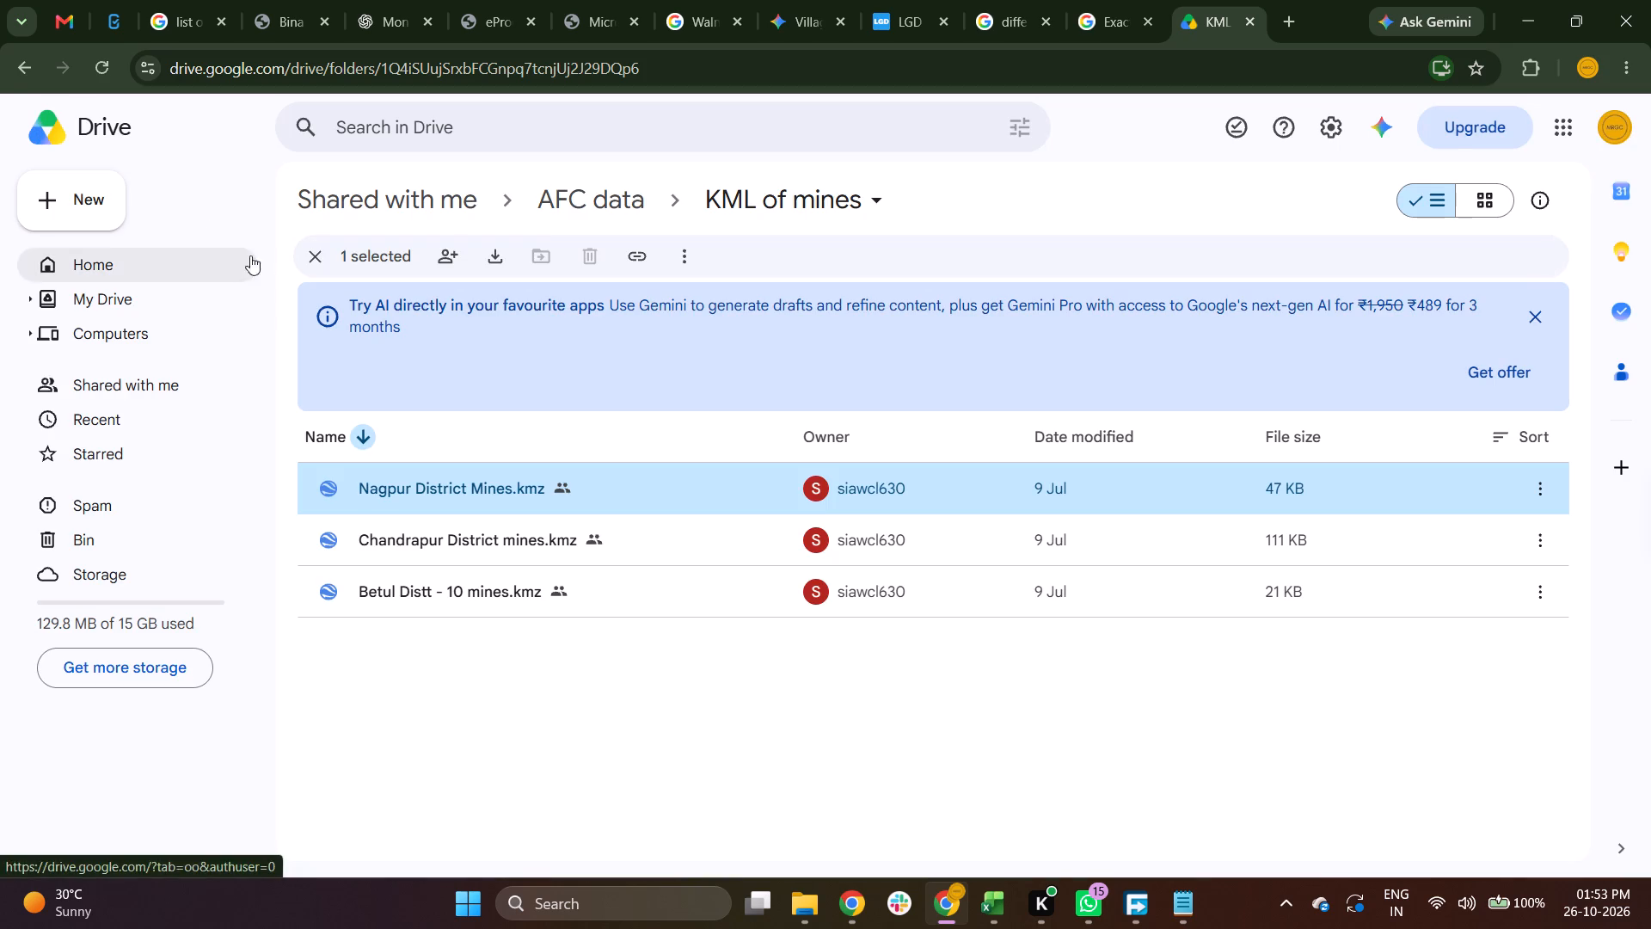
pyautogui.click(18, 79)
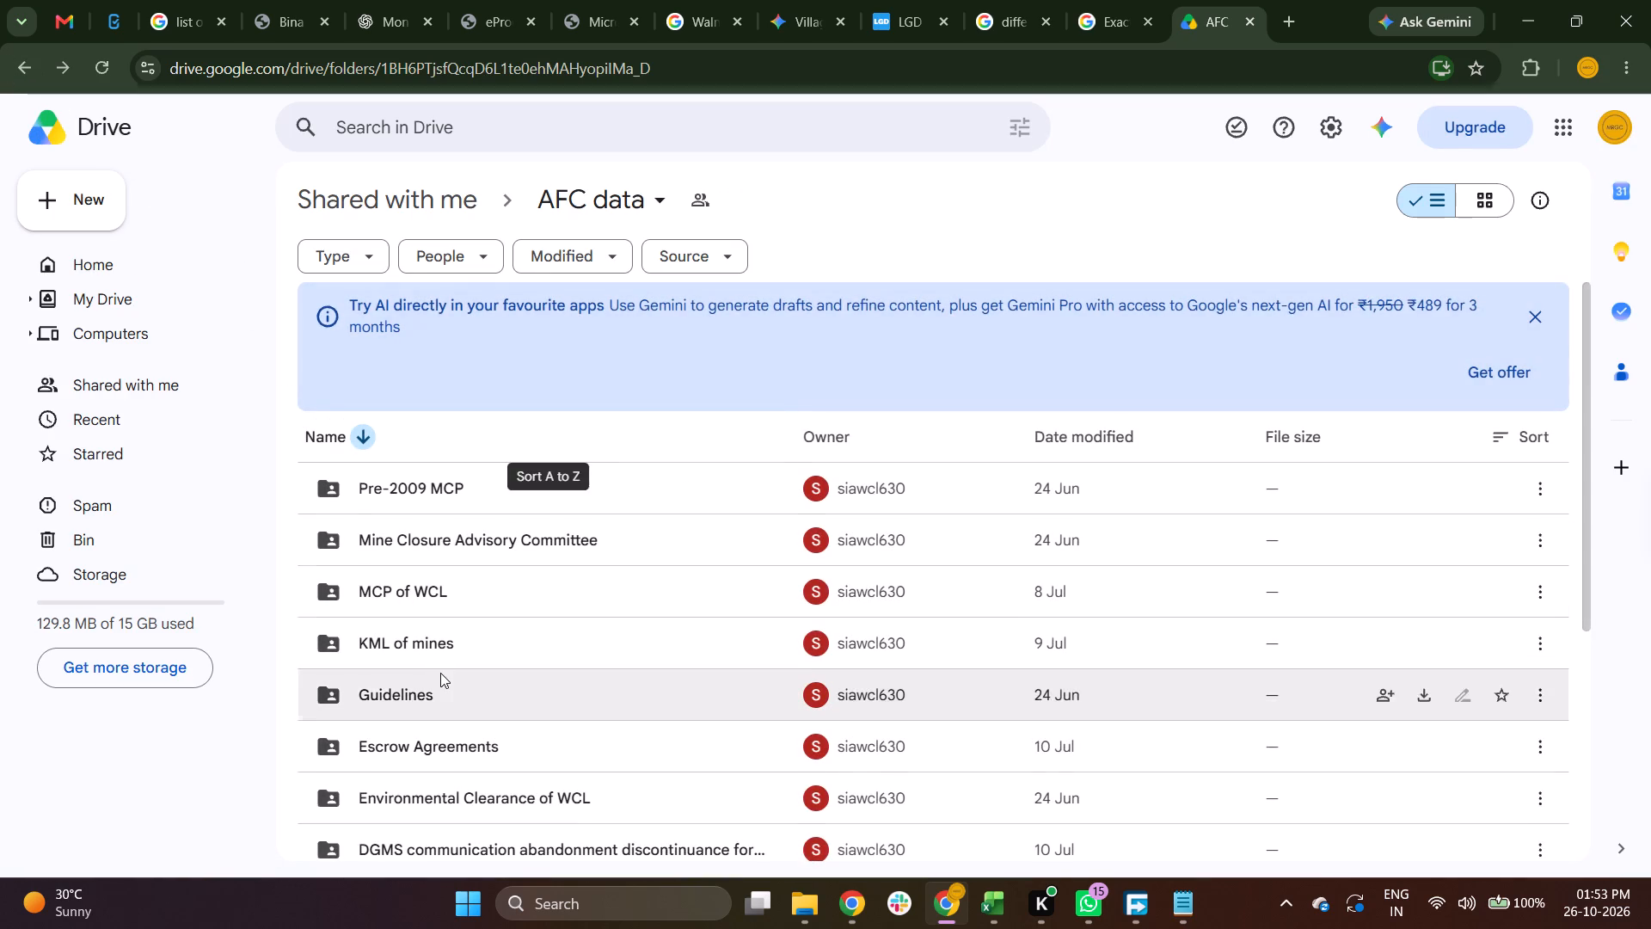
# Open the Guidelines folder, review its mine closure and land leasing PDFs, and return to the AFC data folder.
pyautogui.scroll(-4, 440, 673)
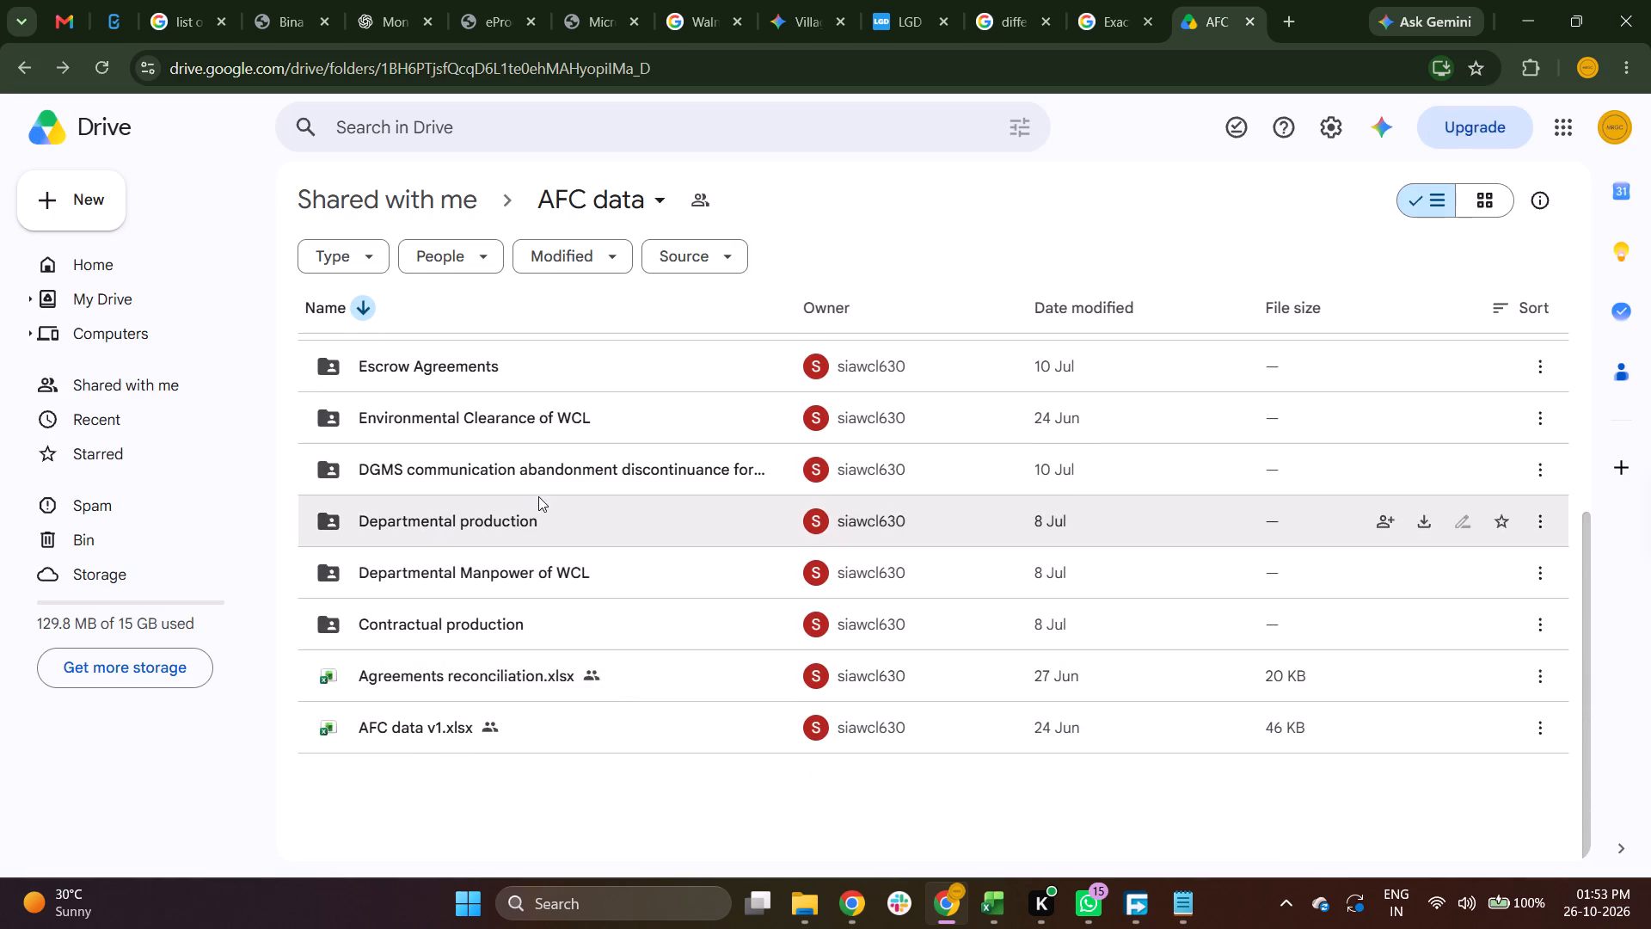
pyautogui.scroll(3, 538, 496)
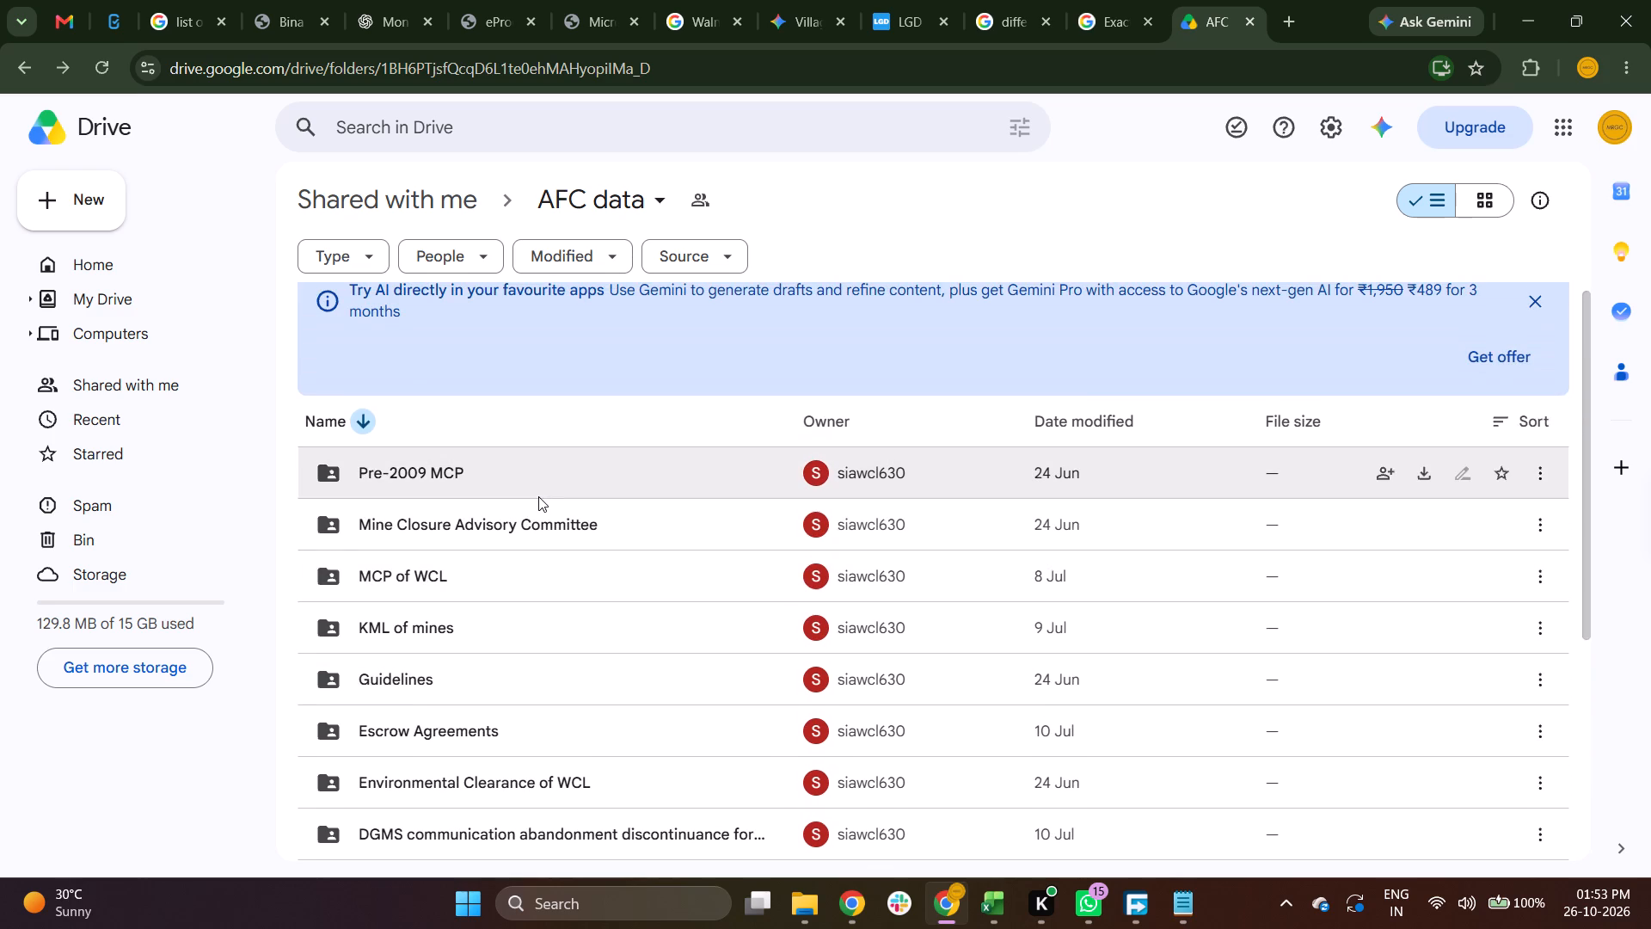
pyautogui.scroll(-1, 467, 681)
pyautogui.scroll(-1, 482, 587)
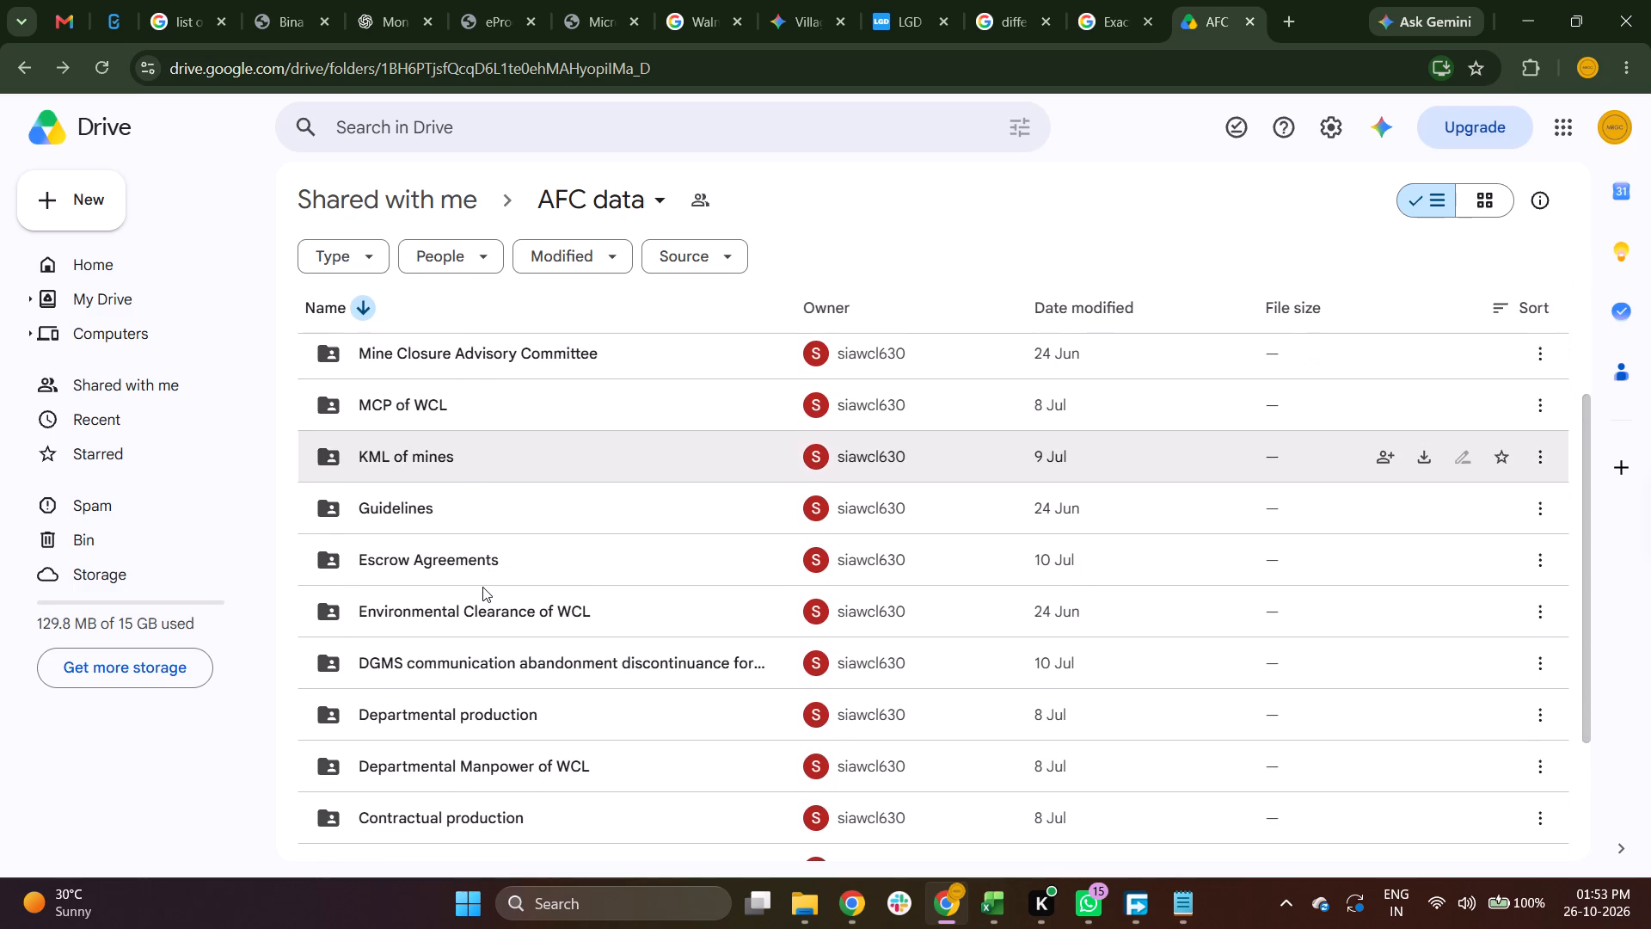
pyautogui.doubleClick(416, 520)
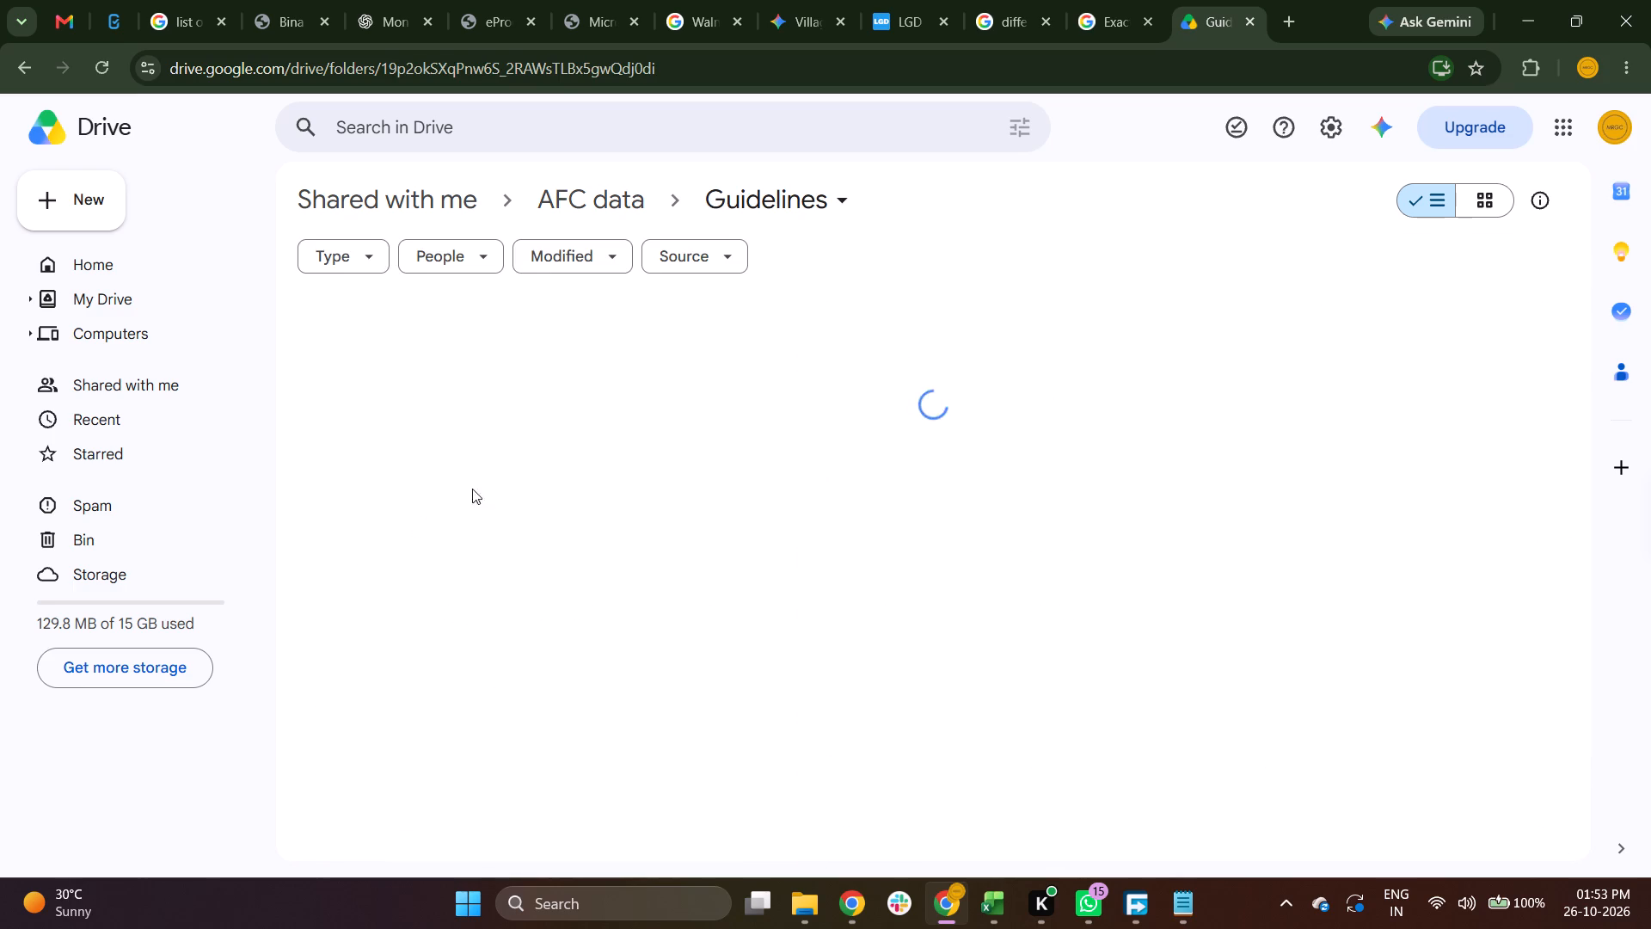
pyautogui.scroll(-1, 436, 703)
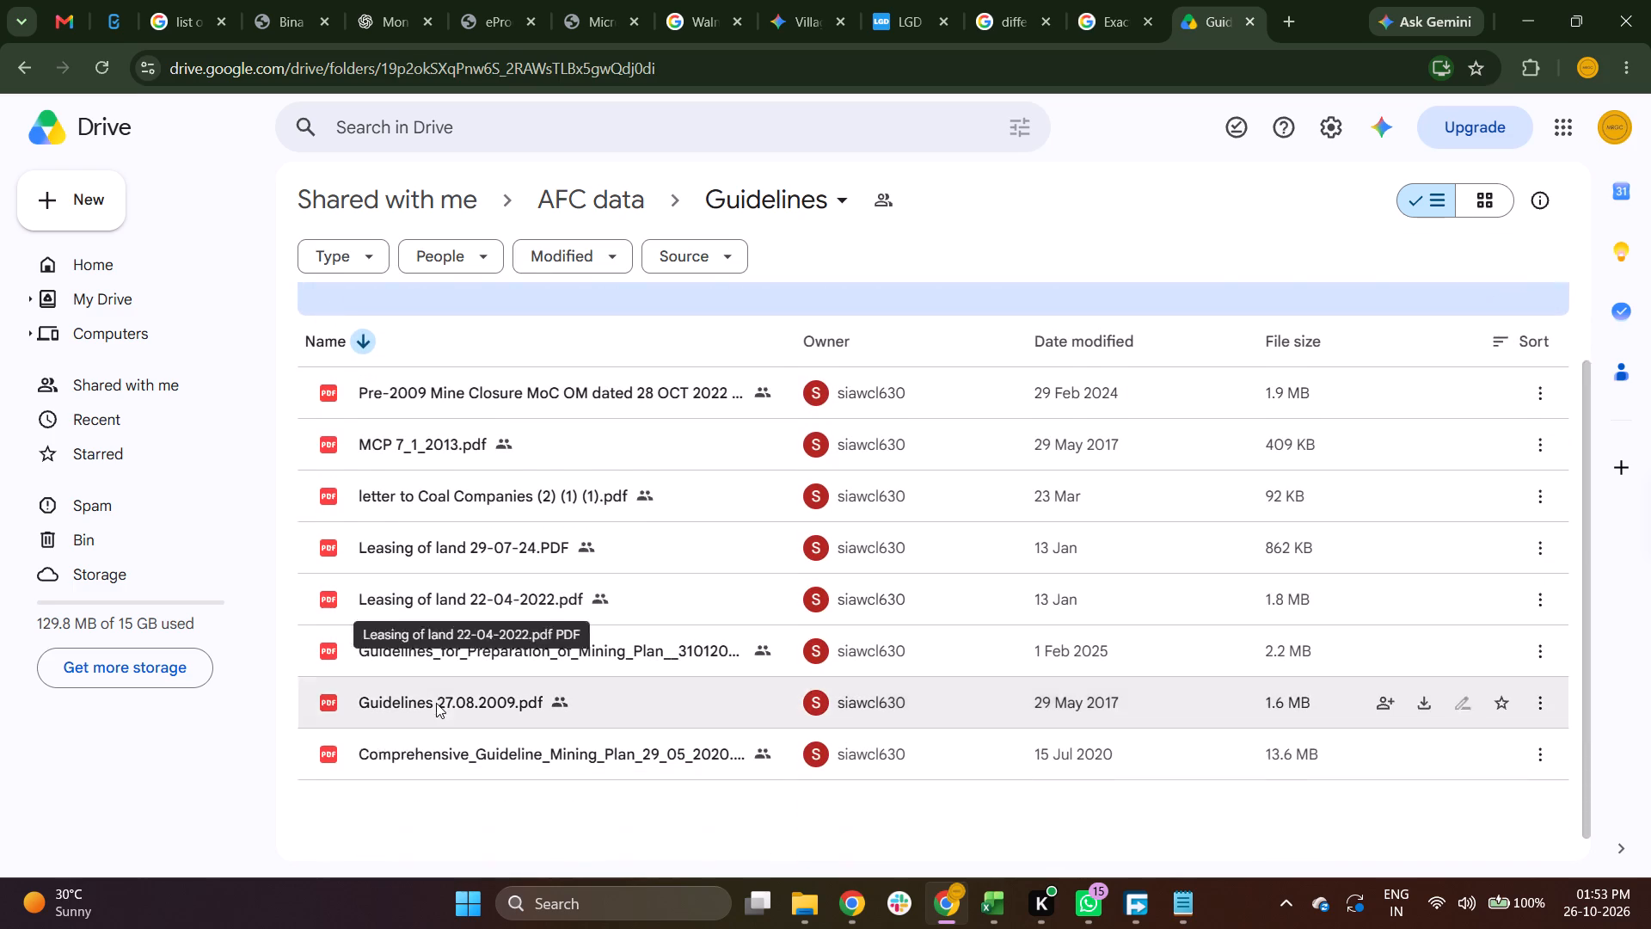
pyautogui.scroll(-1, 436, 703)
pyautogui.scroll(3, 436, 703)
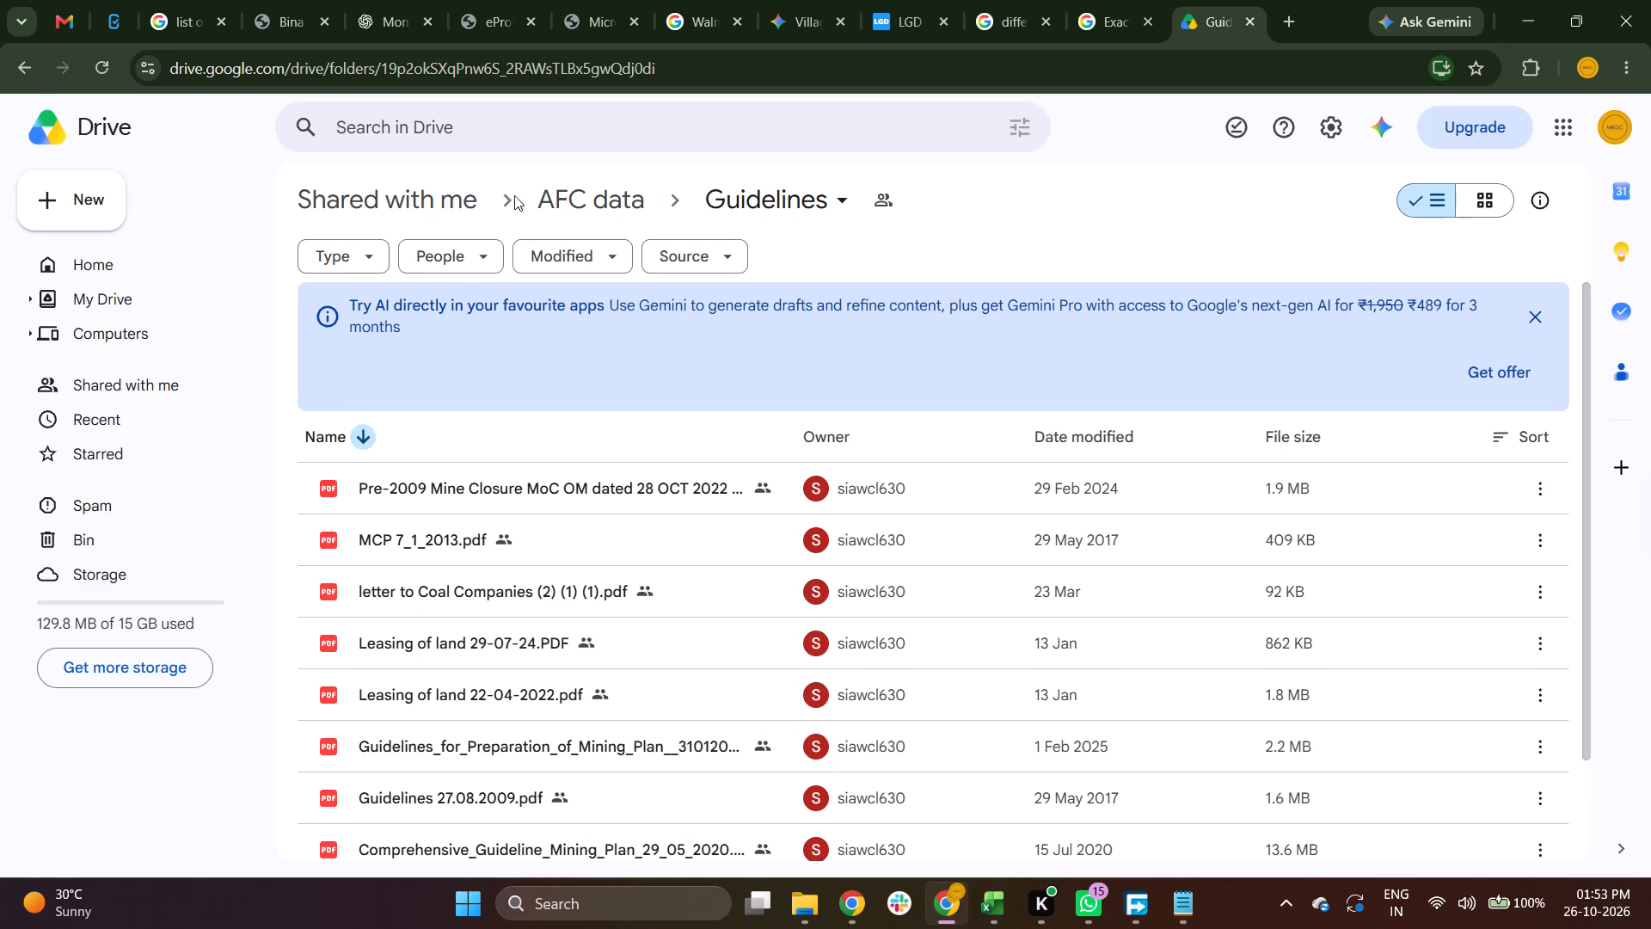
pyautogui.click(563, 196)
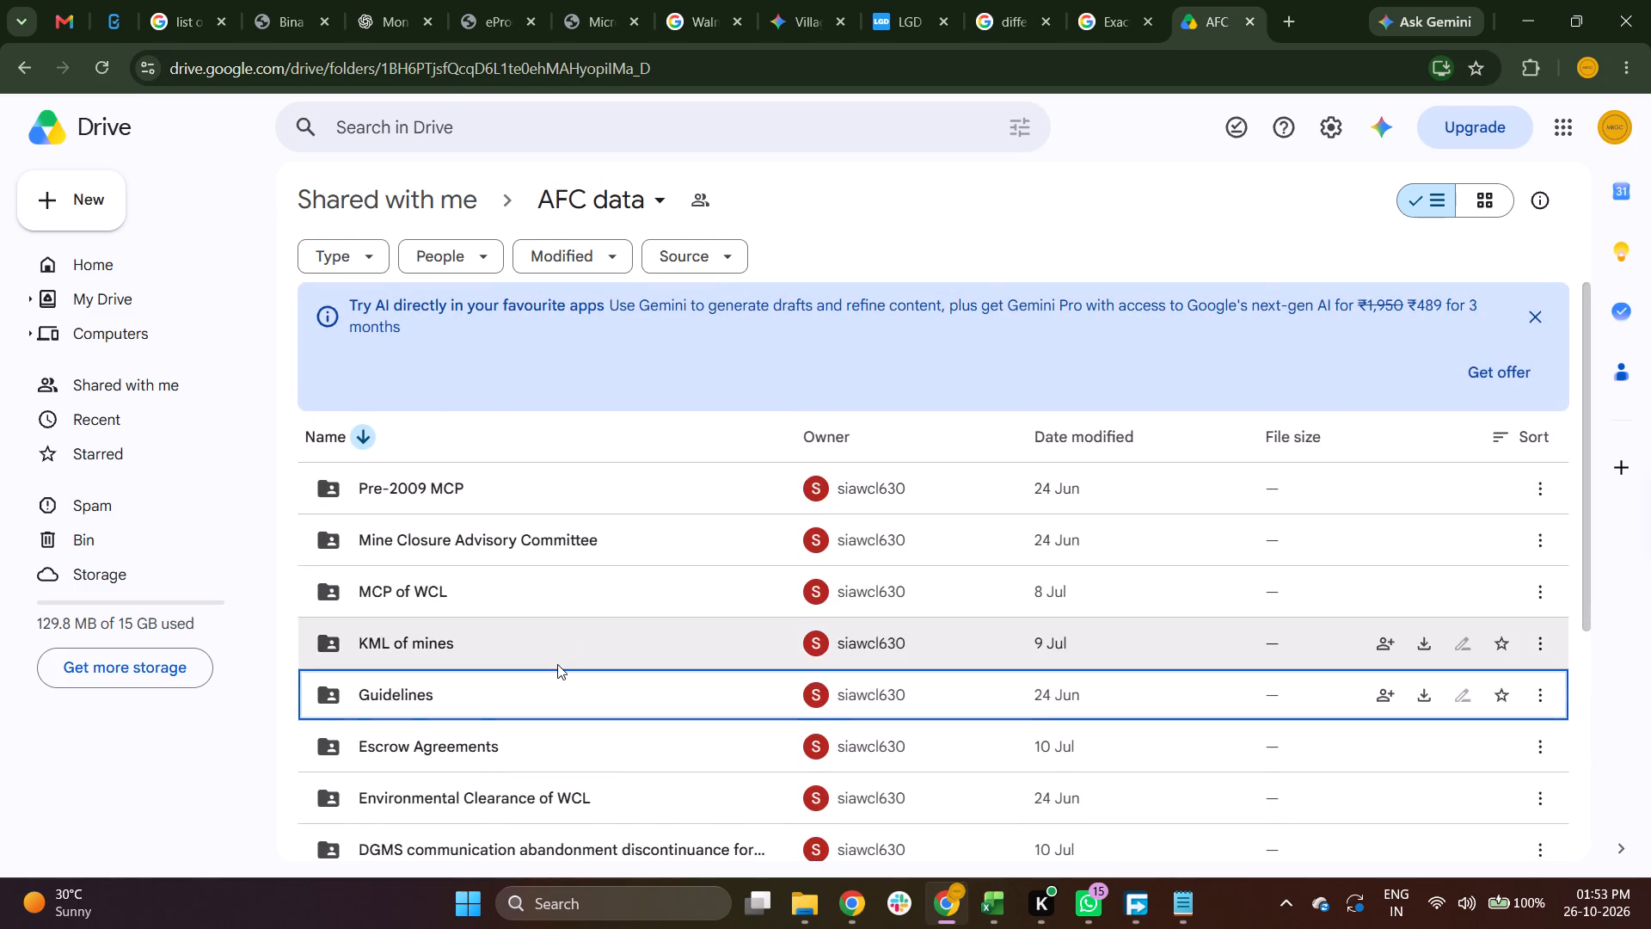
# Look over the AFC data folder list again and reopen the MCP of WCL folder.
pyautogui.scroll(-2, 557, 664)
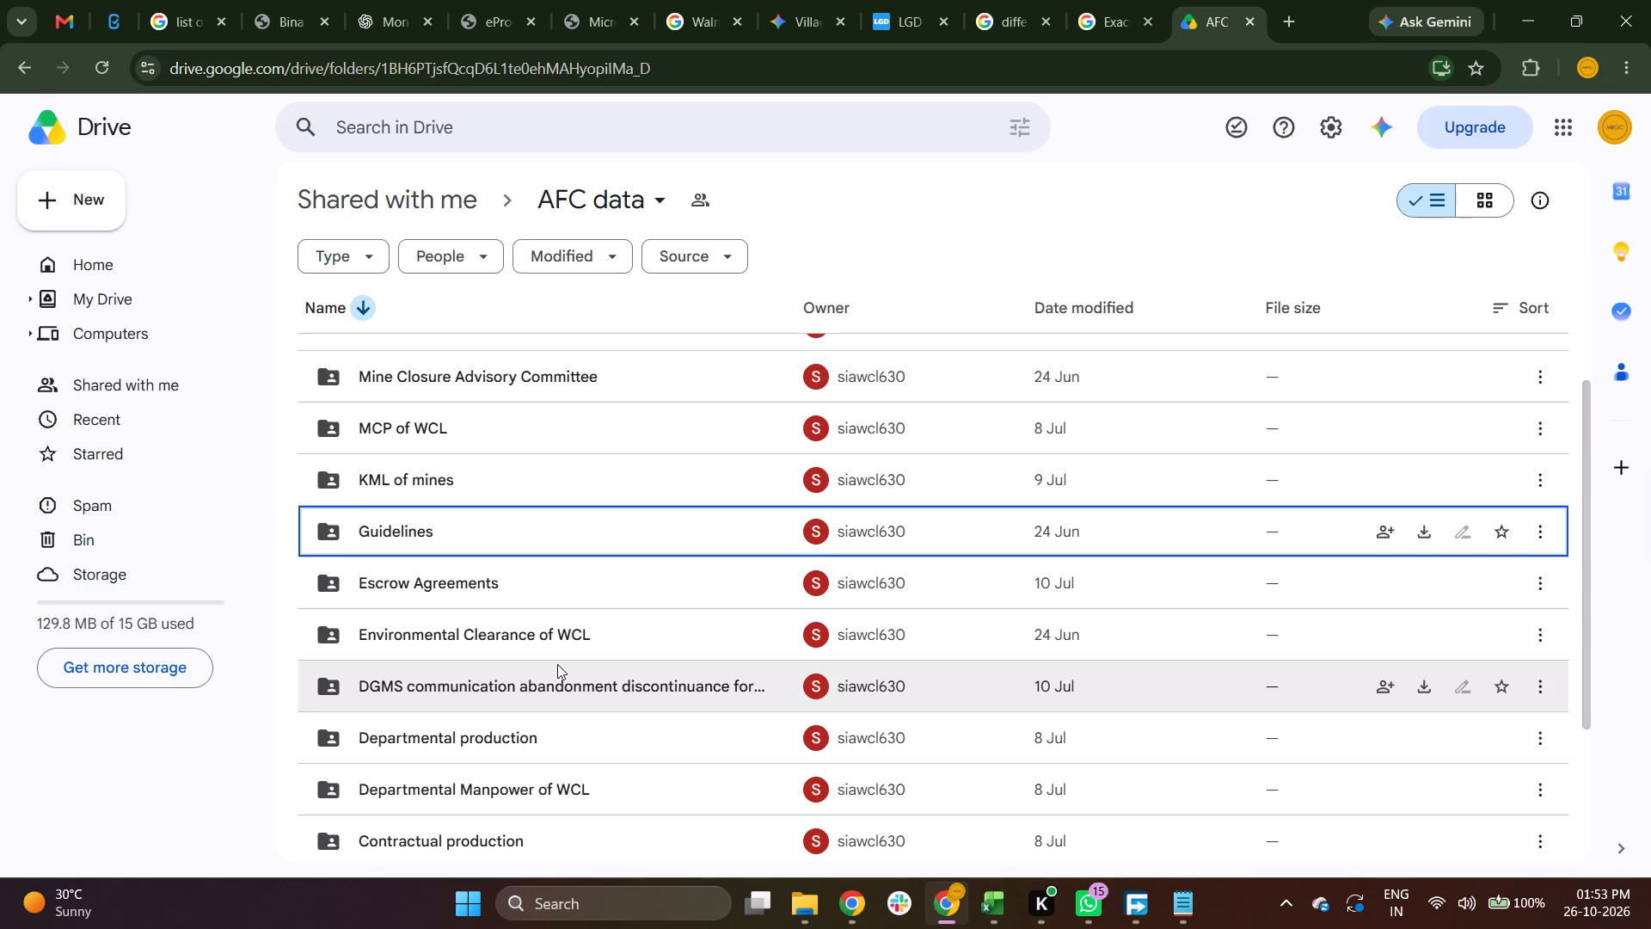
pyautogui.scroll(-1, 557, 664)
pyautogui.scroll(3, 557, 664)
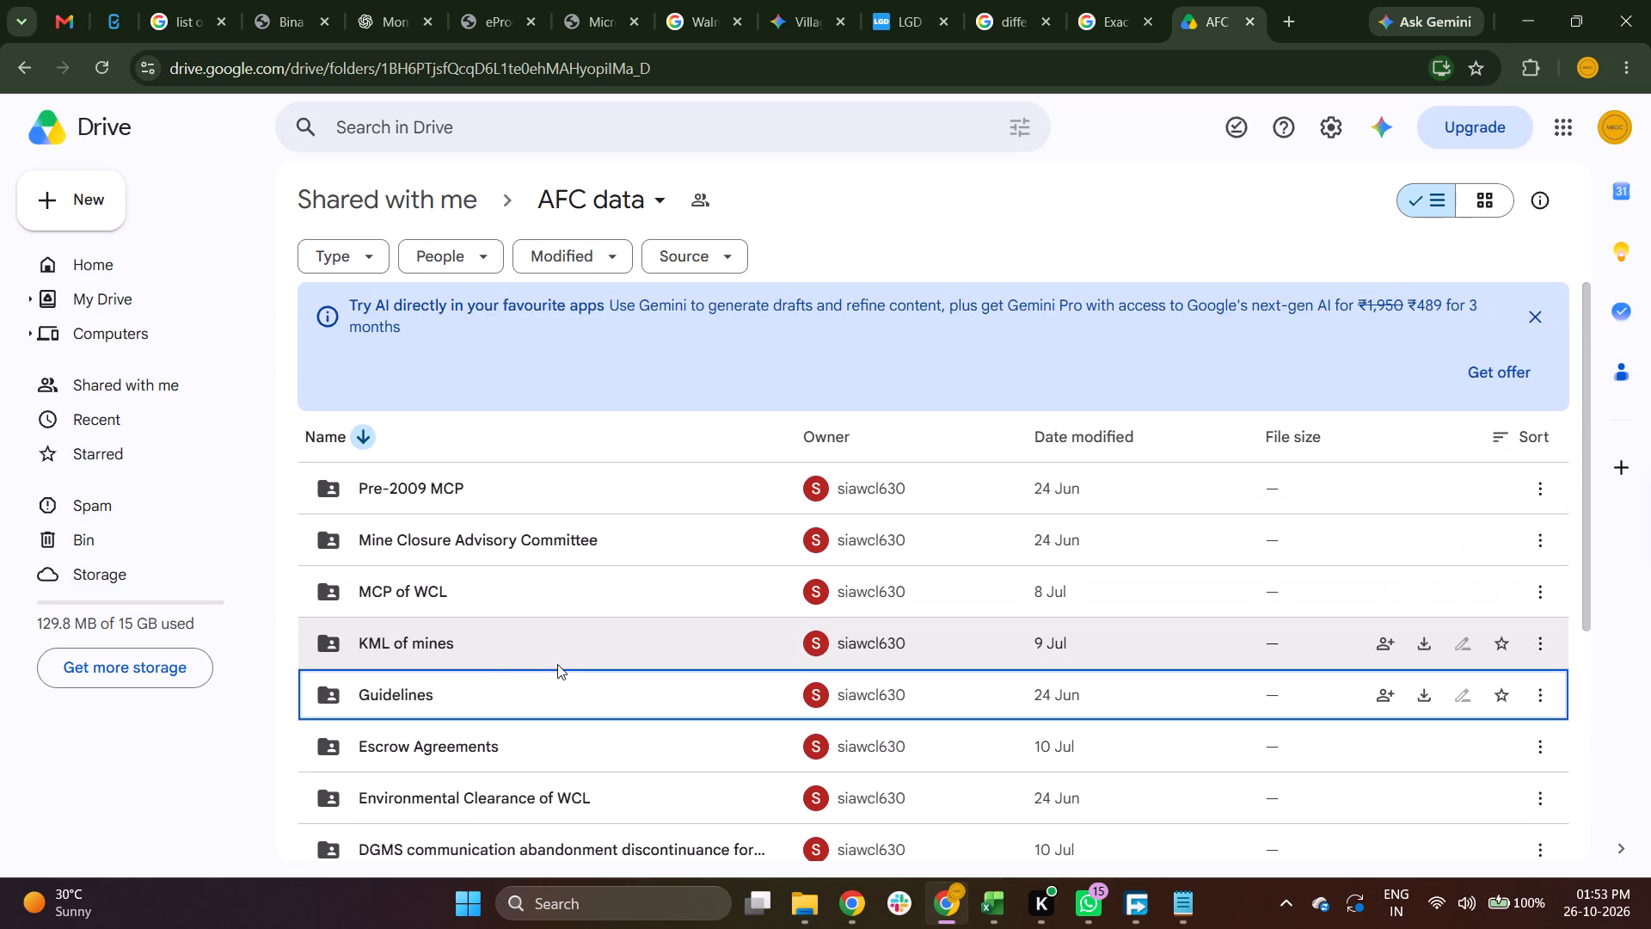
pyautogui.scroll(-1, 494, 665)
pyautogui.doubleClick(460, 558)
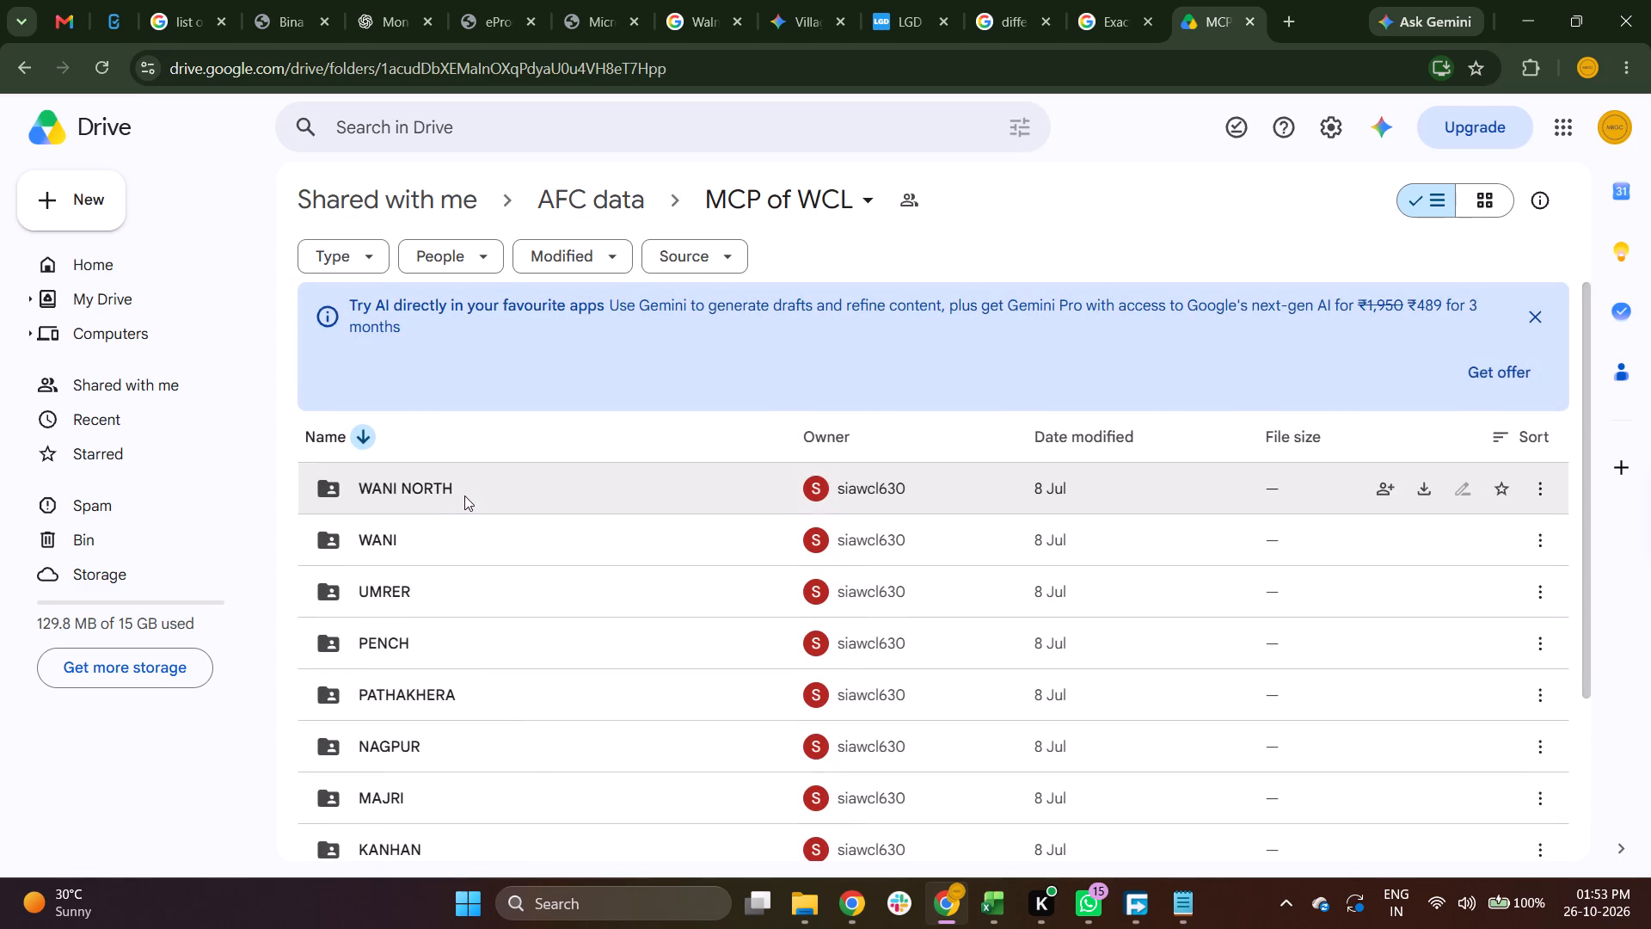
# Open the NAGPUR folder inside MCP of WCL, look through its mine subfolders and PDFs, and open the PIPLA CURRENT folder.
pyautogui.scroll(-2, 464, 495)
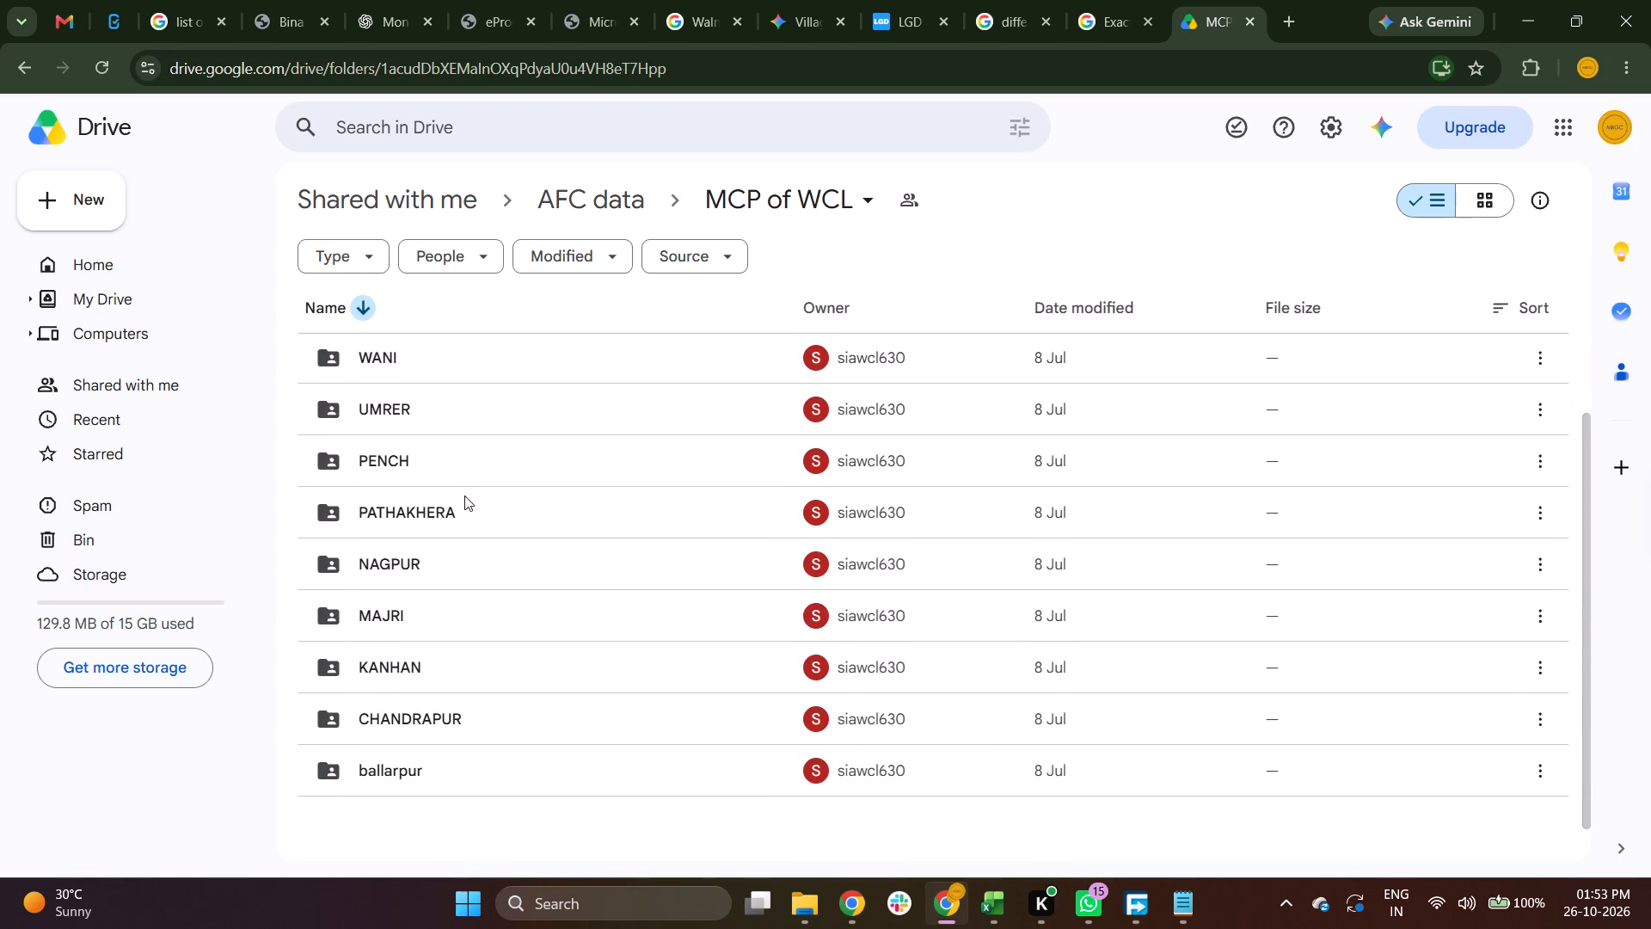
pyautogui.doubleClick(404, 570)
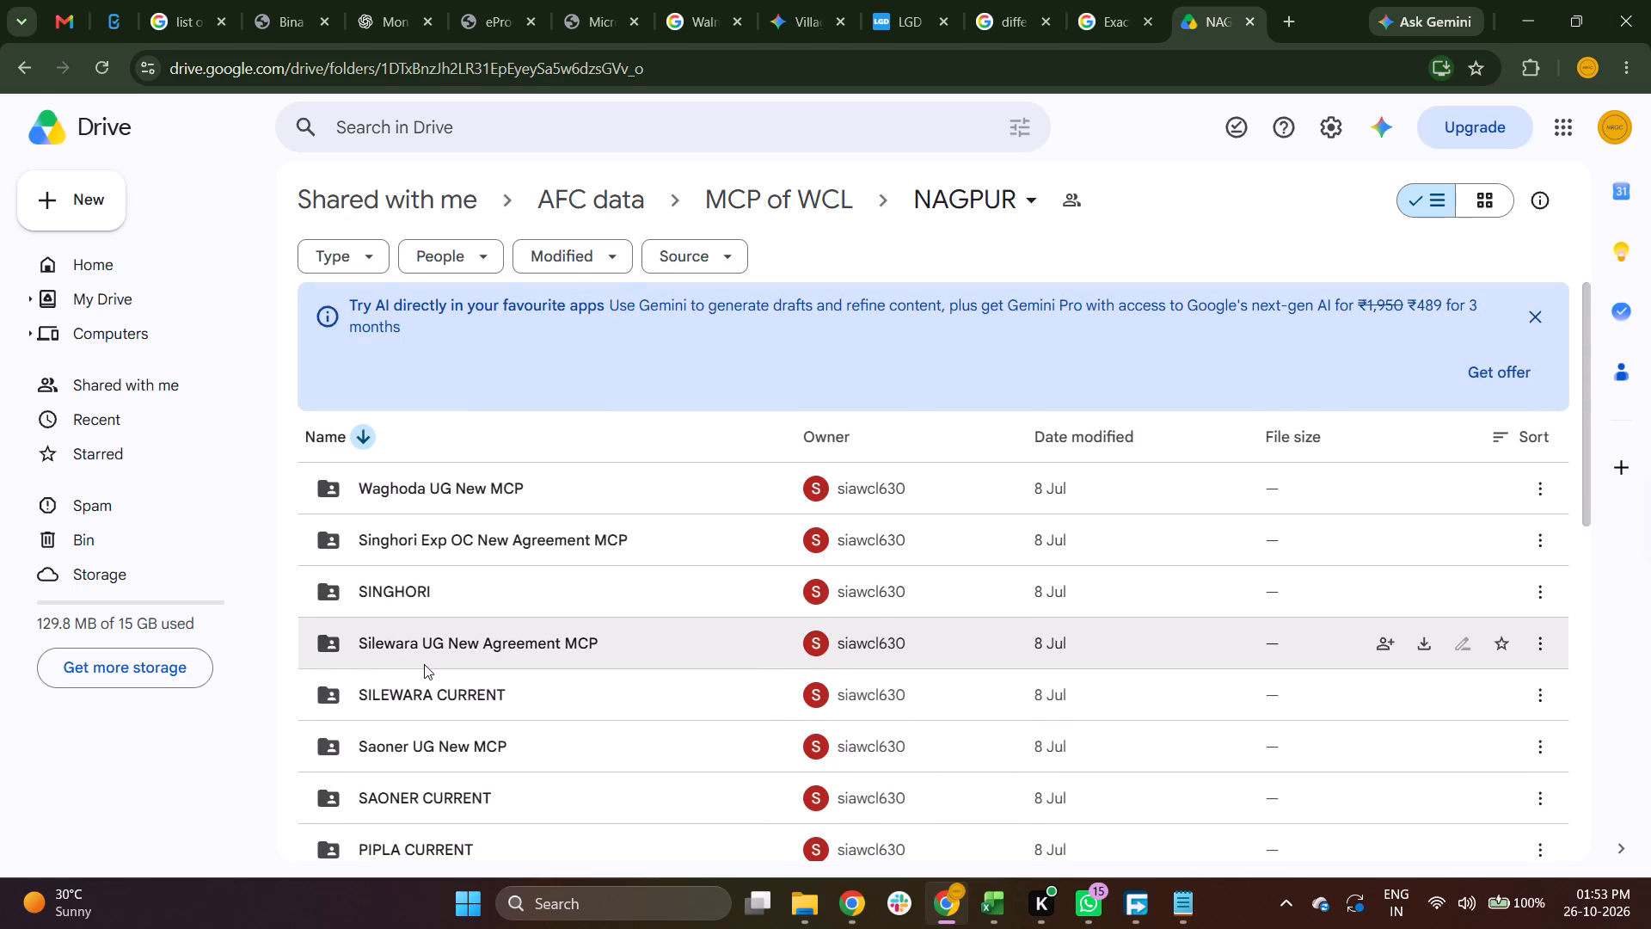
pyautogui.scroll(-6, 424, 664)
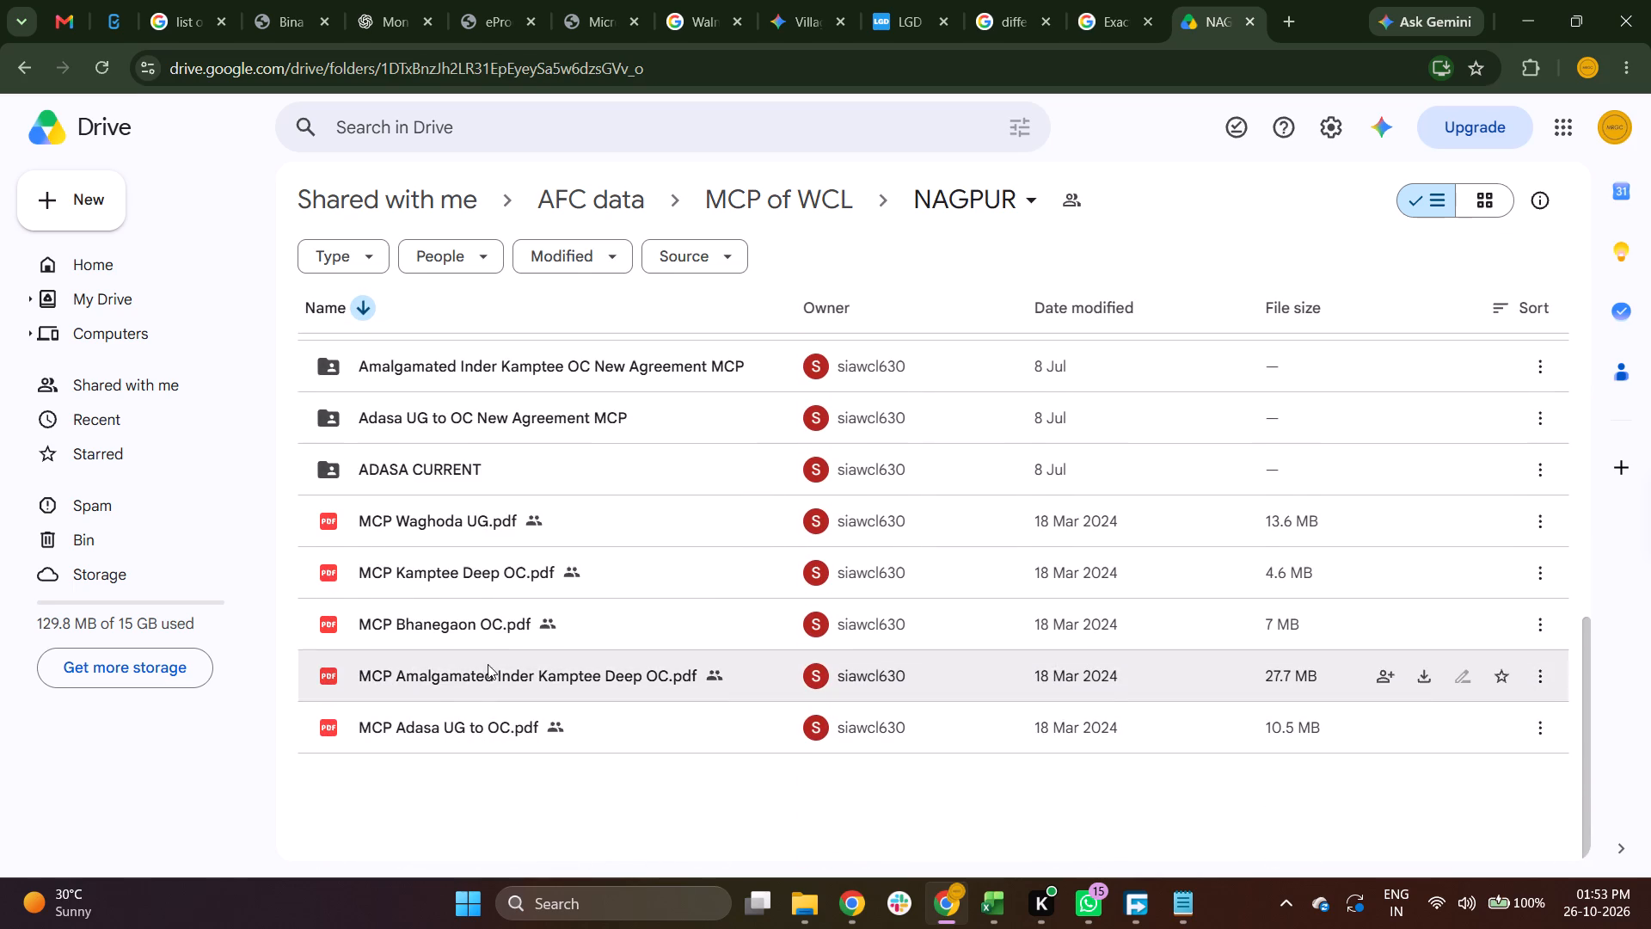
pyautogui.scroll(2, 488, 602)
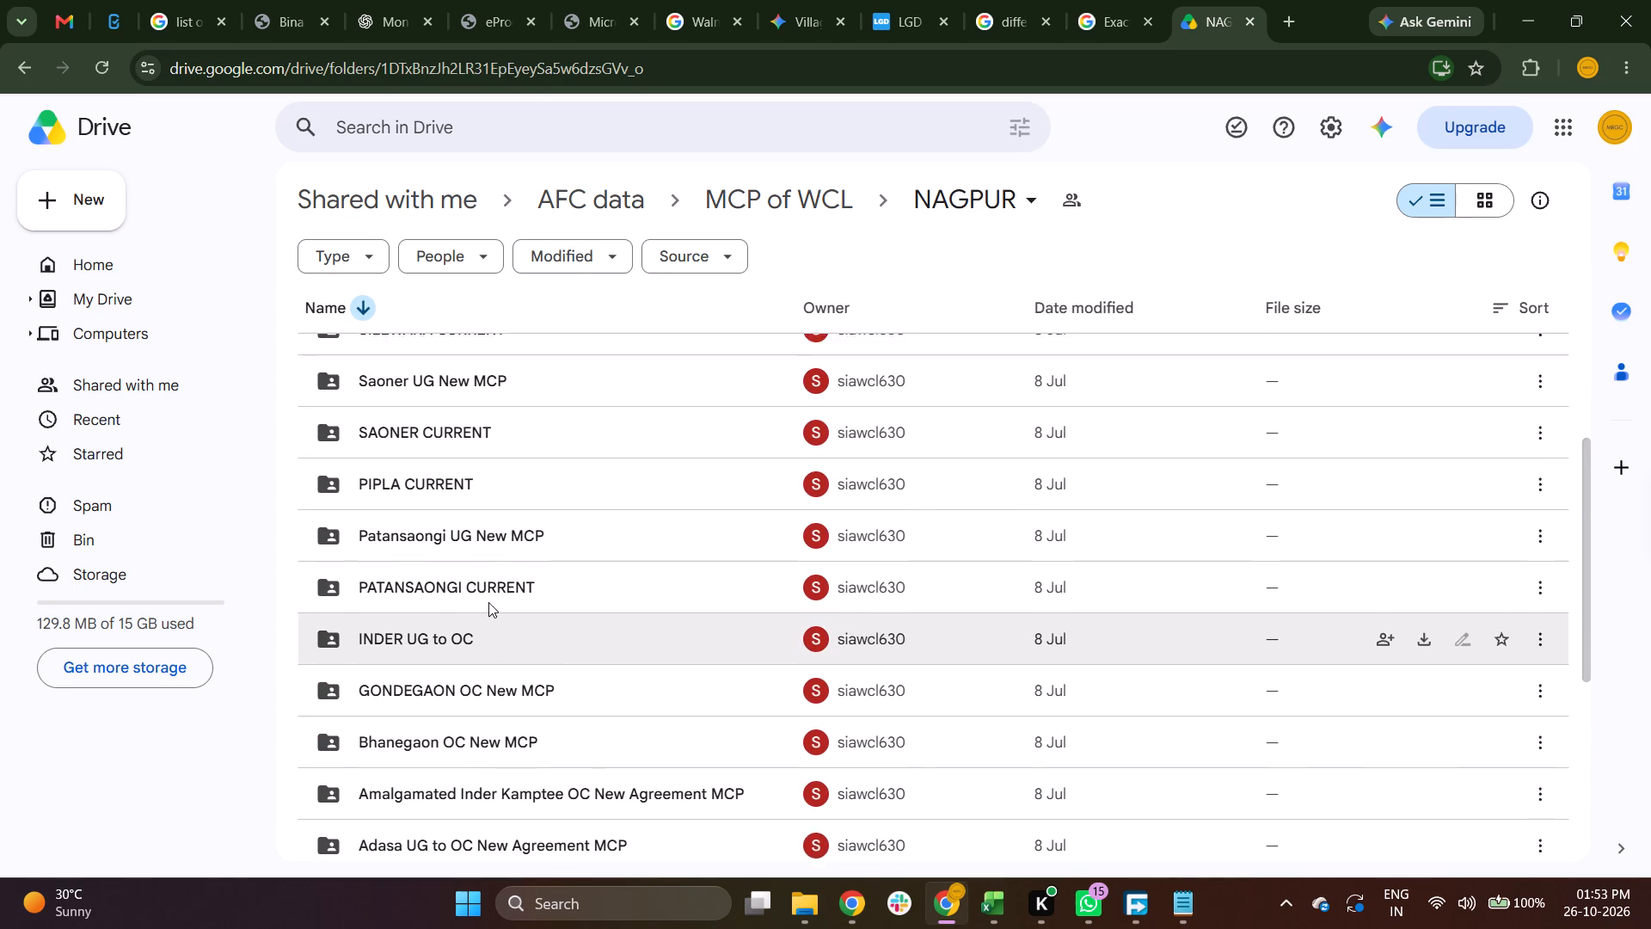
pyautogui.scroll(1, 488, 602)
pyautogui.doubleClick(457, 496)
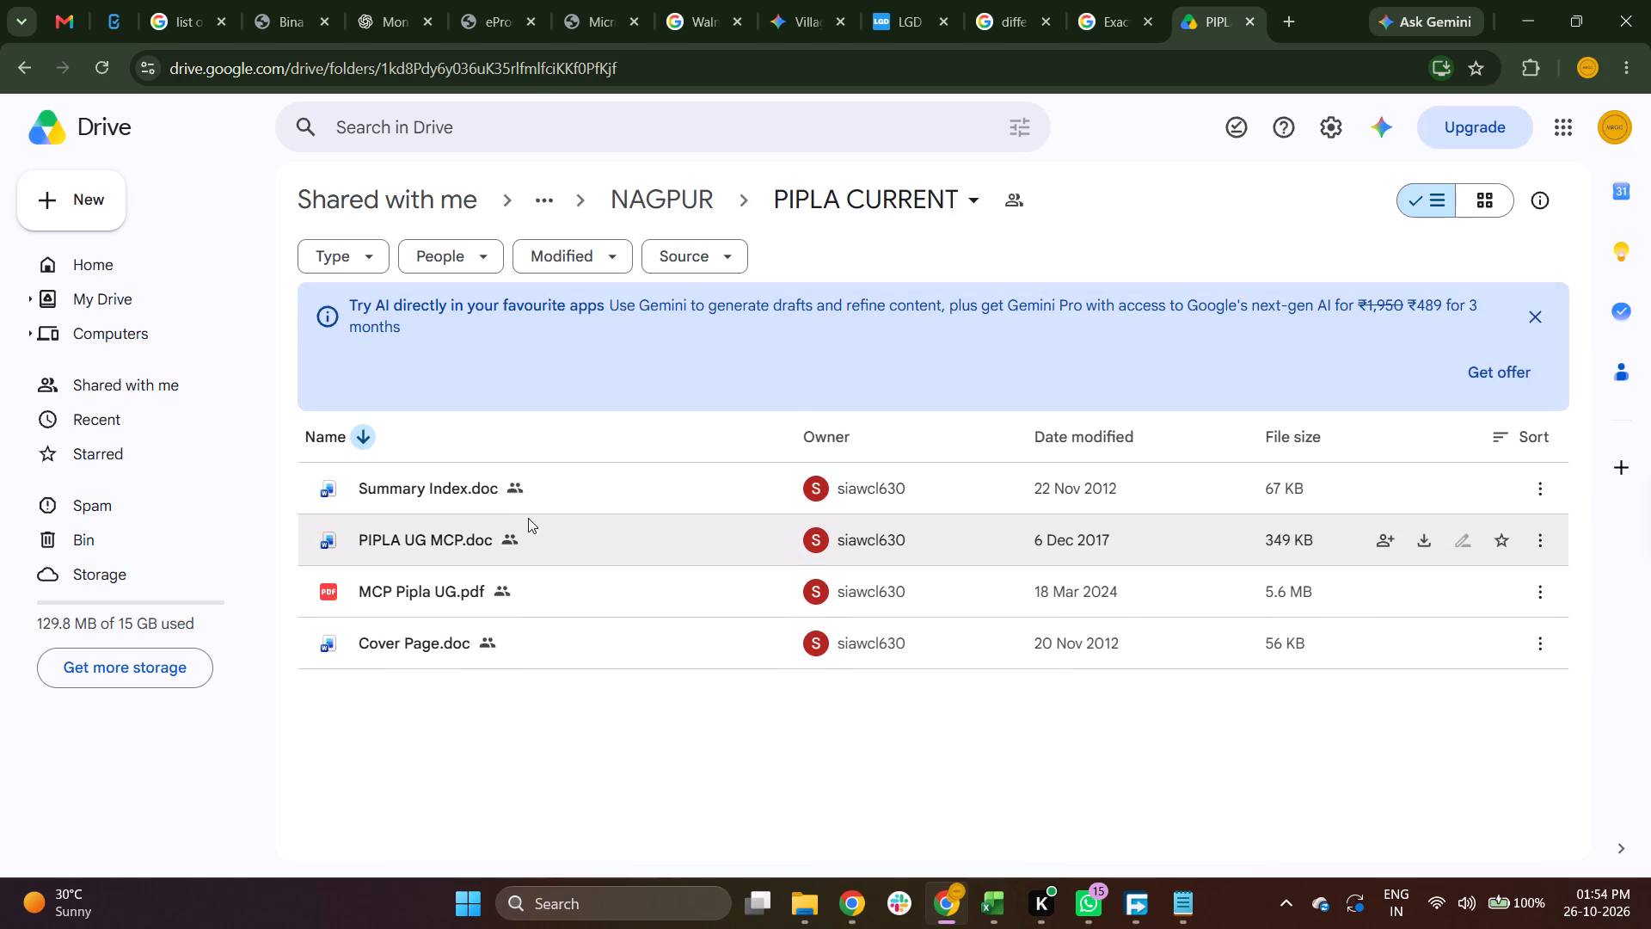
# Open PIPLA UG MCP.doc and find the mine's latitude and longitude in section 1.1.3, Location of Mine.
pyautogui.doubleClick(429, 544)
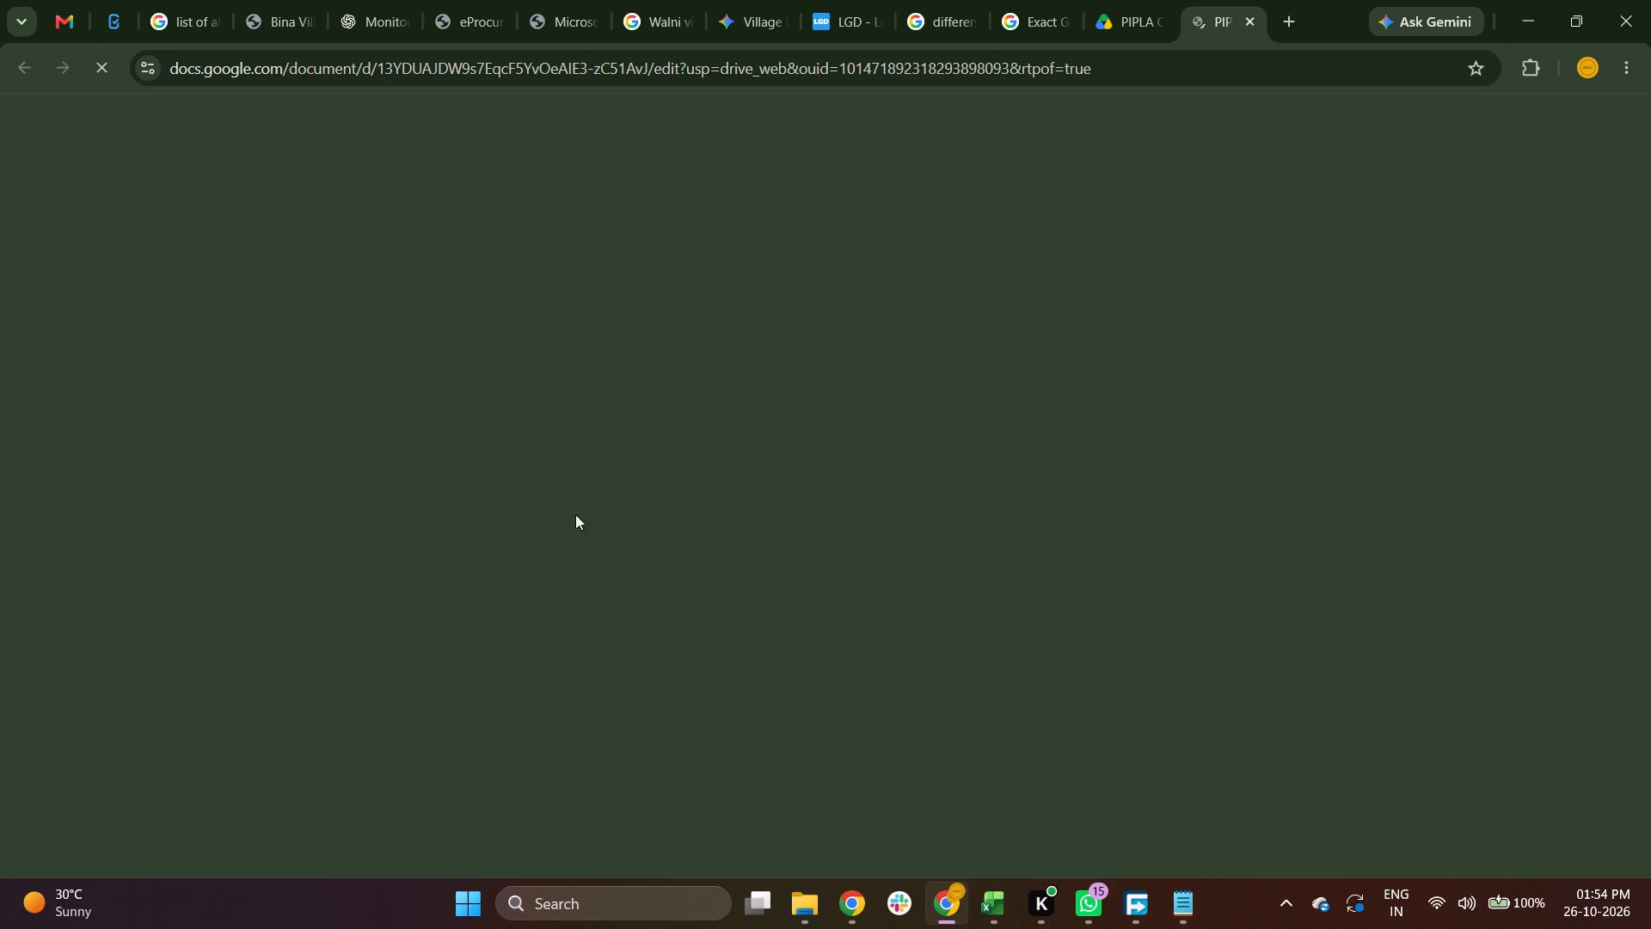
pyautogui.scroll(-1, 845, 477)
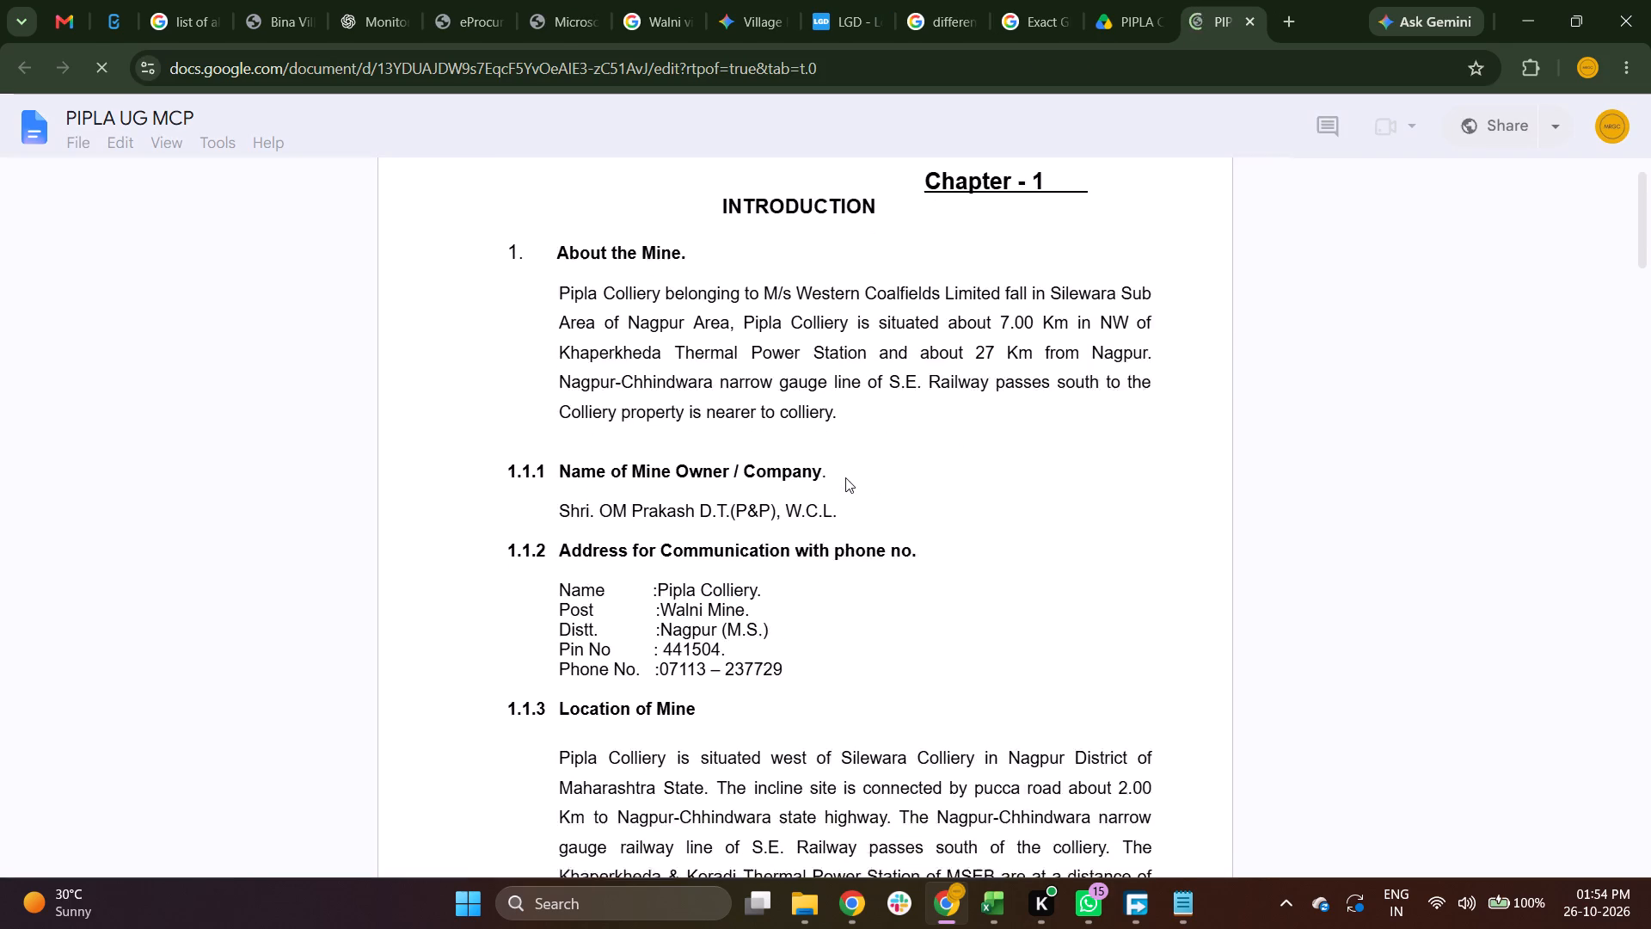
pyautogui.scroll(-1, 845, 477)
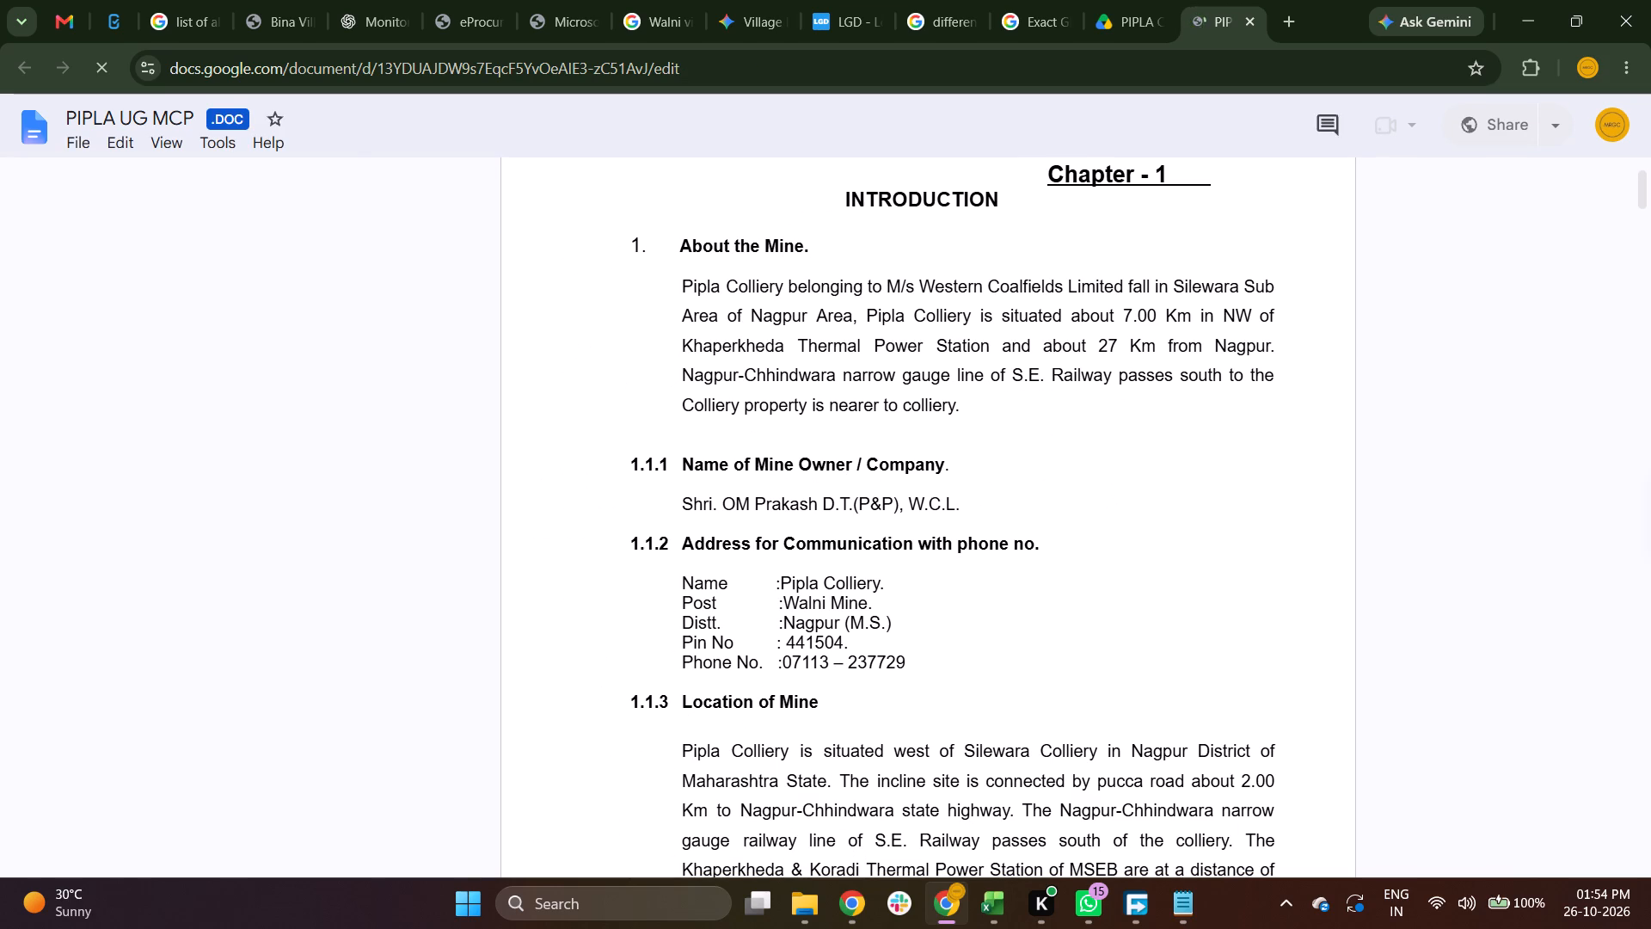
pyautogui.scroll(-4, 879, 605)
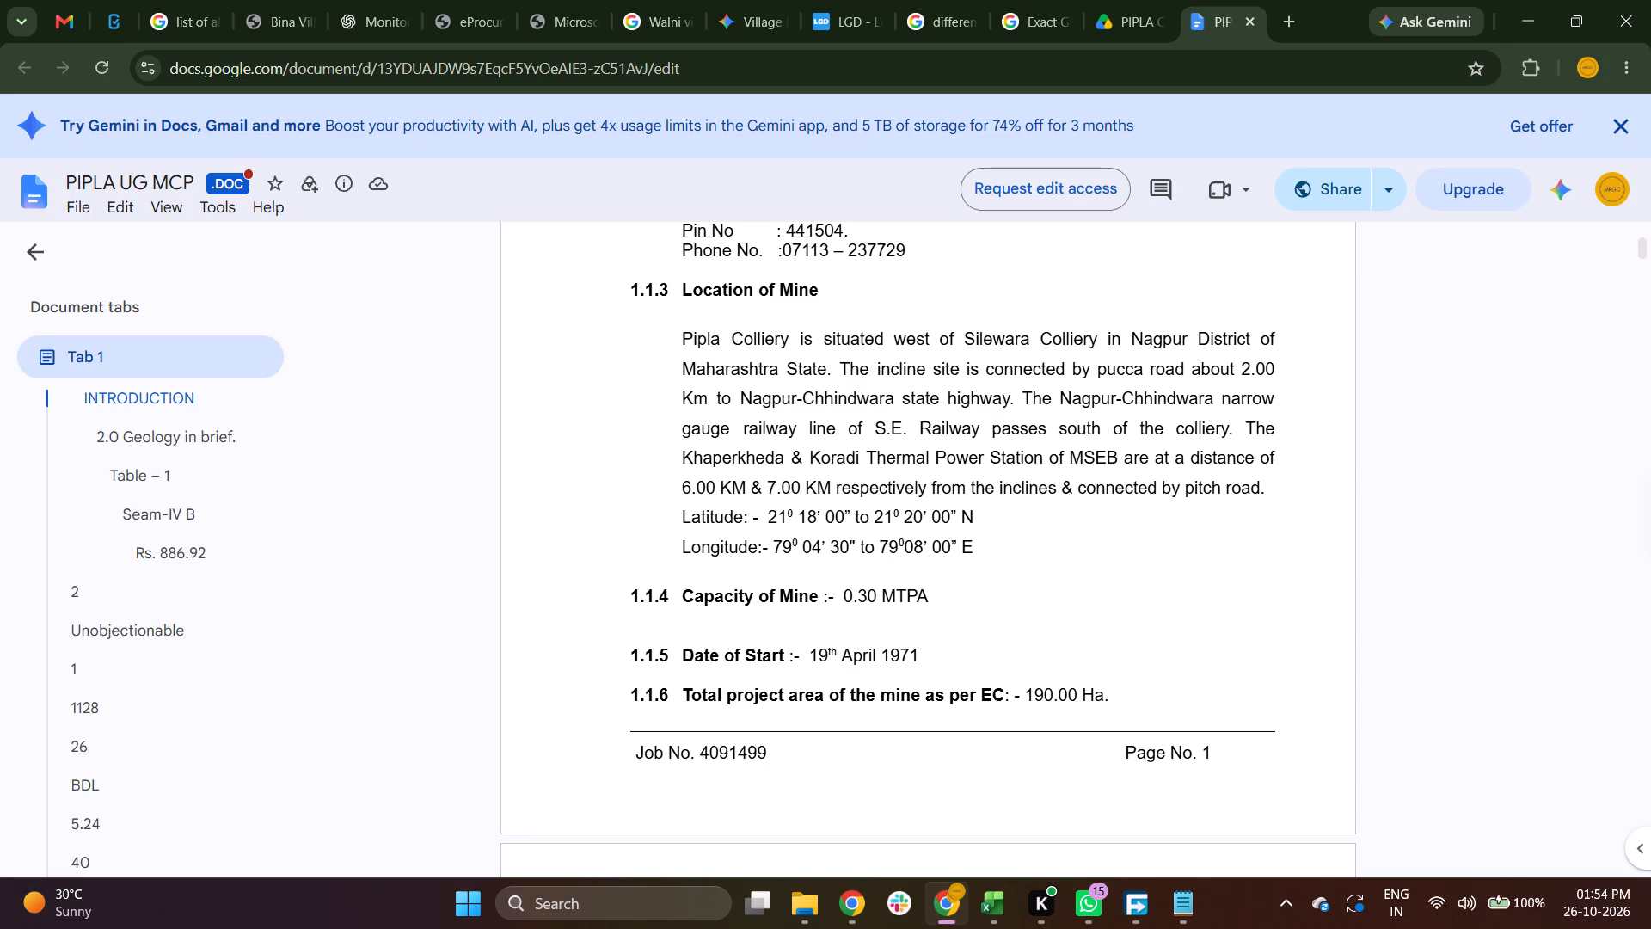
# Copy the latitude range 21° 18' 00" to 21° 20' 00" N from the document into cell D2 of the Mapping sheet in Excel's Tracker workbook.
pyautogui.hotkey('alt', 'Tab')
pyautogui.hotkey('alt', 'Right')
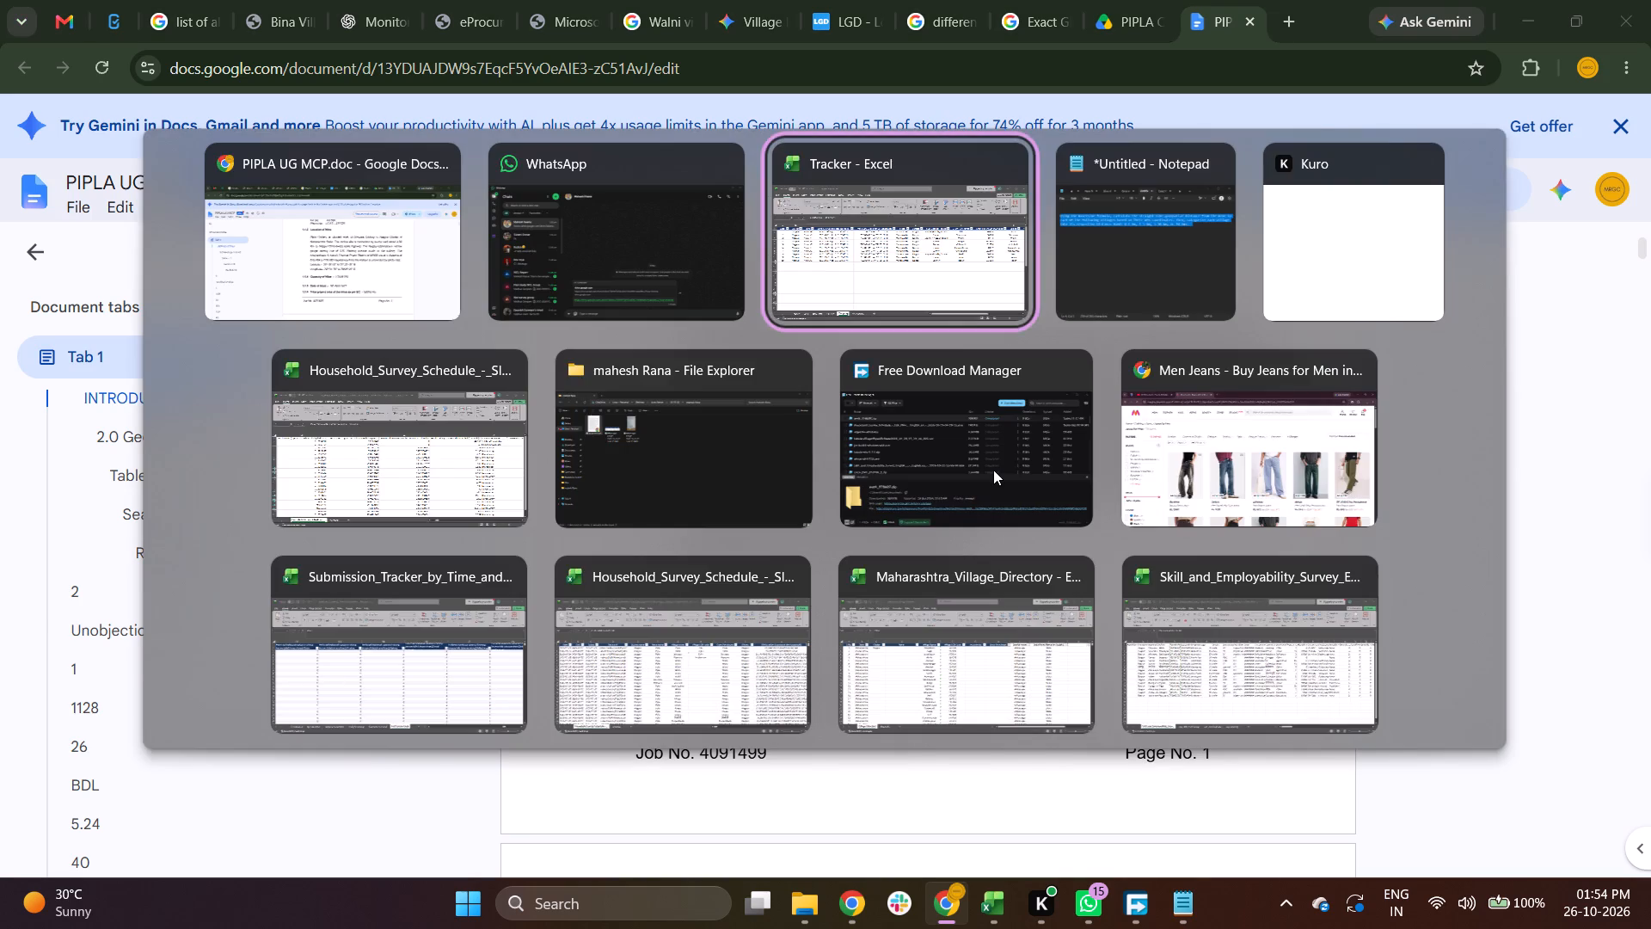
pyautogui.press('Left')
pyautogui.press('Left')
pyautogui.press('Up')
pyautogui.press('Right')
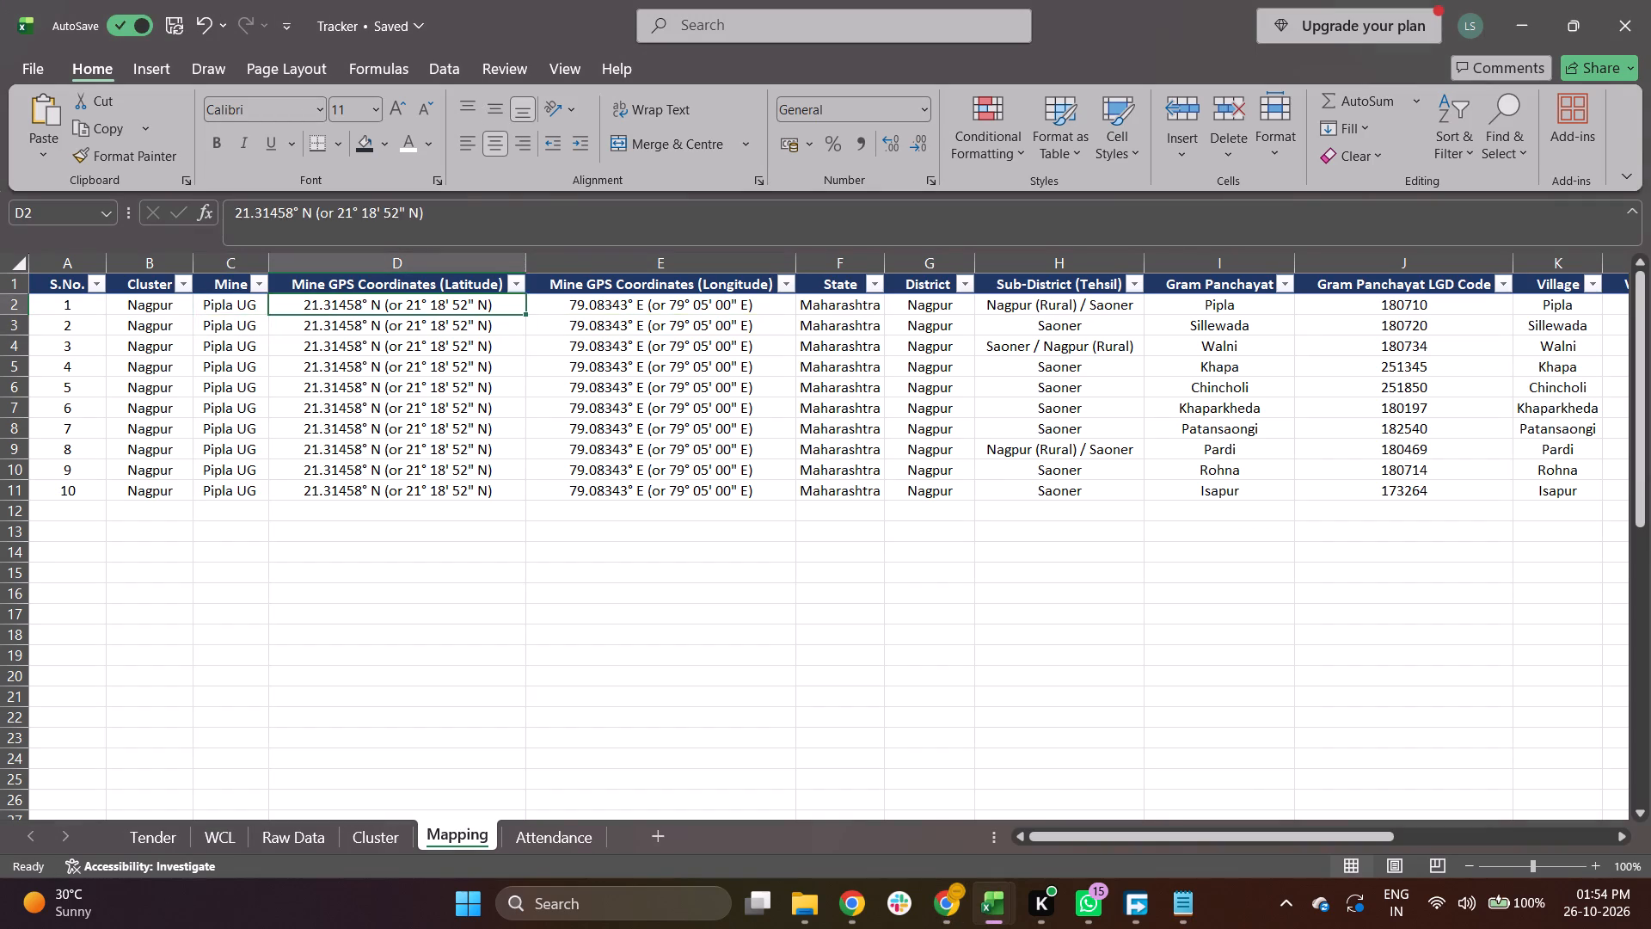
pyautogui.hotkey('alt', 'Tab')
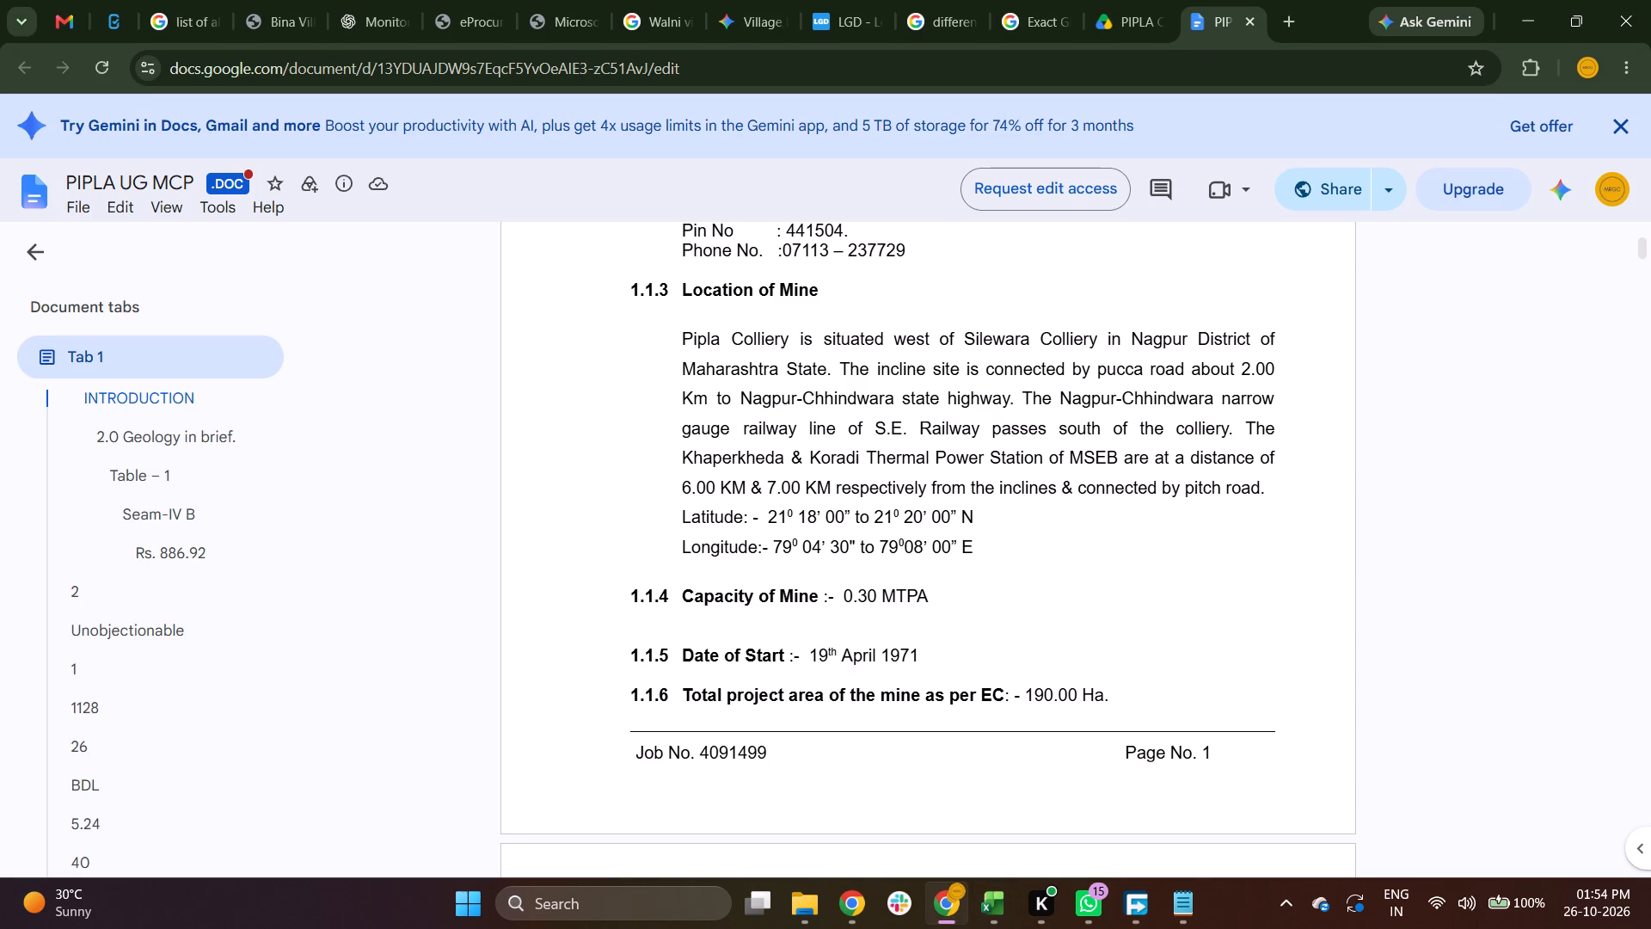
pyautogui.moveTo(766, 516); pyautogui.dragTo(970, 518)
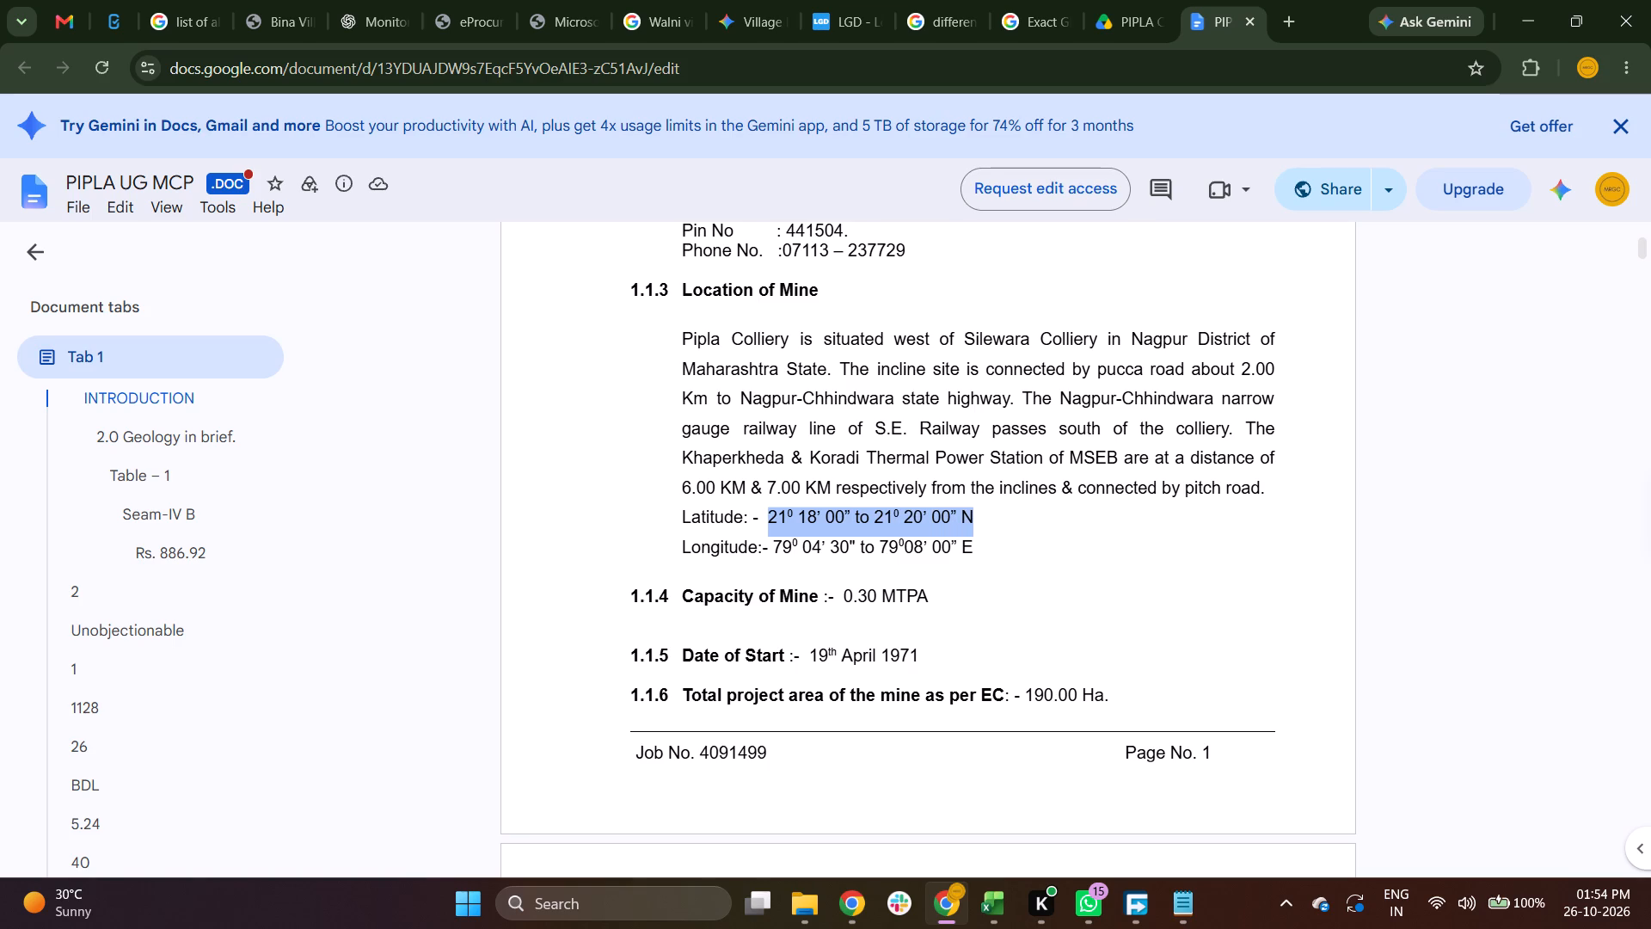
pyautogui.hotkey('ctrl', 'c')
pyautogui.hotkey('ctrl', 'c')
pyautogui.hotkey('ctrl', 'c')
pyautogui.hotkey('alt', 'Tab')
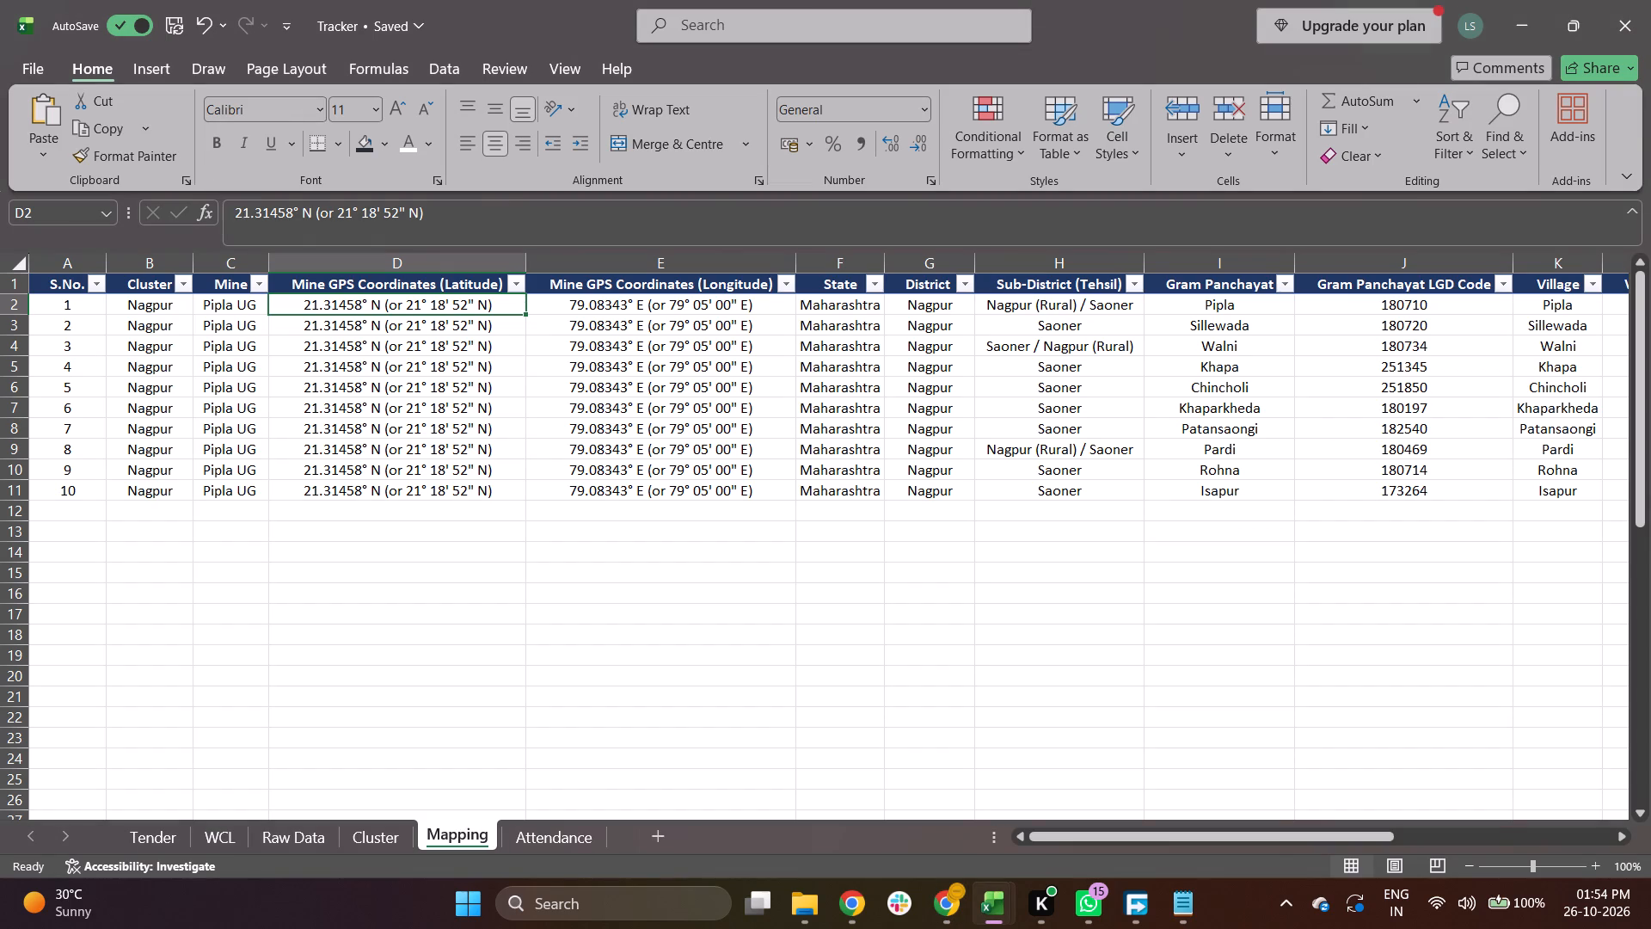
pyautogui.hotkey('ctrl', 'v')
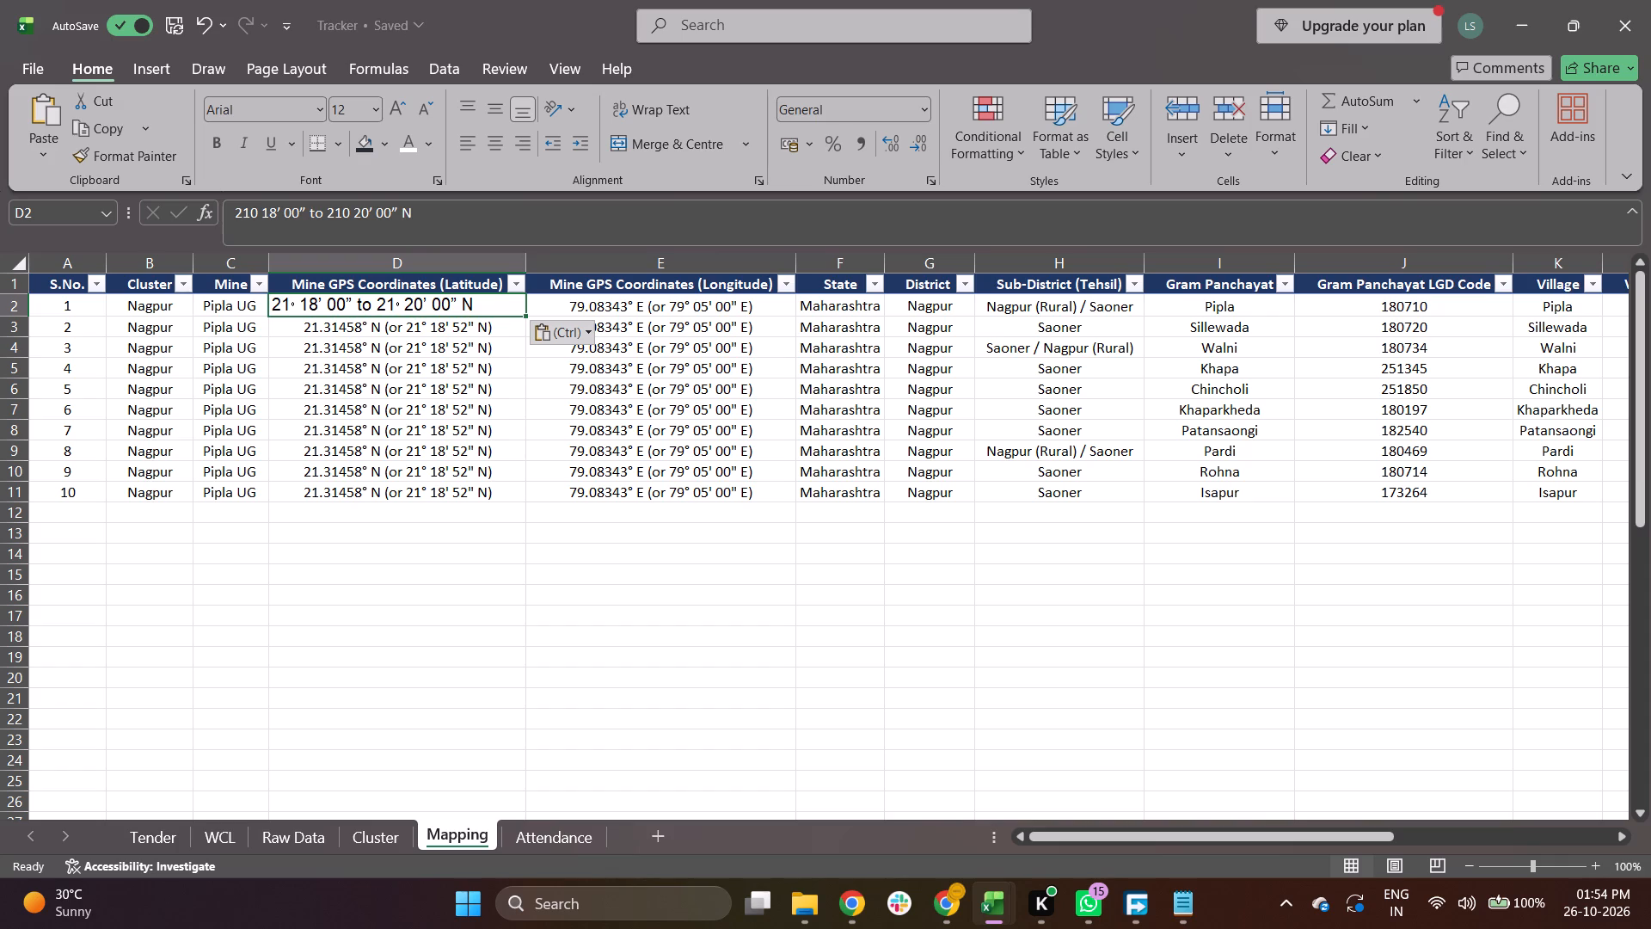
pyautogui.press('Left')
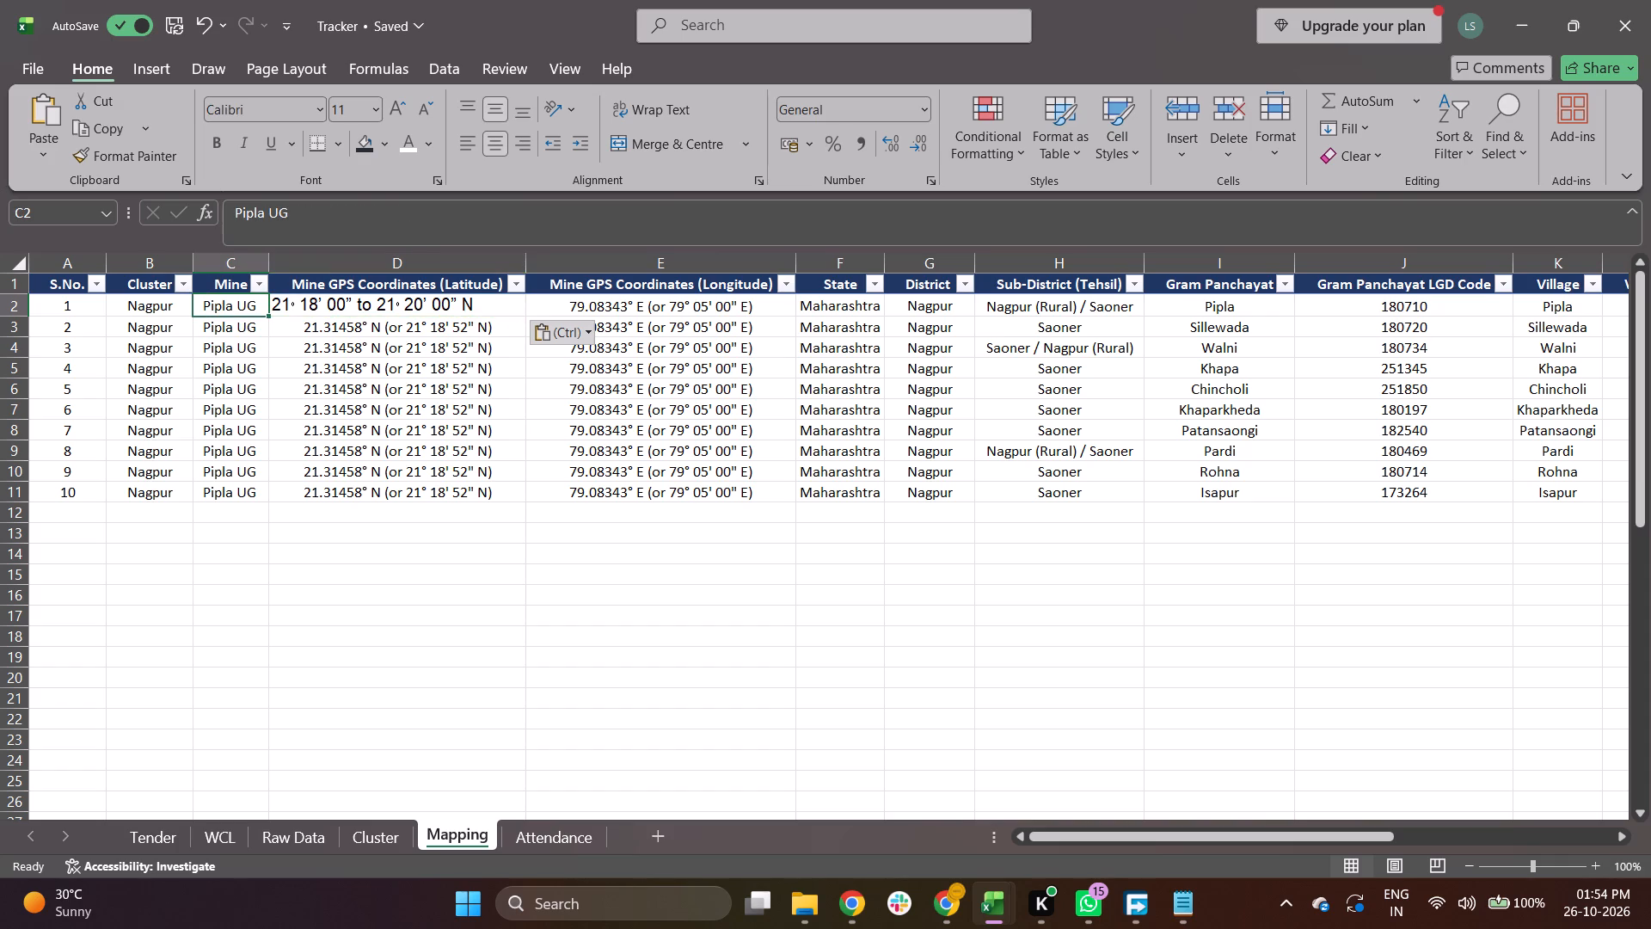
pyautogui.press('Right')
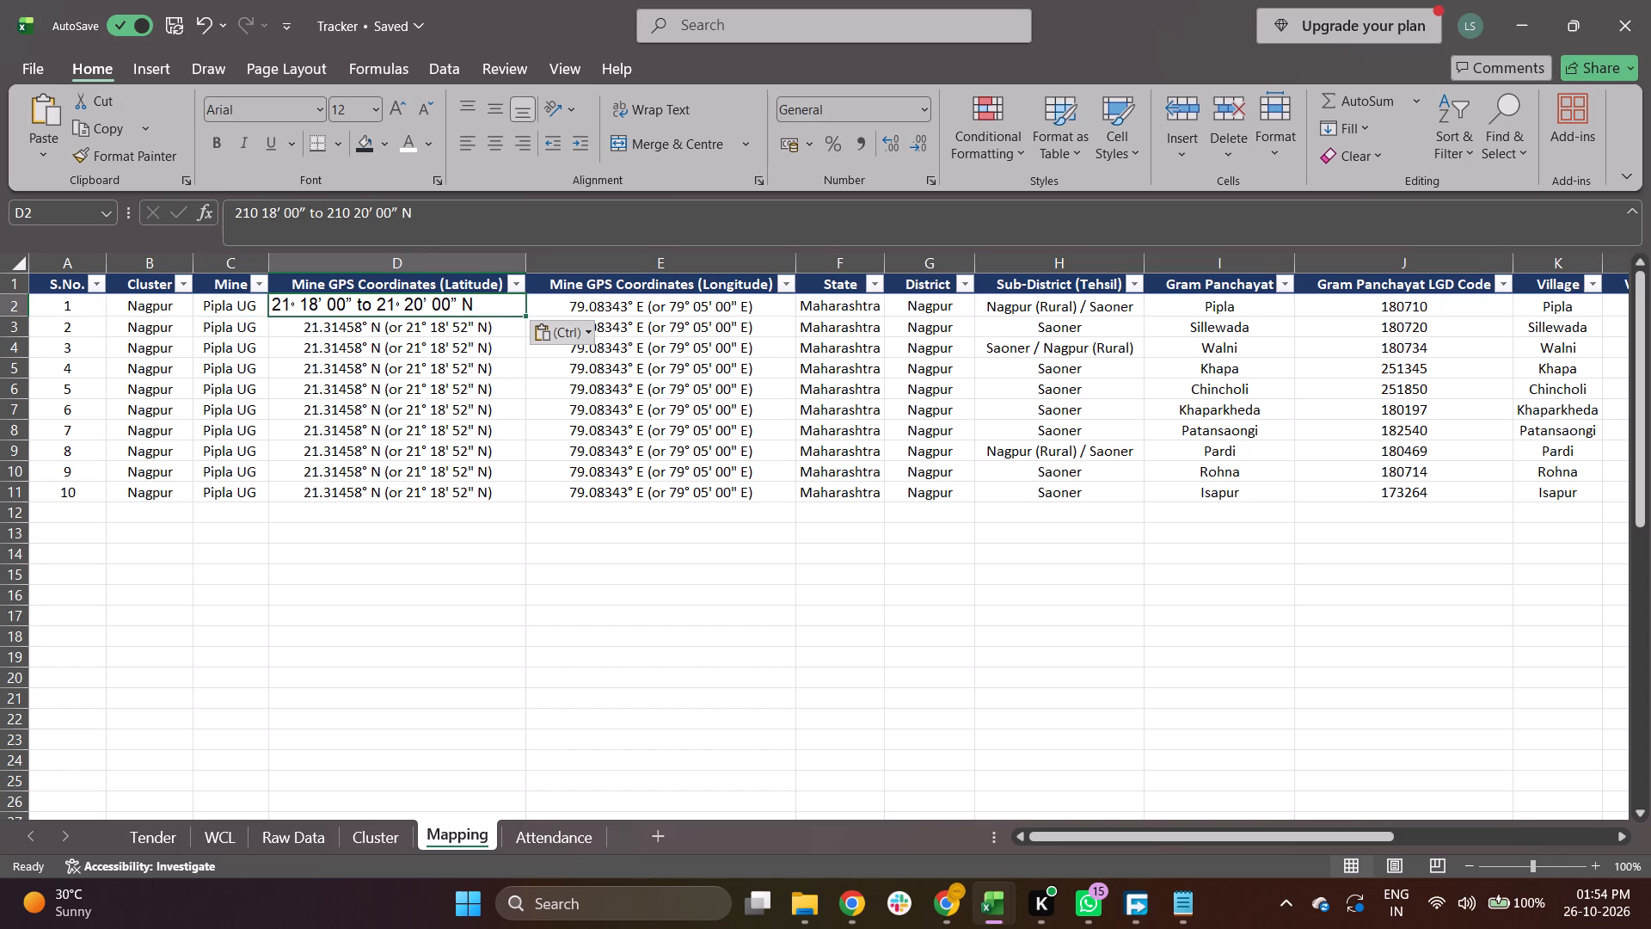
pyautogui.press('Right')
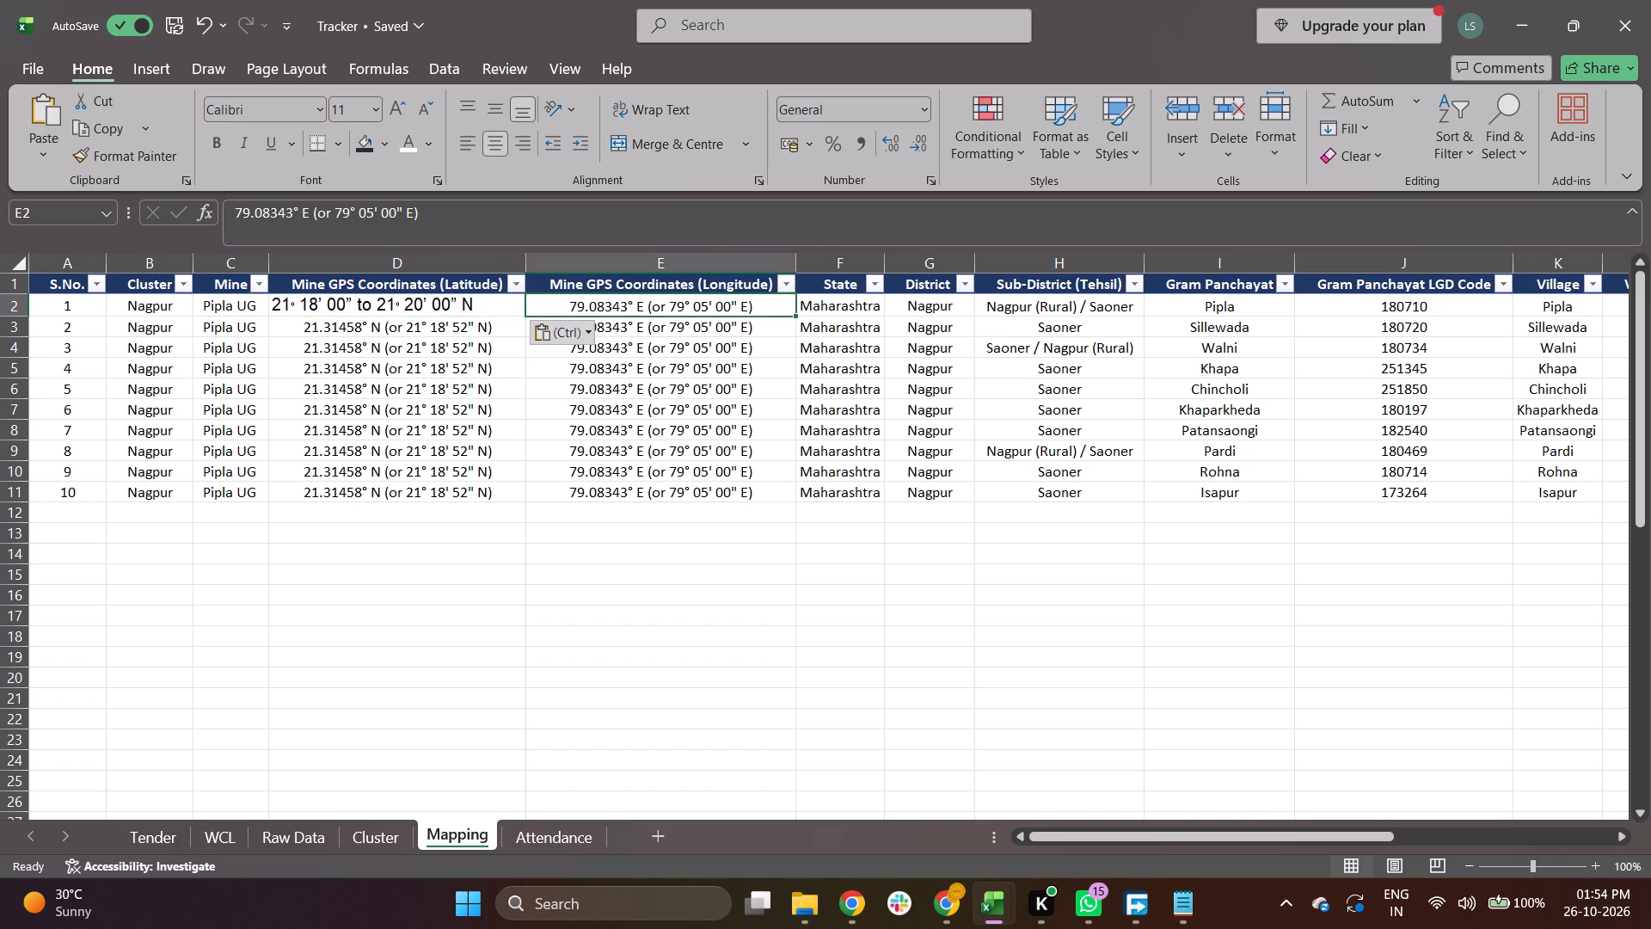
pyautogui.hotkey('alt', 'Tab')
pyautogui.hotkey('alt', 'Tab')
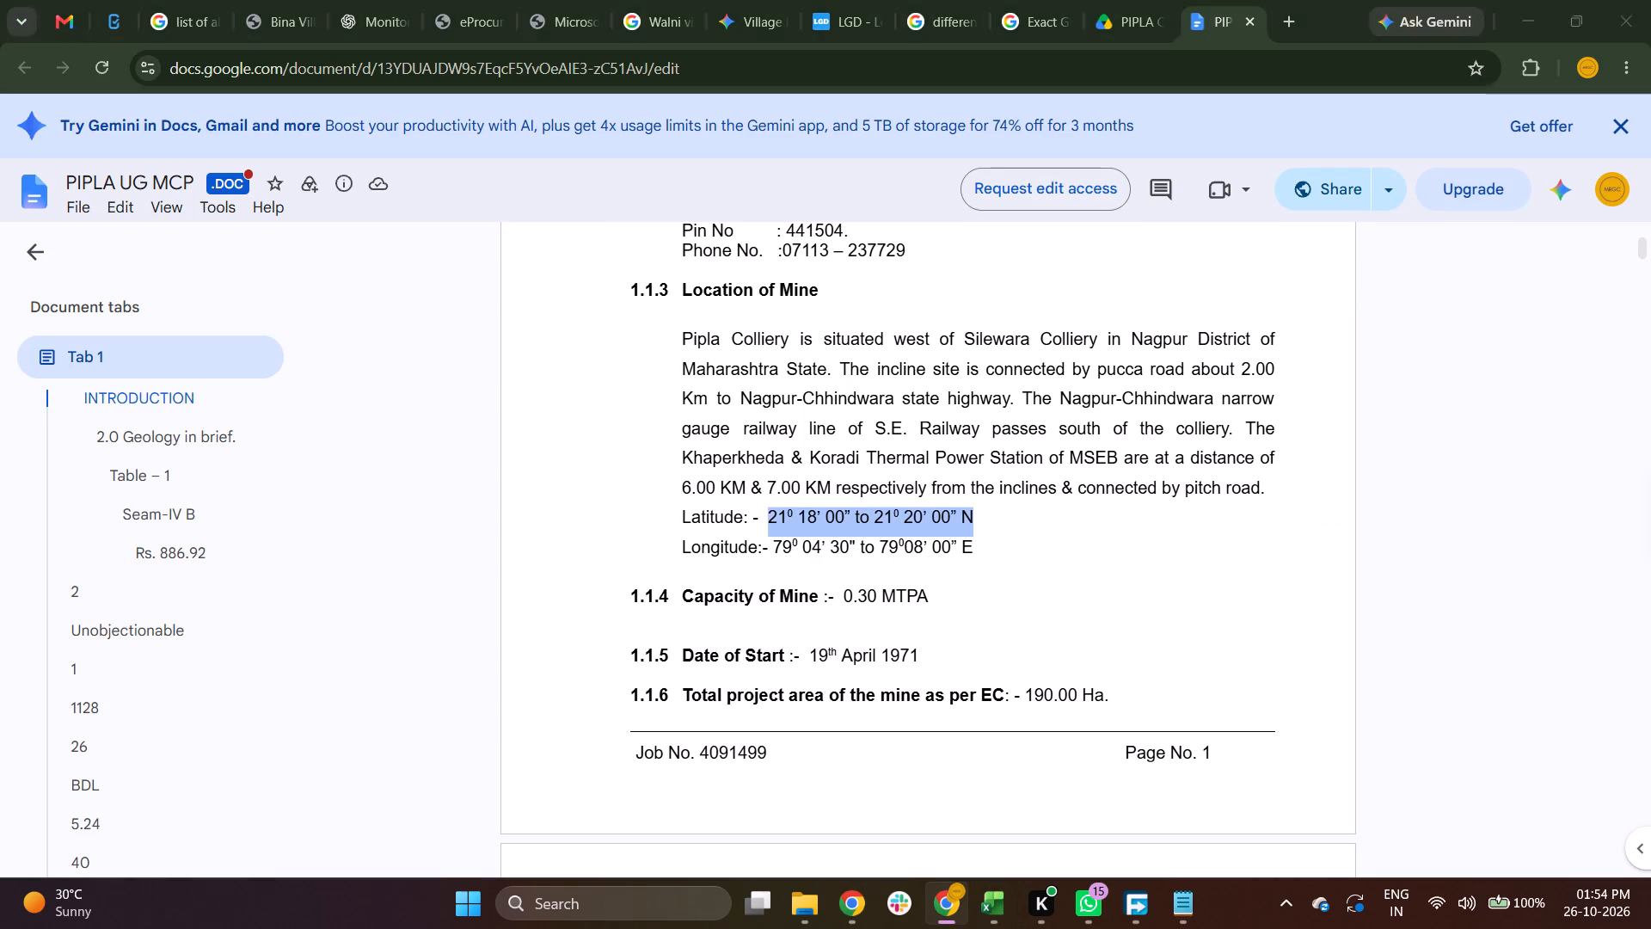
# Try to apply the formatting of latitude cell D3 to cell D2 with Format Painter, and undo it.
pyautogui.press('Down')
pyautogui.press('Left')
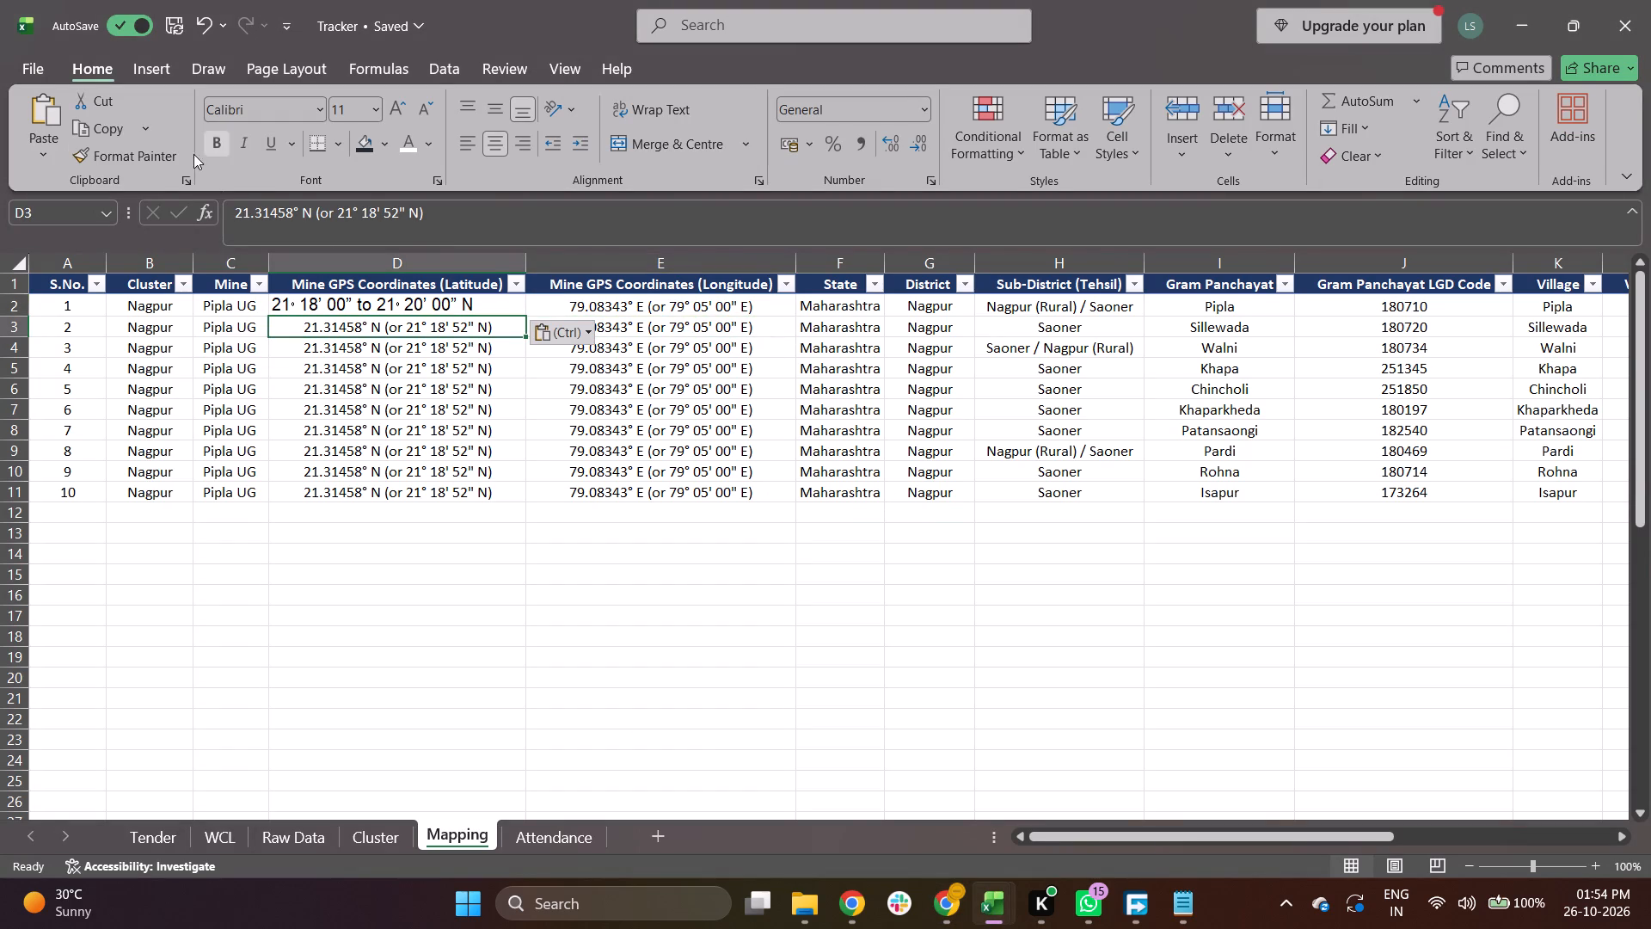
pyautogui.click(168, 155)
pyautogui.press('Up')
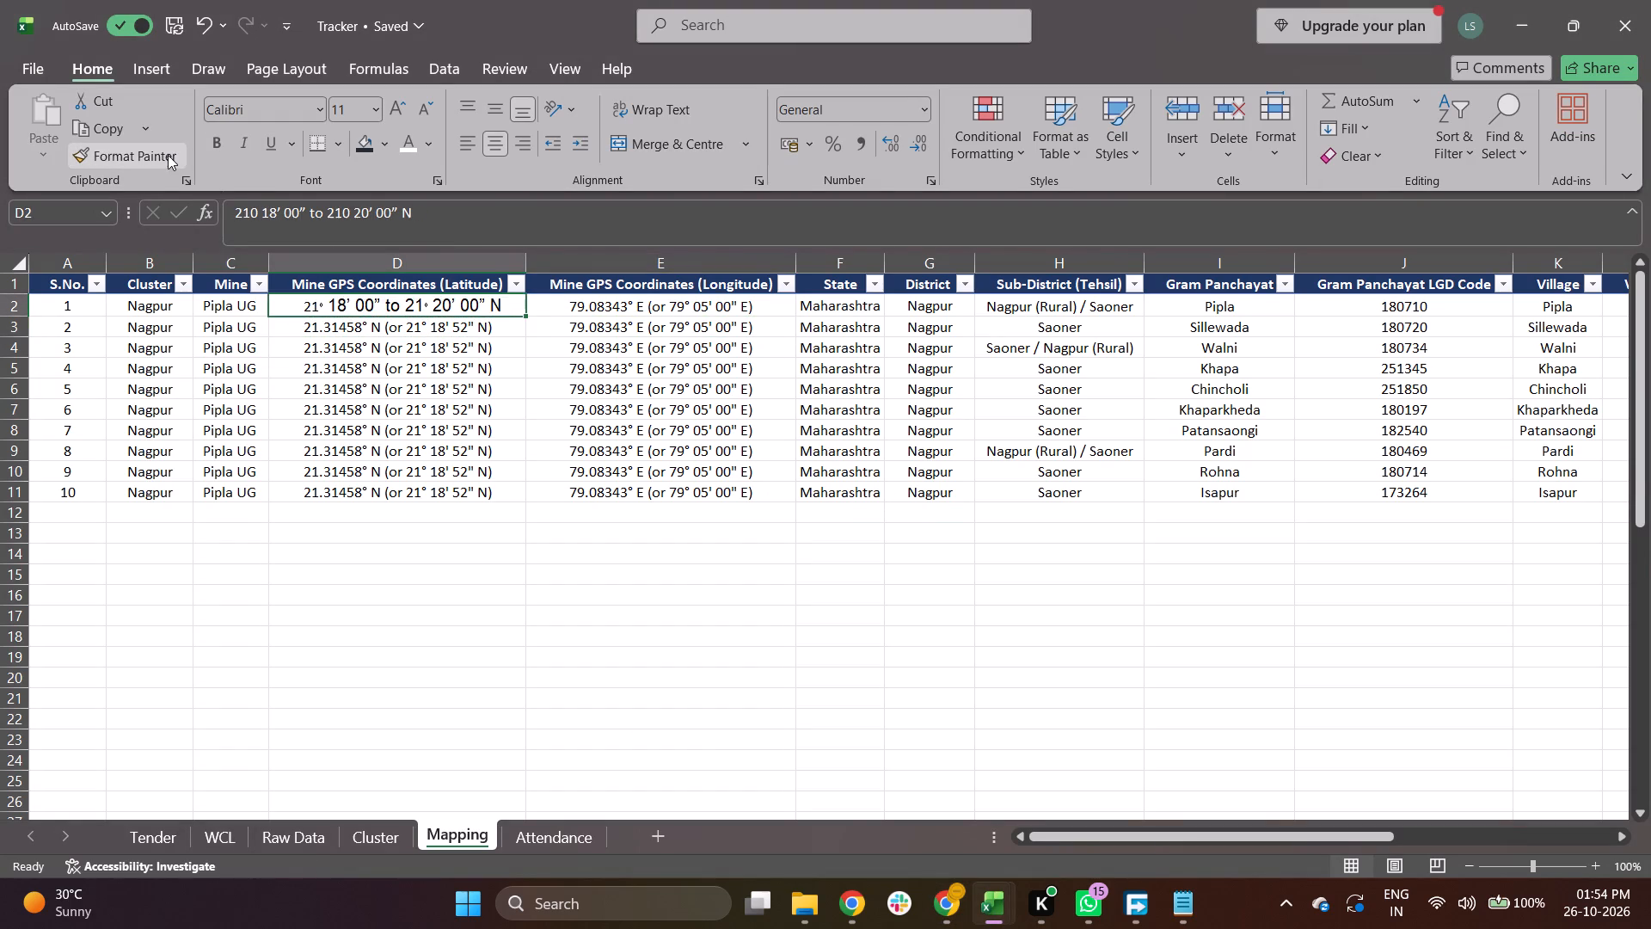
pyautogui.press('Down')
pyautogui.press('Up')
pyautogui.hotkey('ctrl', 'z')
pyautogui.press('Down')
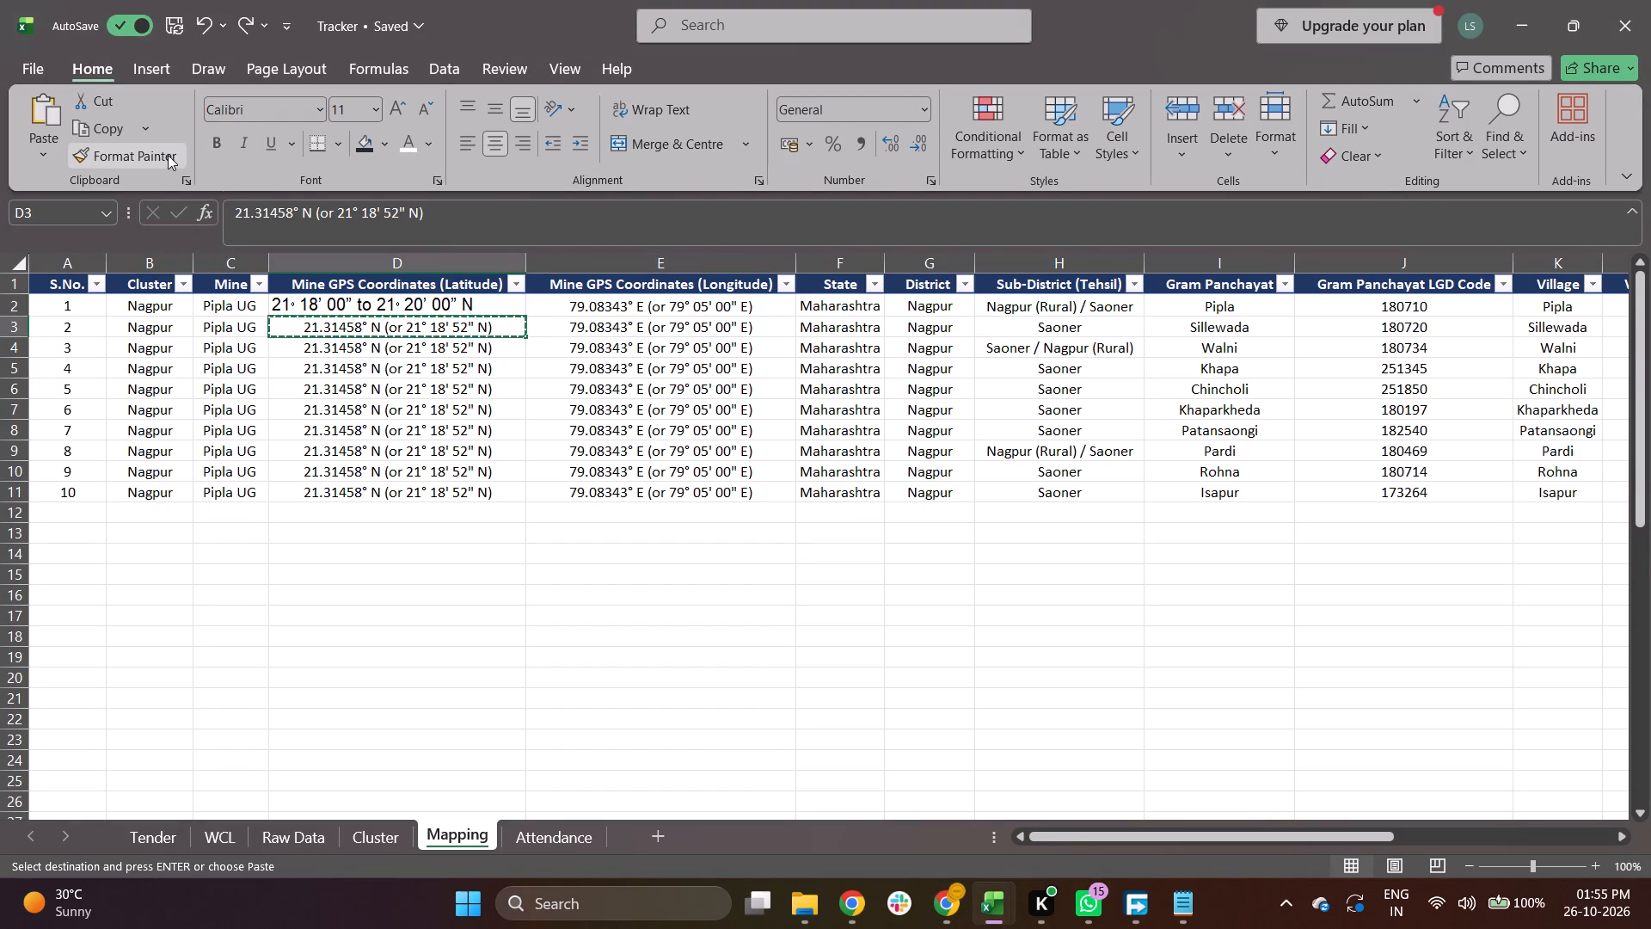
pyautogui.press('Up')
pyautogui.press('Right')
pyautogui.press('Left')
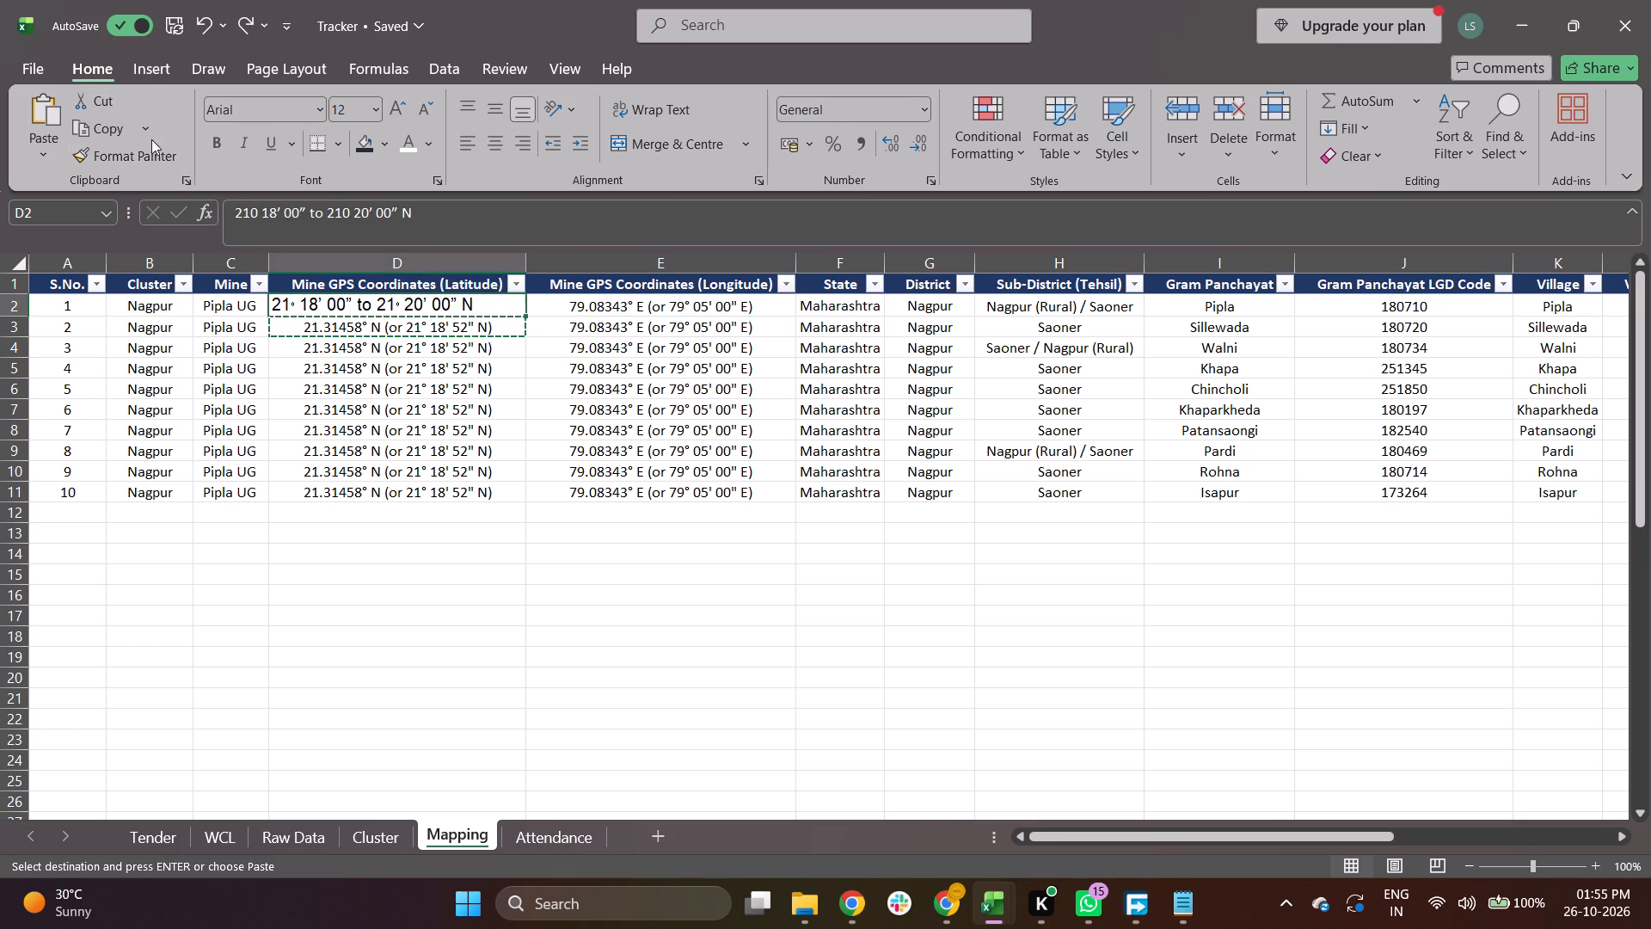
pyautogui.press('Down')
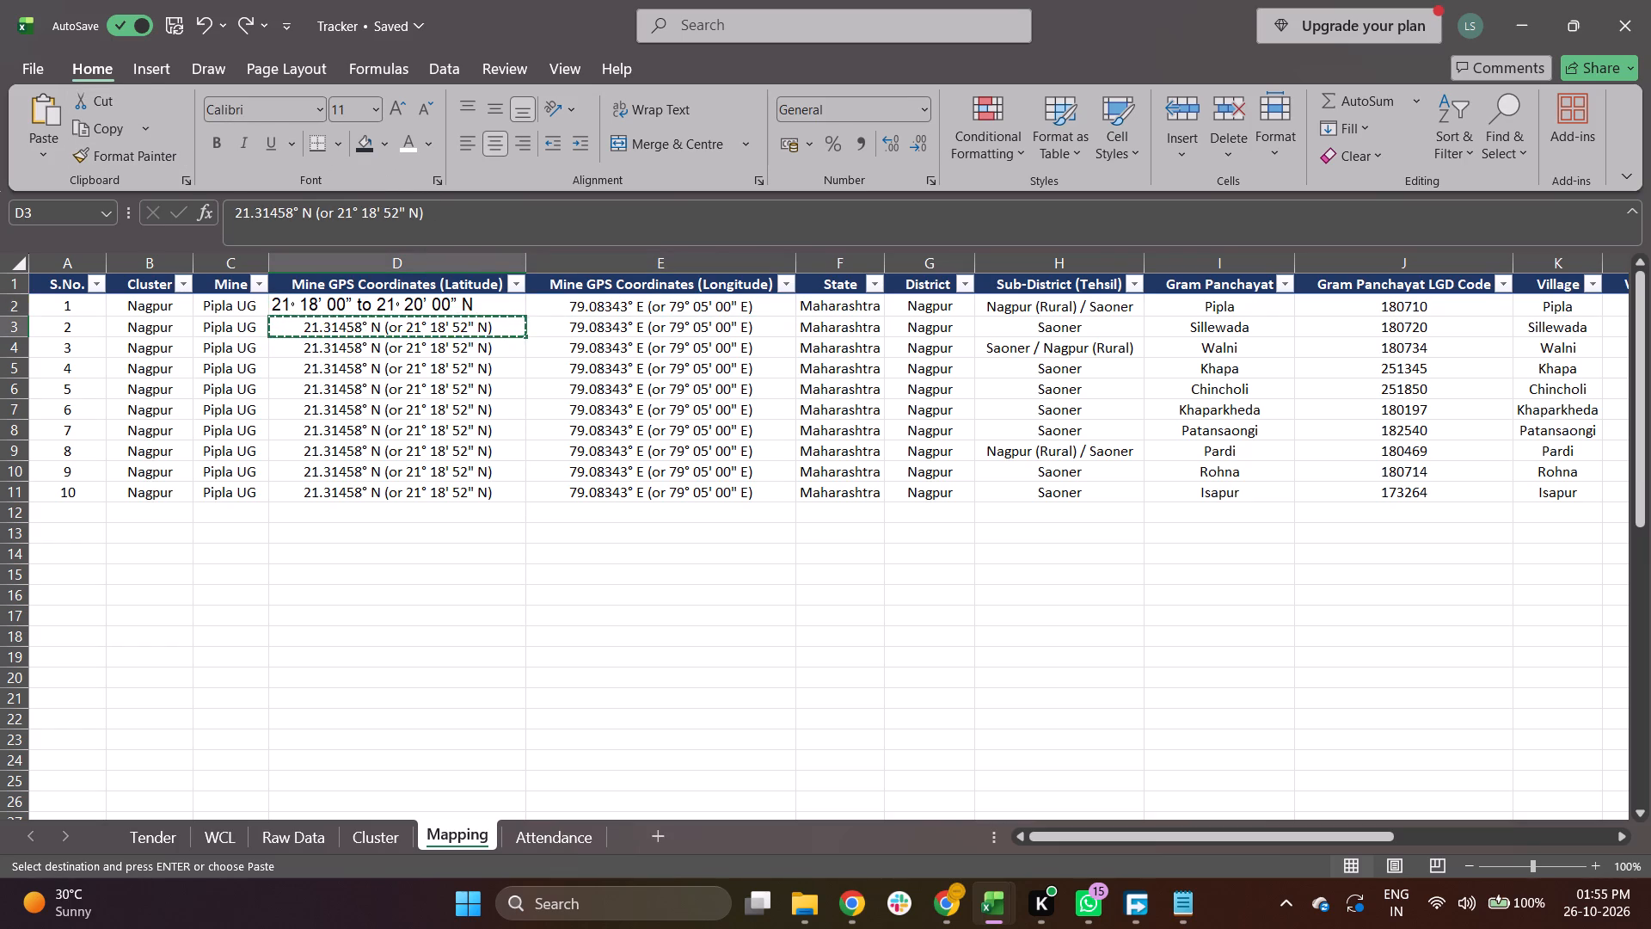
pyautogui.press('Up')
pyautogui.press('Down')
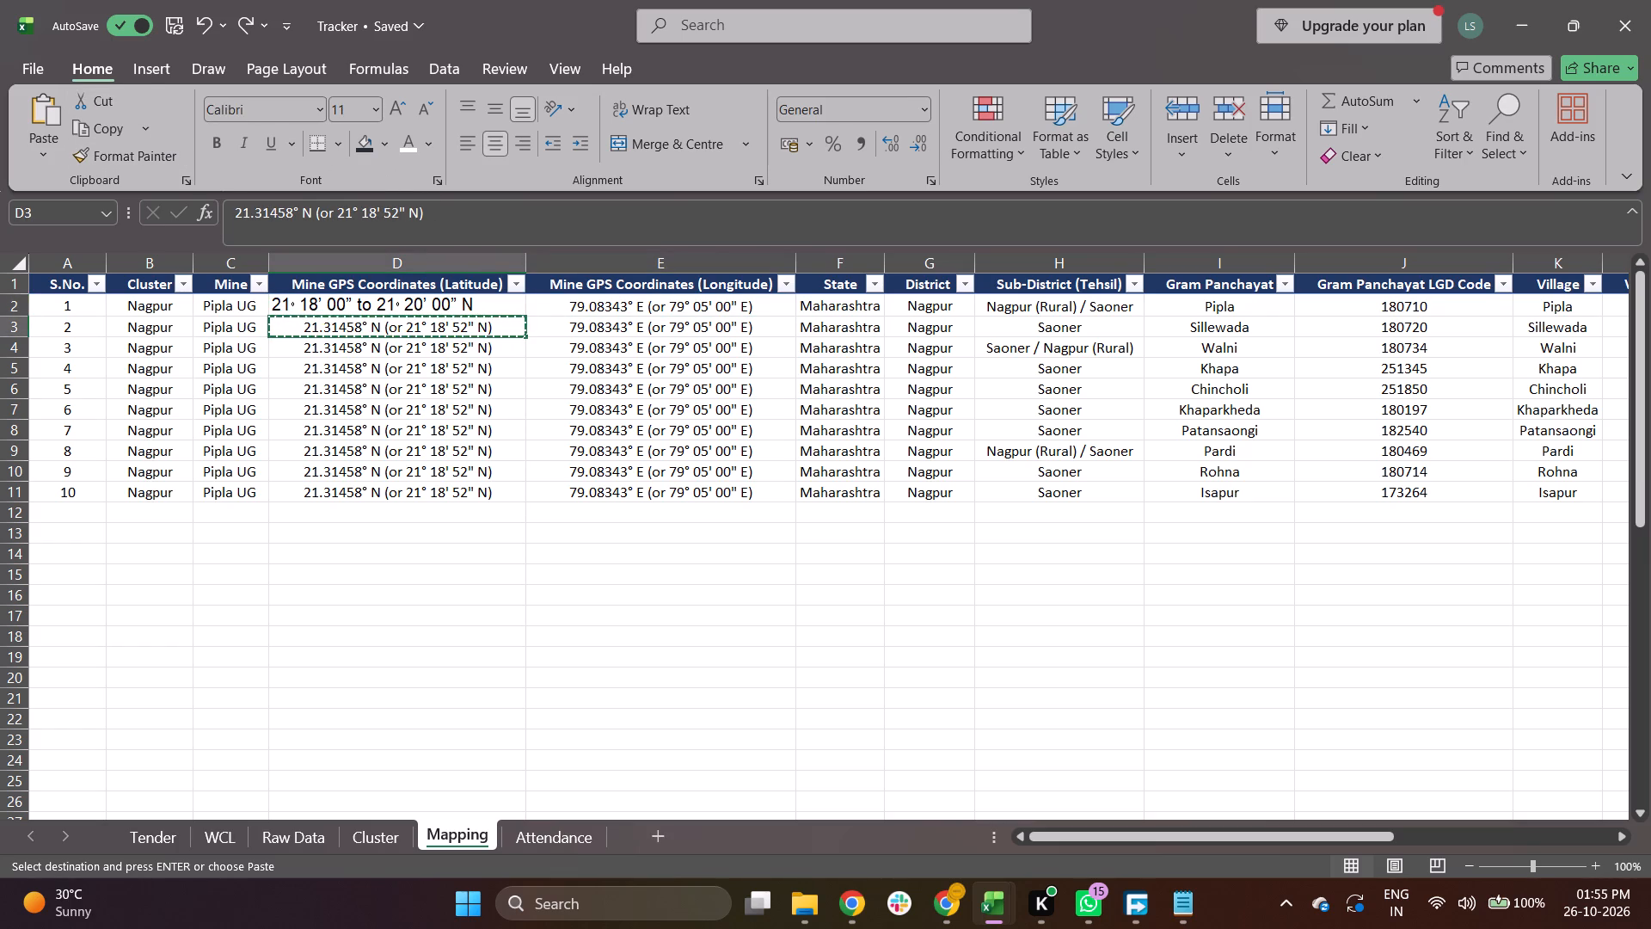
# Check the number formats of latitude cells D3 and D2 in Format Cells, including the Custom category for D2, without applying changes.
pyautogui.rightClick(410, 323)
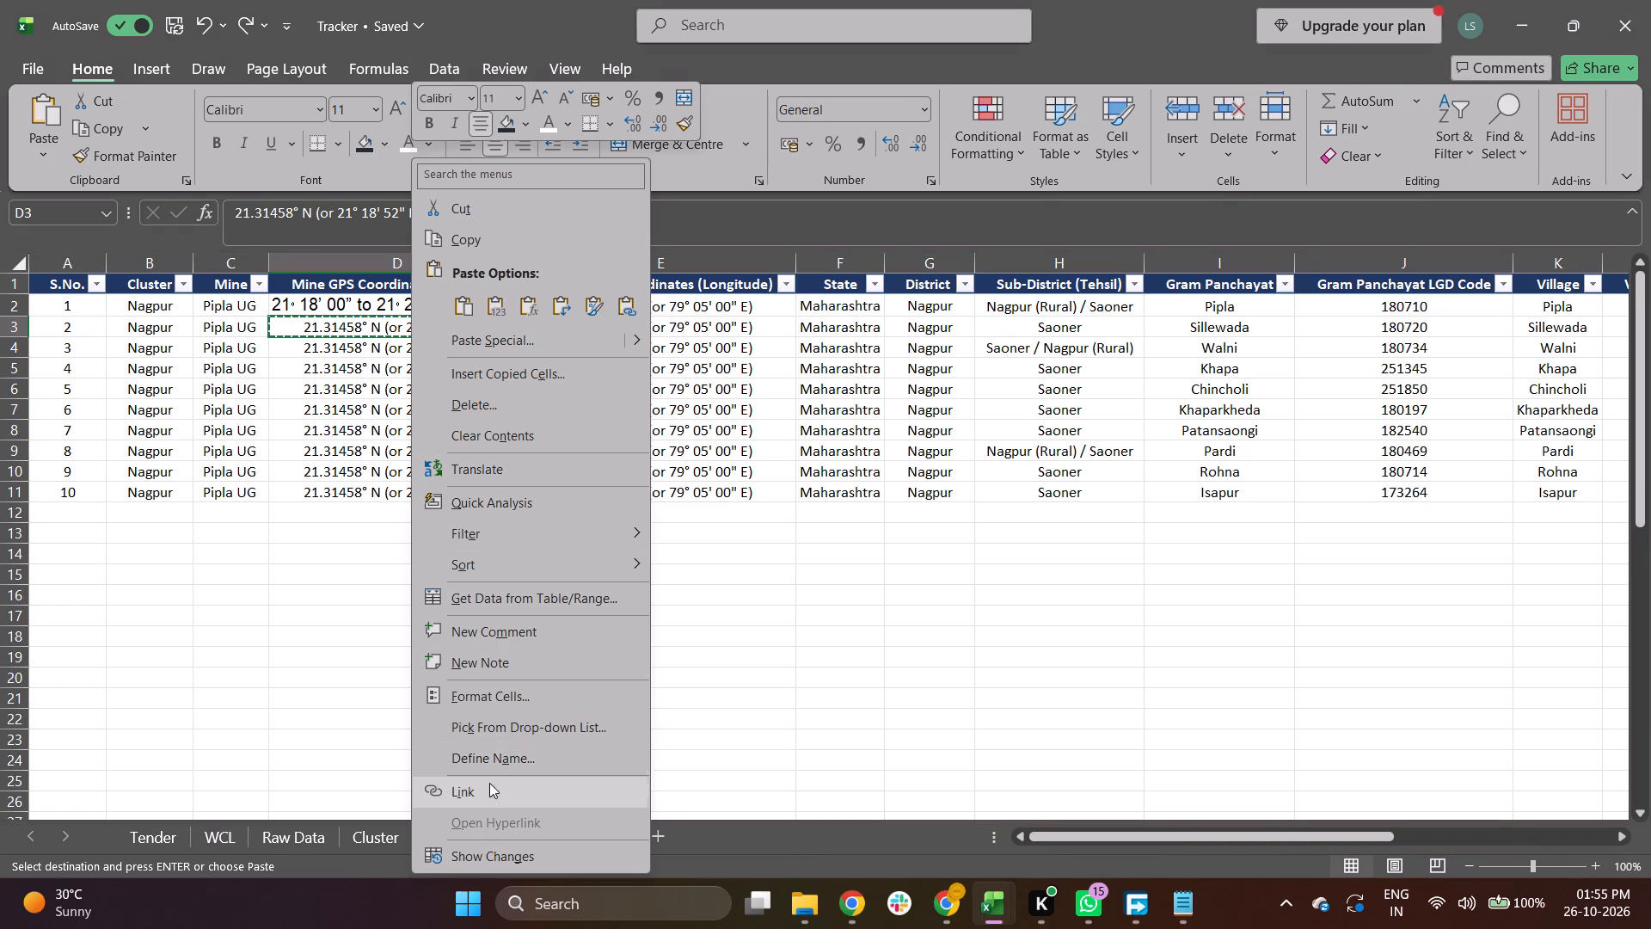
pyautogui.click(518, 698)
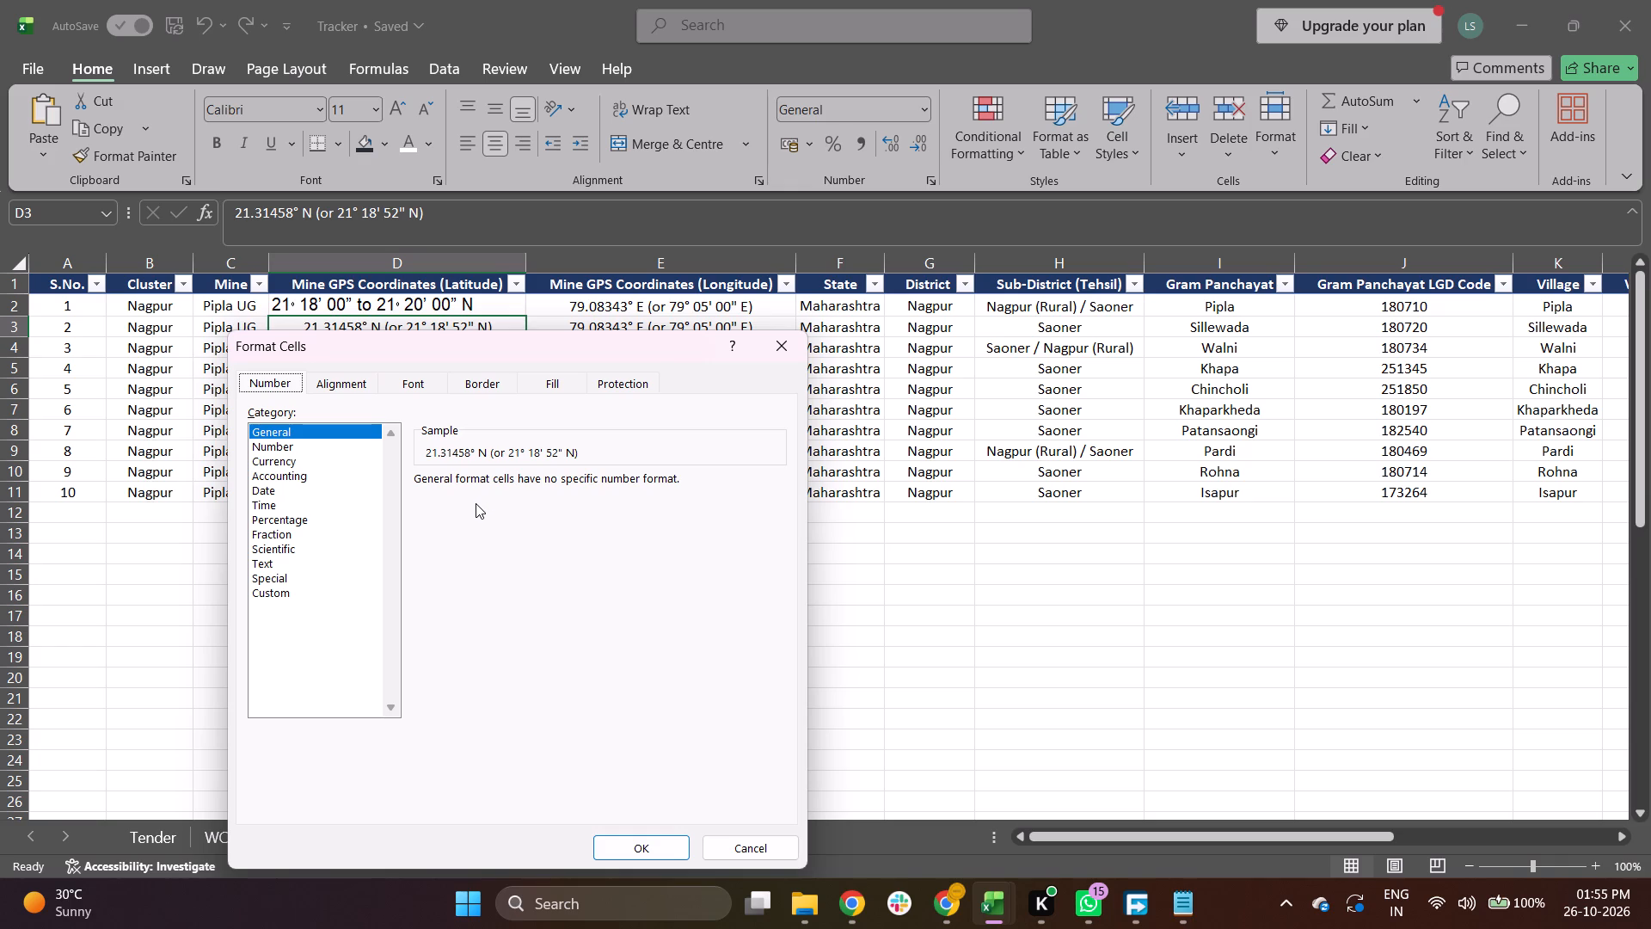
pyautogui.click(783, 345)
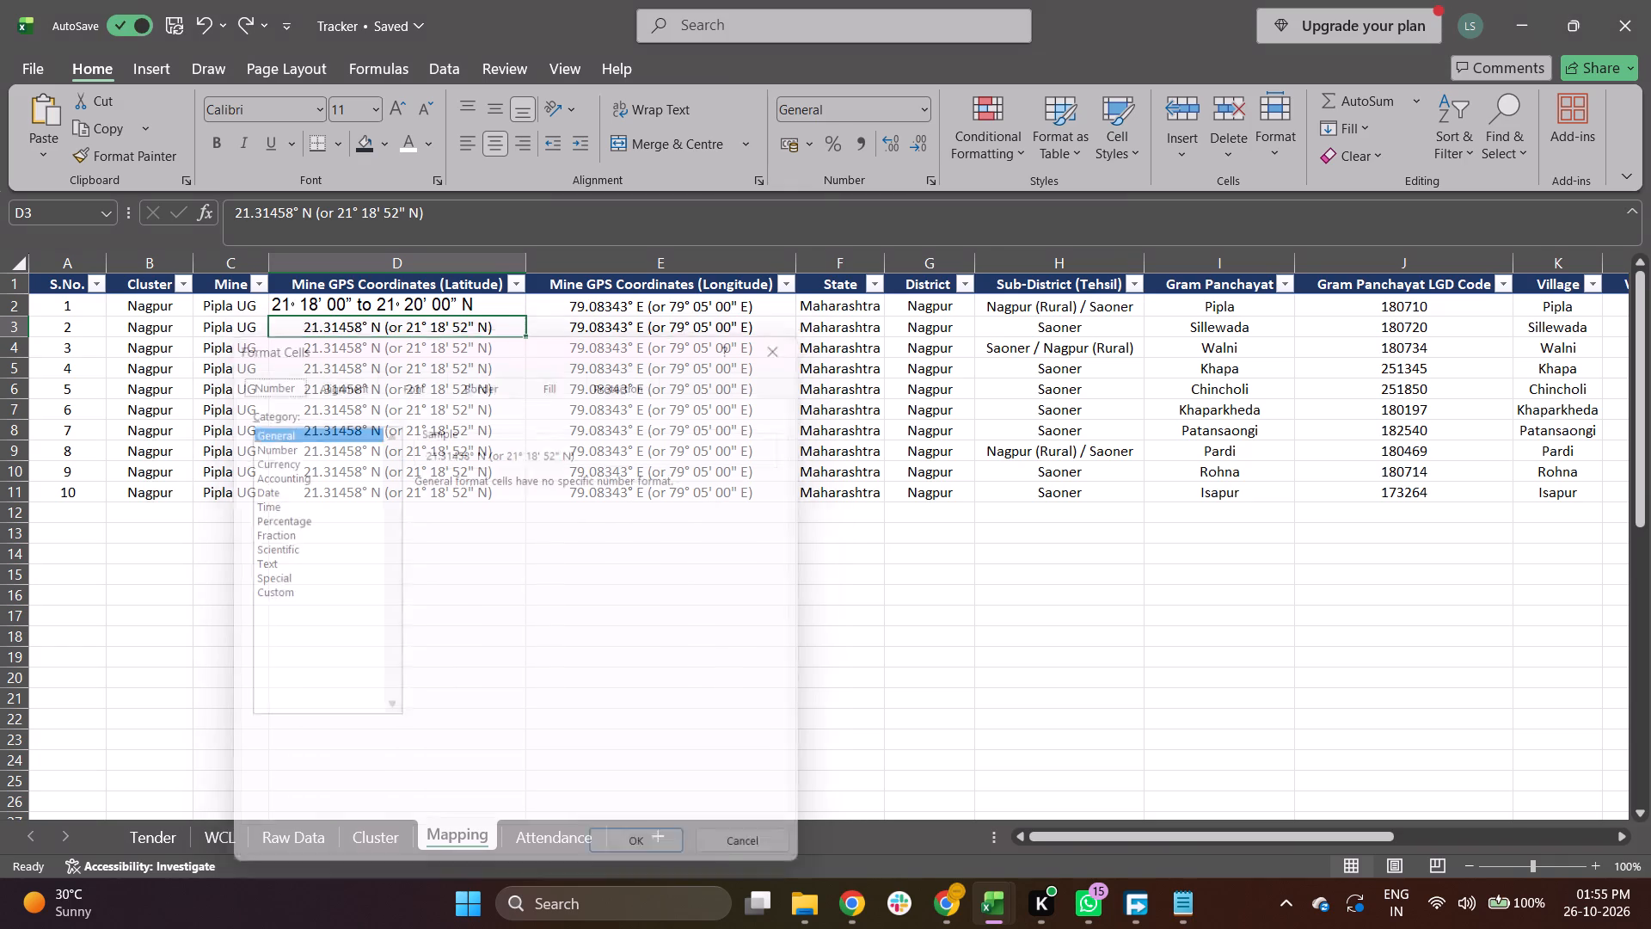
pyautogui.click(463, 308)
pyautogui.rightClick(463, 308)
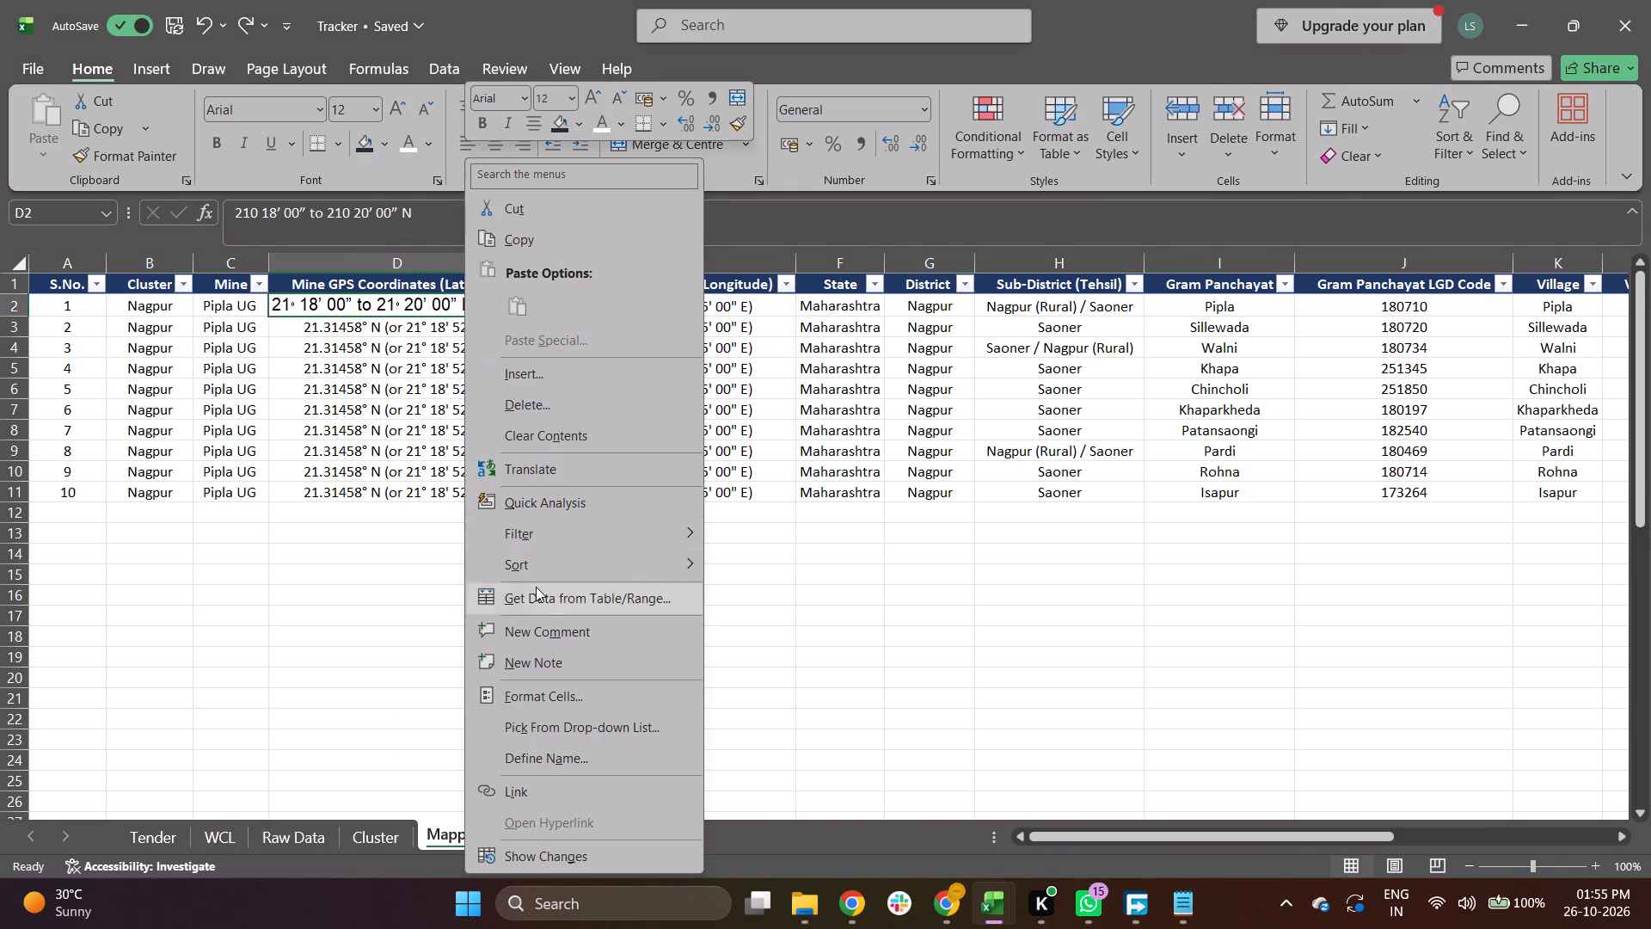
pyautogui.click(568, 701)
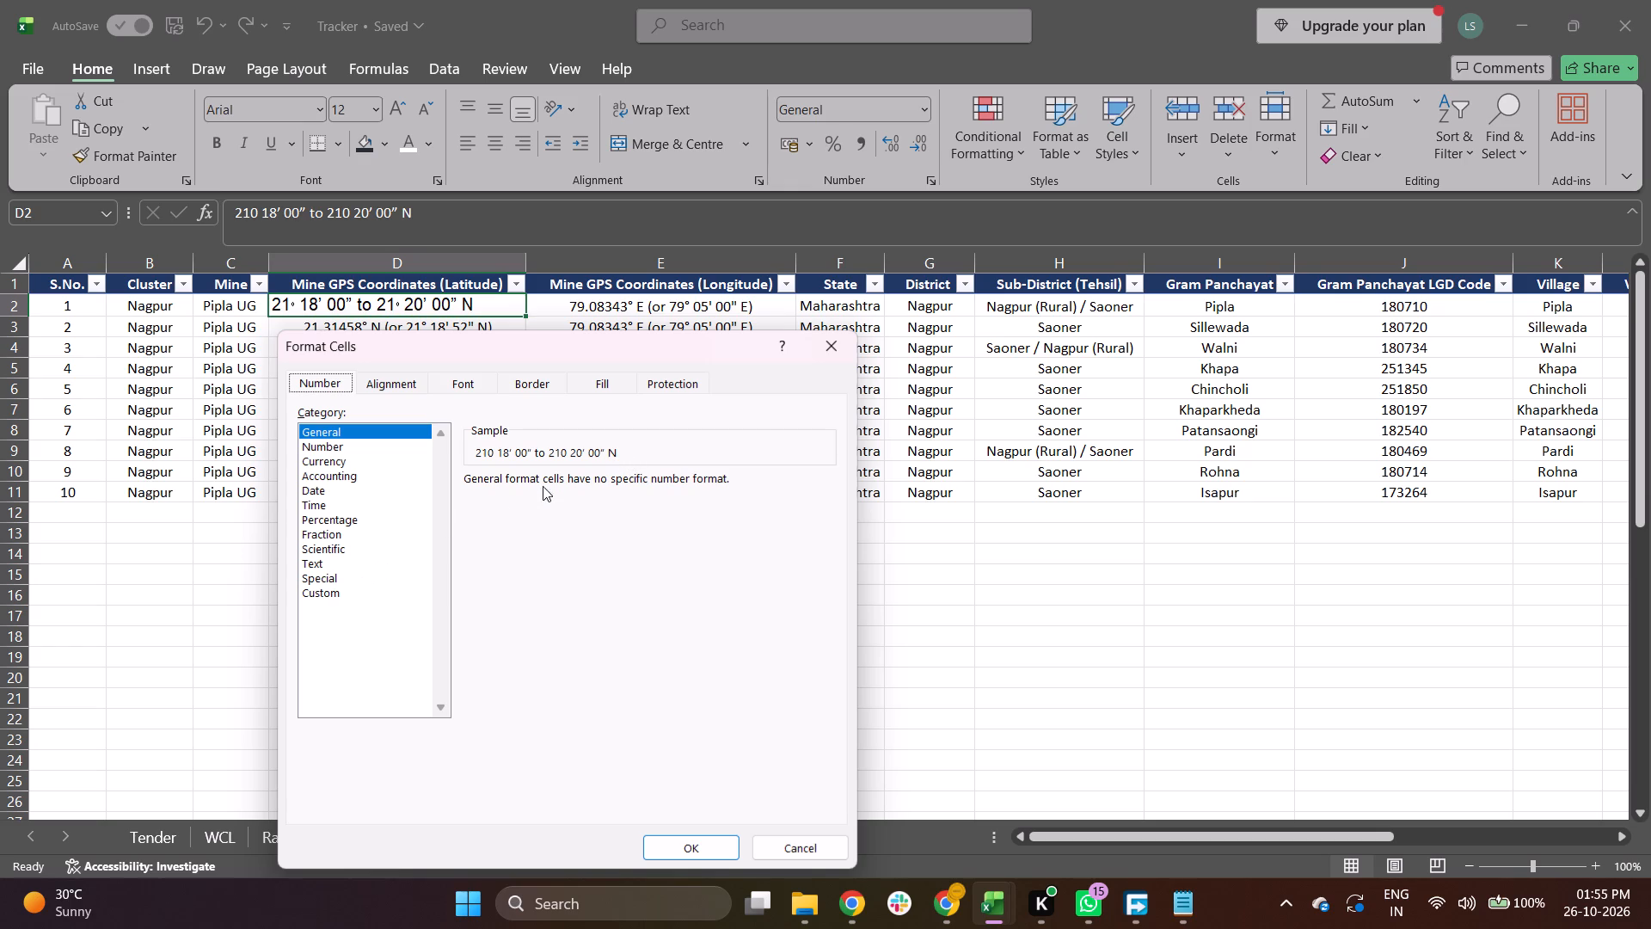
pyautogui.click(355, 596)
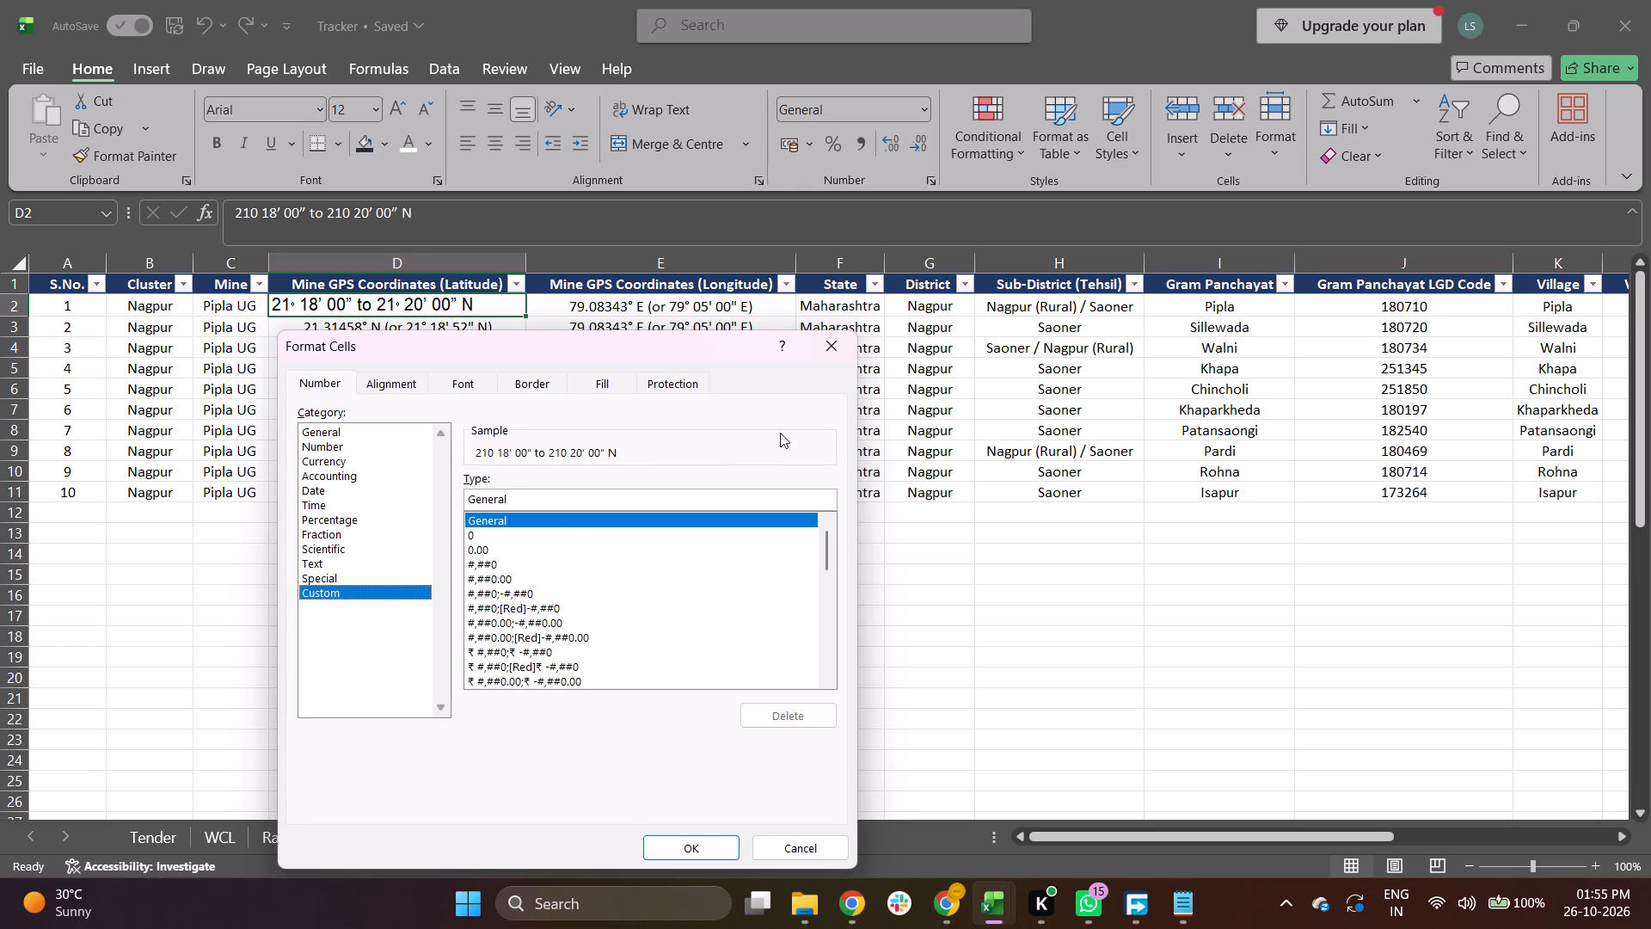
pyautogui.click(841, 338)
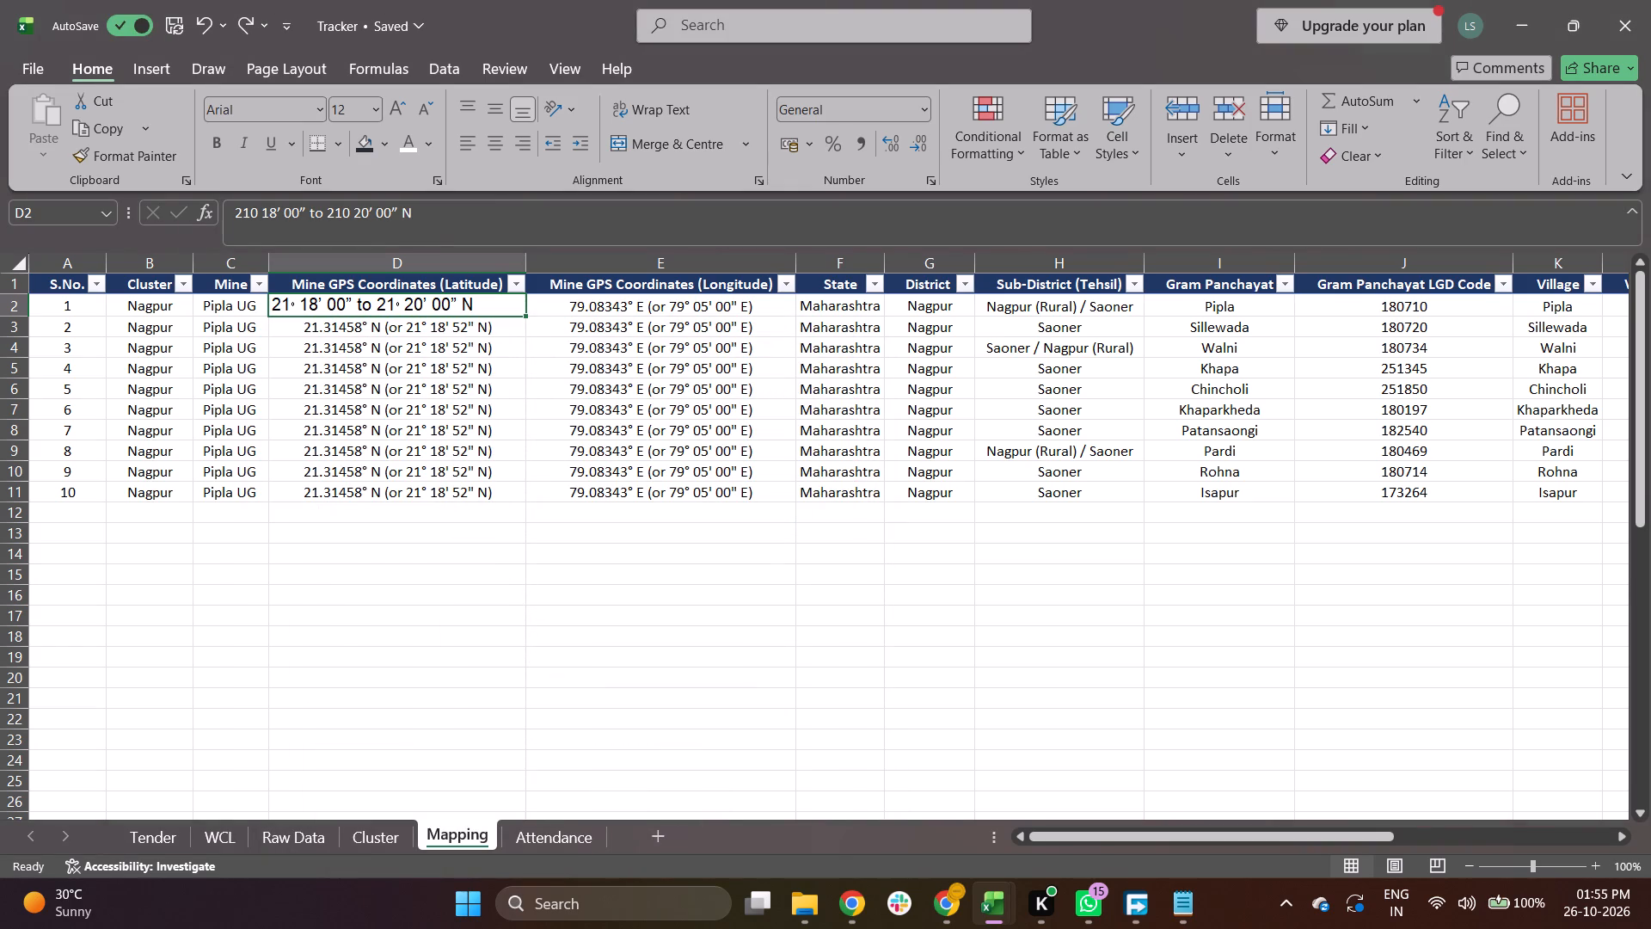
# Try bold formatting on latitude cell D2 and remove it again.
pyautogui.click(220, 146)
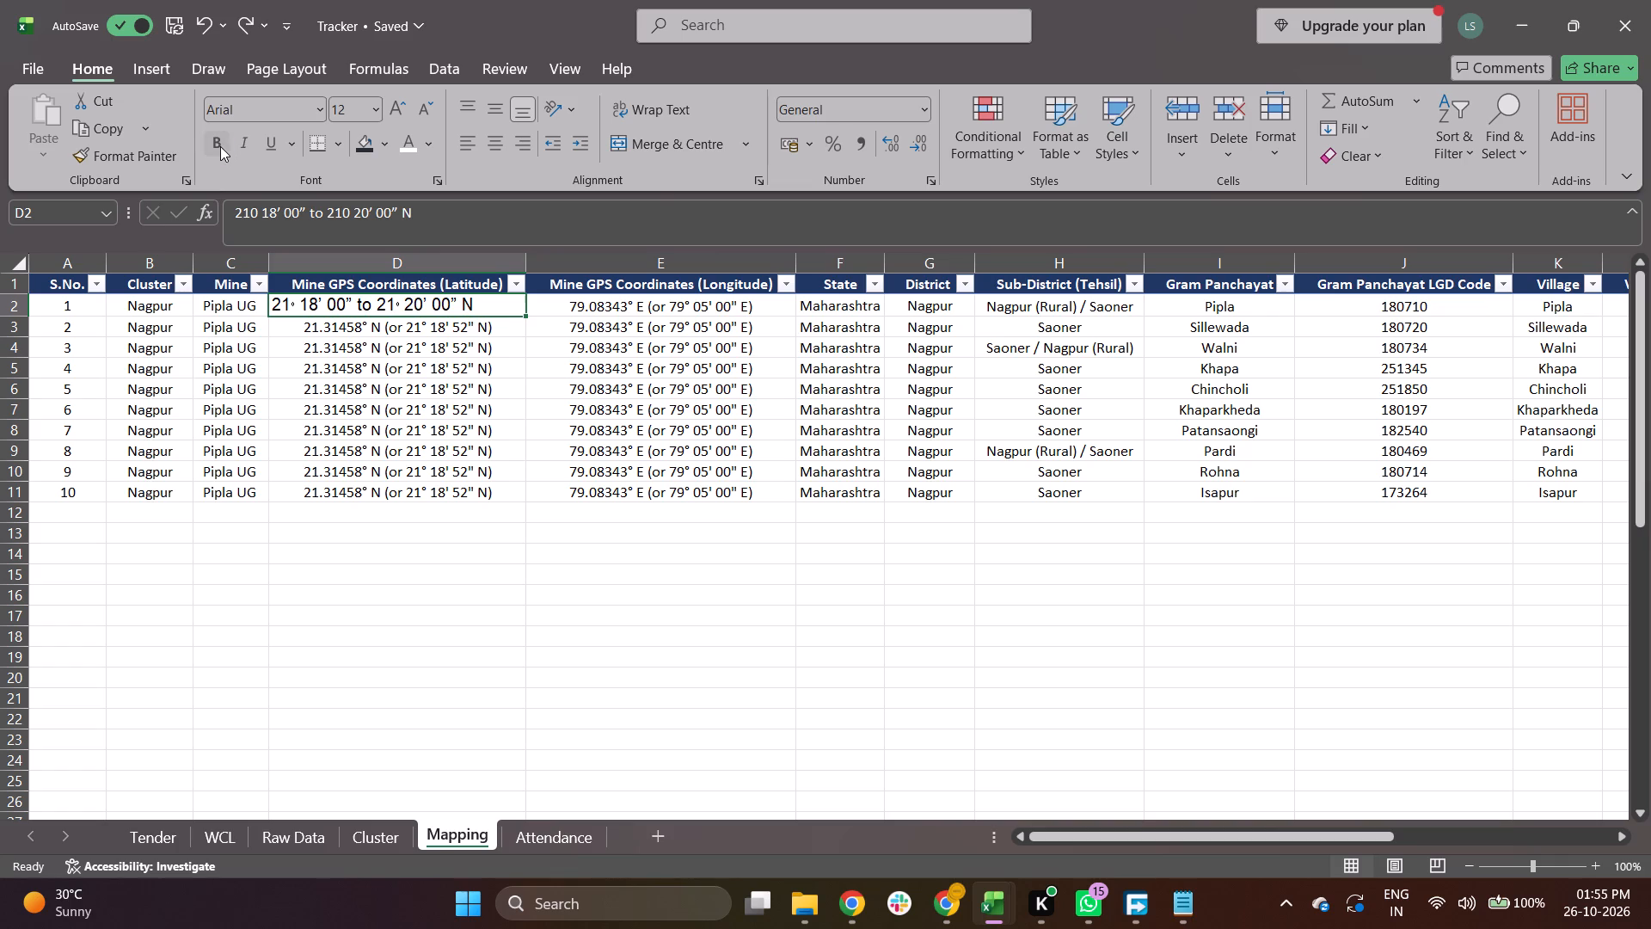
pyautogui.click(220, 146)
# Format latitude cell D2 with the Calibri font, size 11 and centre alignment to match the cells below.
pyautogui.click(319, 105)
pyautogui.click(320, 201)
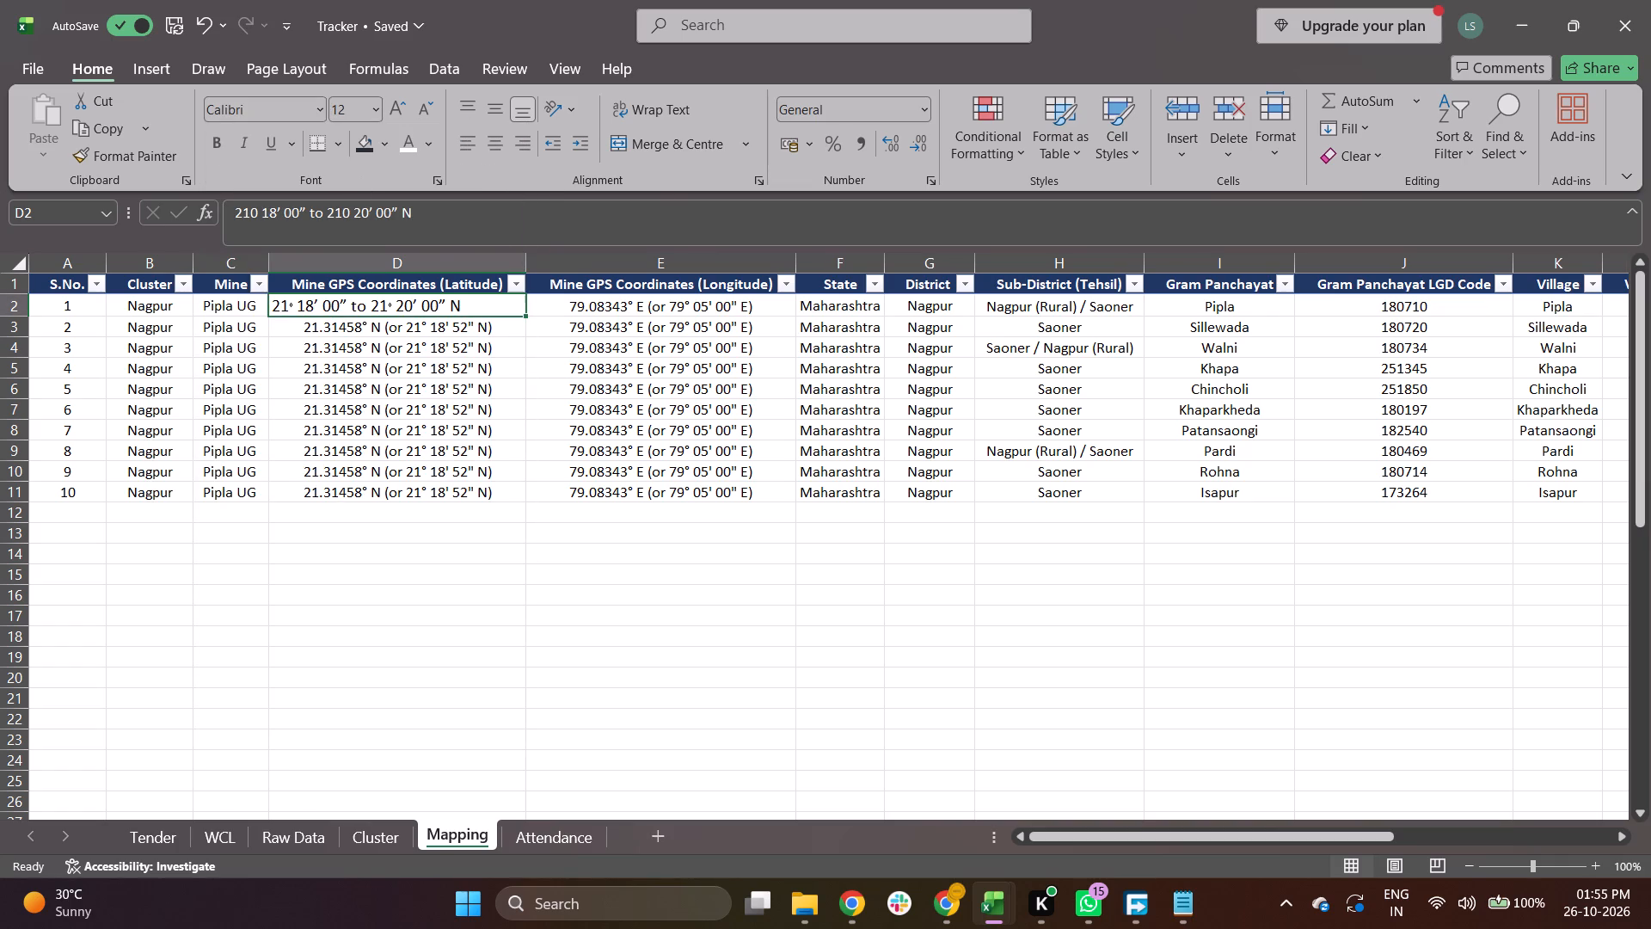
pyautogui.click(468, 326)
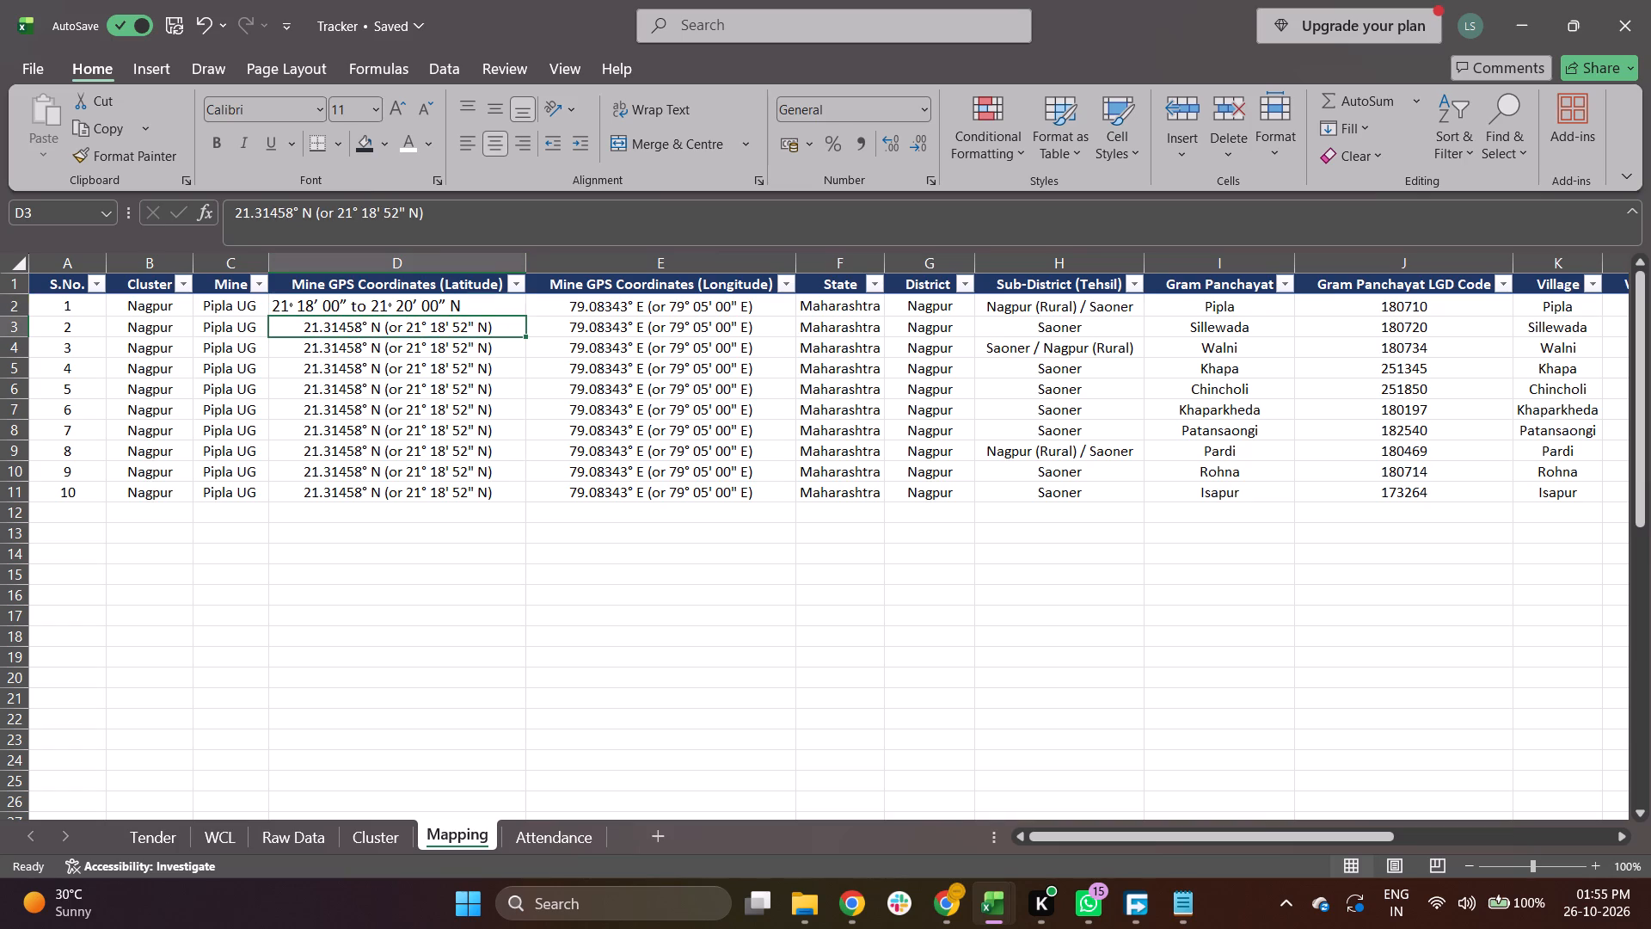
pyautogui.press('Up')
pyautogui.click(494, 132)
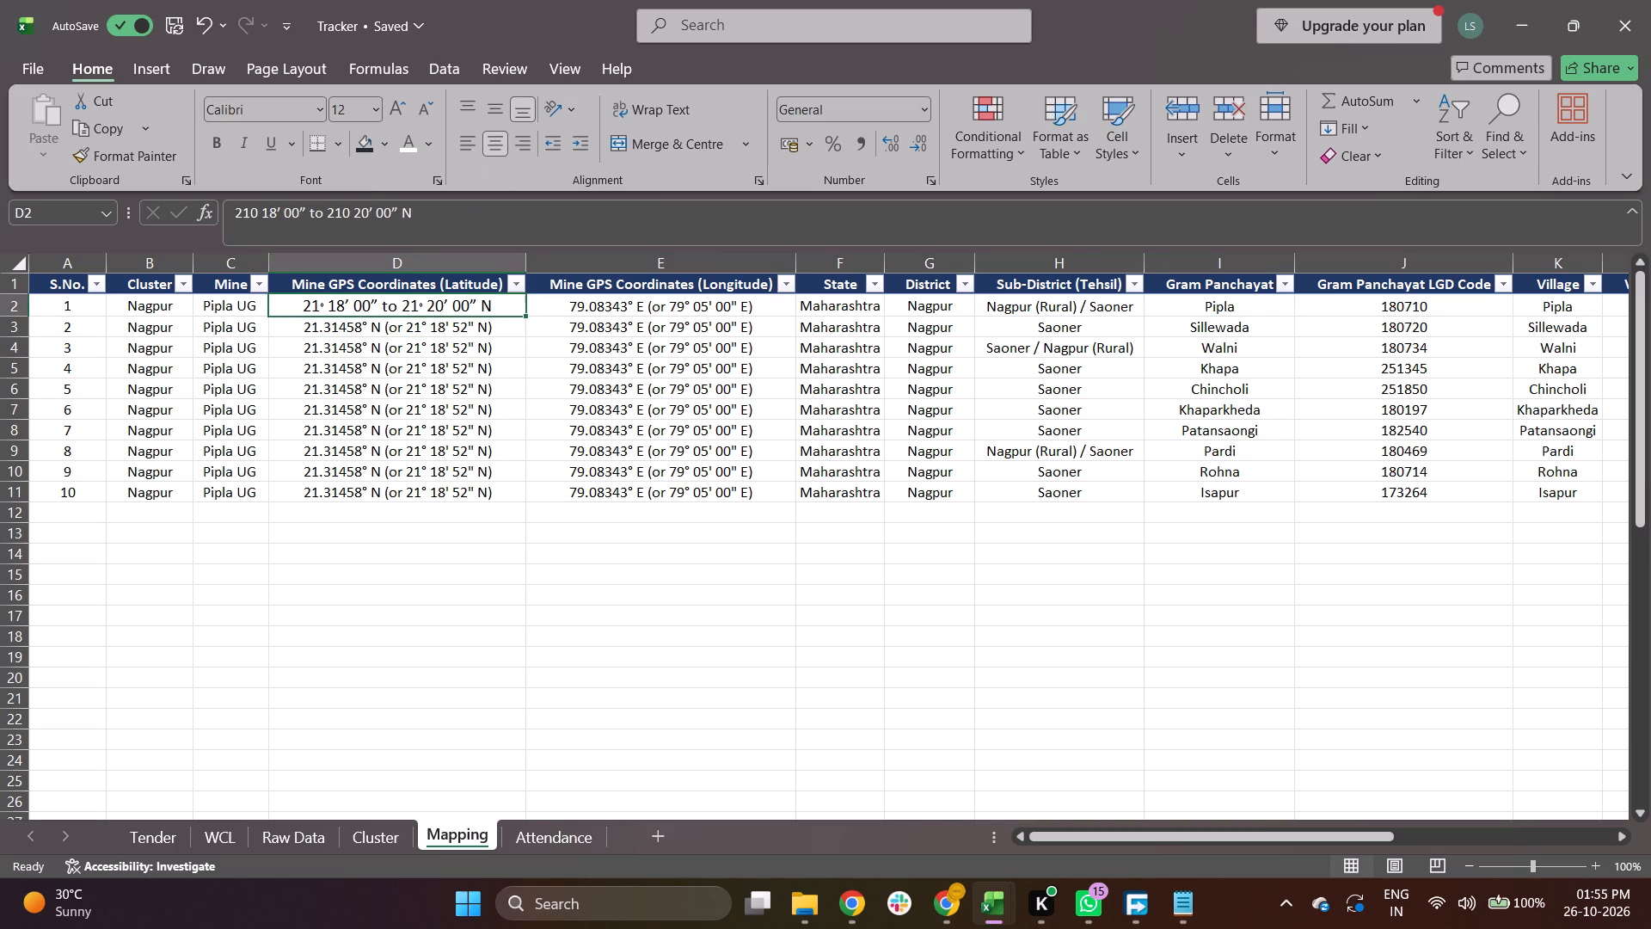
pyautogui.click(375, 113)
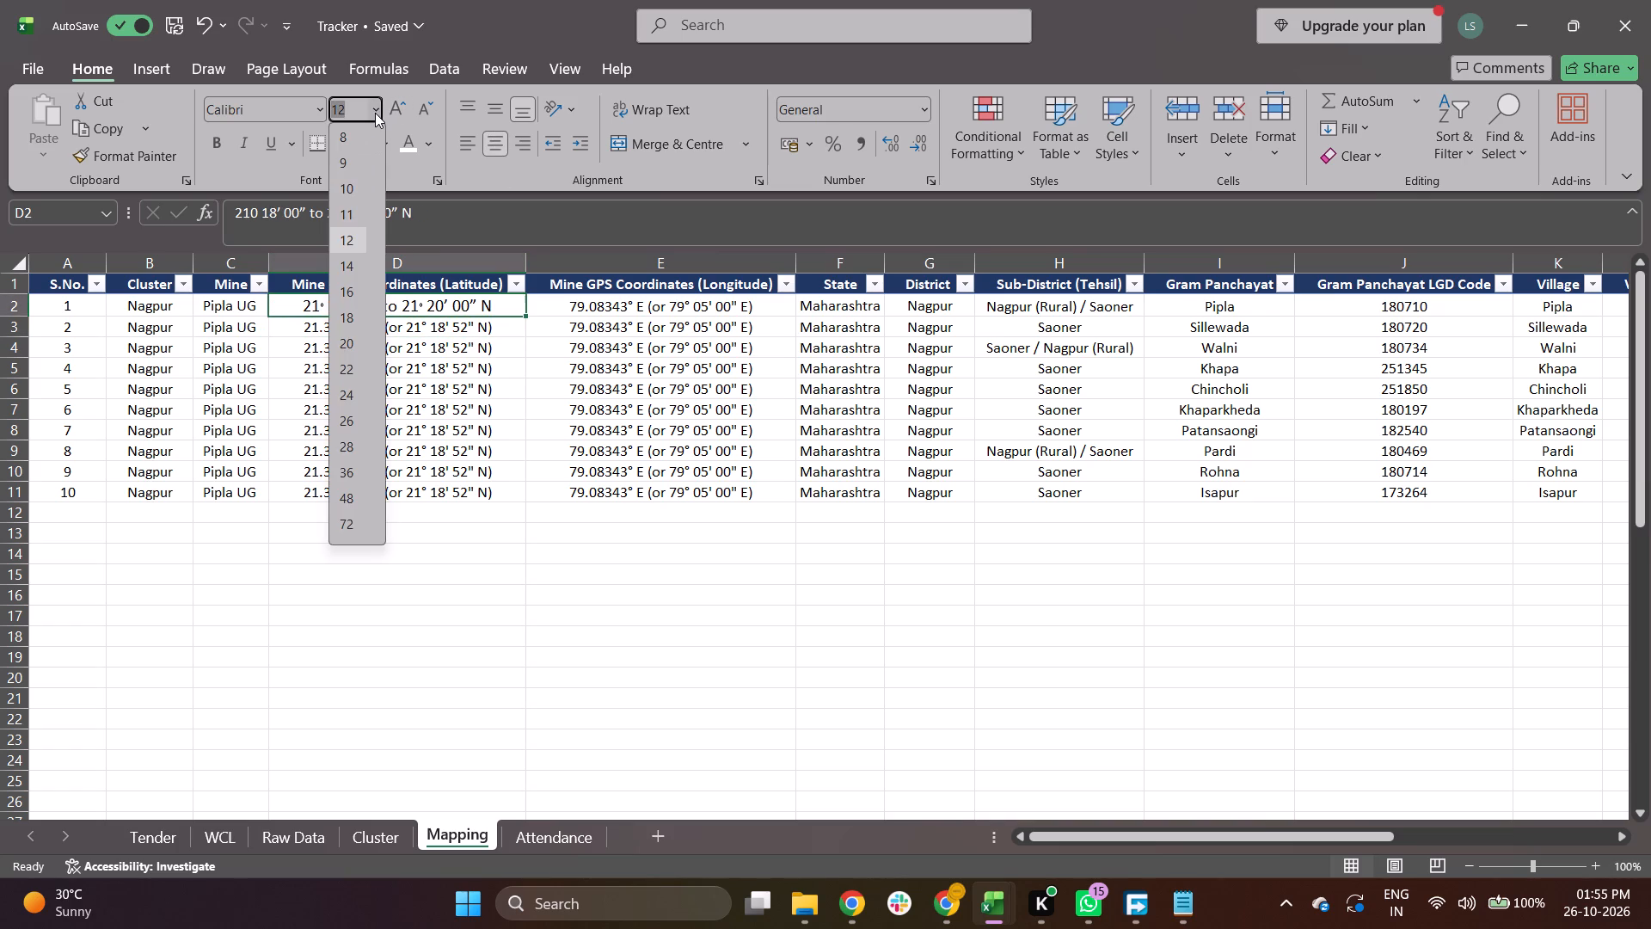
pyautogui.click(375, 113)
pyautogui.click(363, 330)
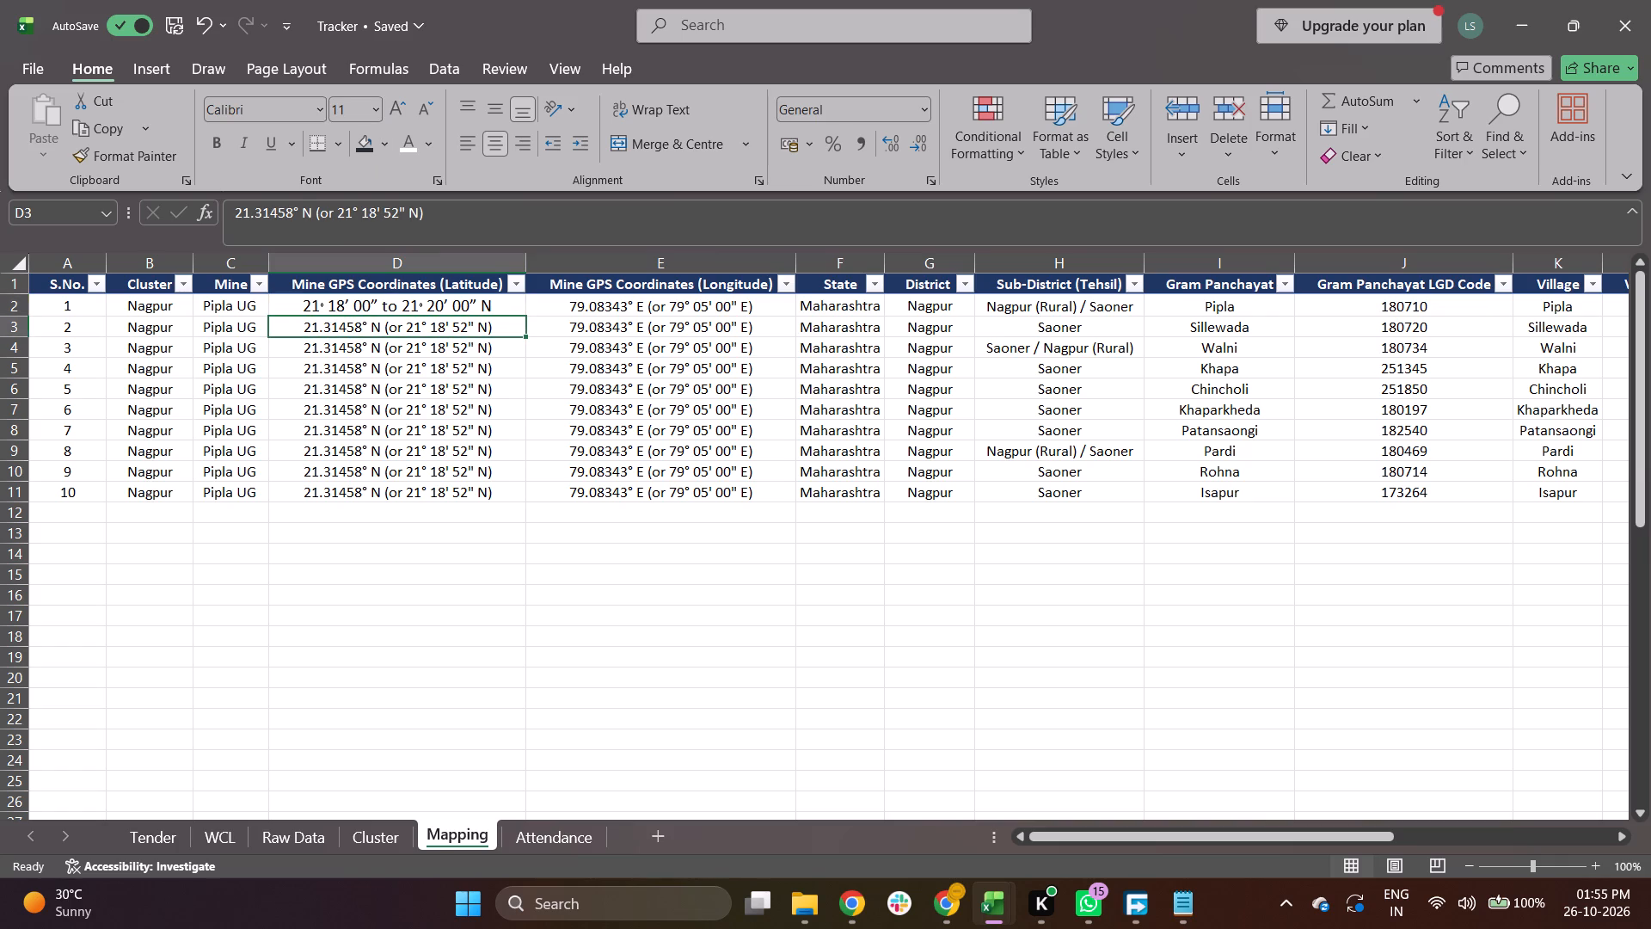
pyautogui.press('Up')
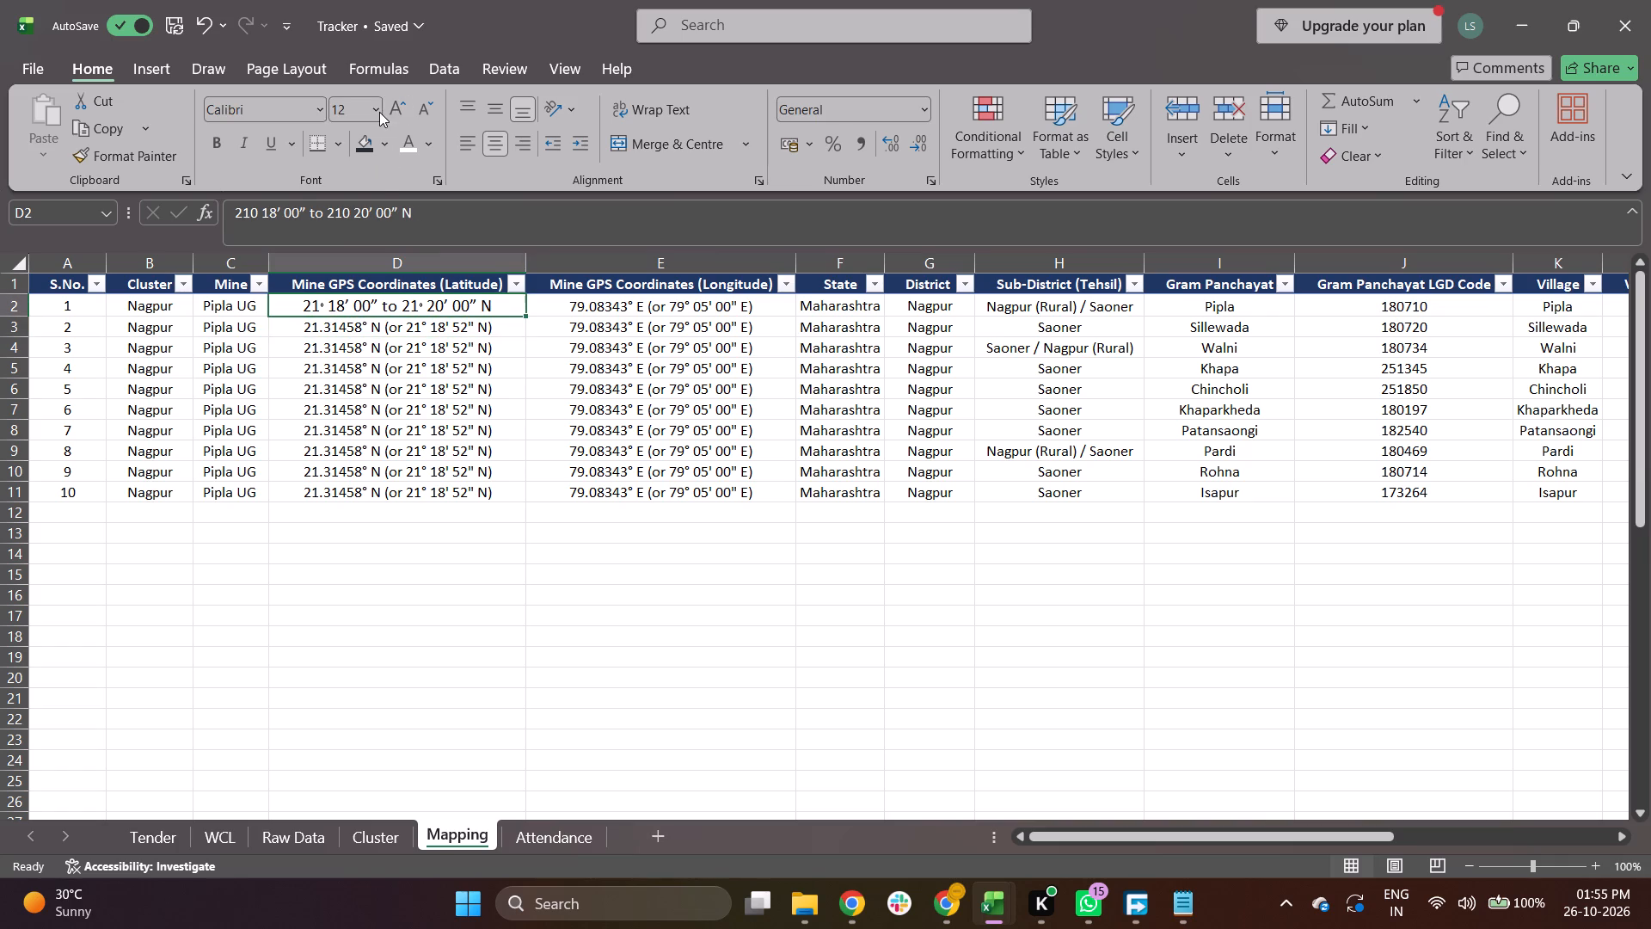
pyautogui.click(378, 112)
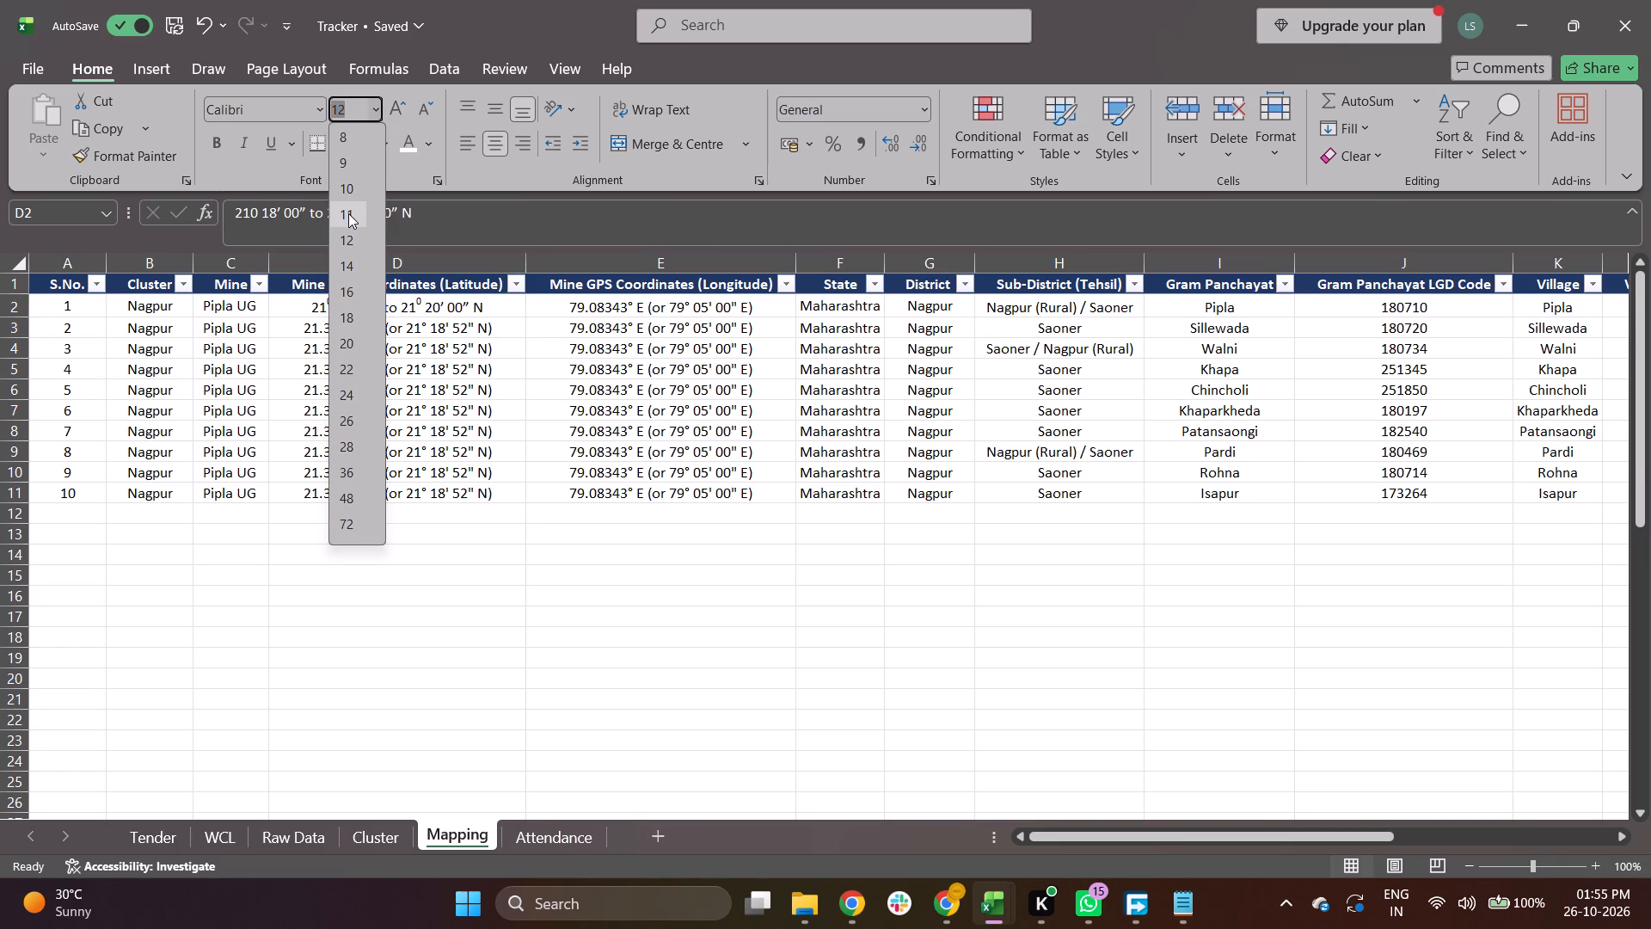
pyautogui.click(348, 213)
pyautogui.click(389, 335)
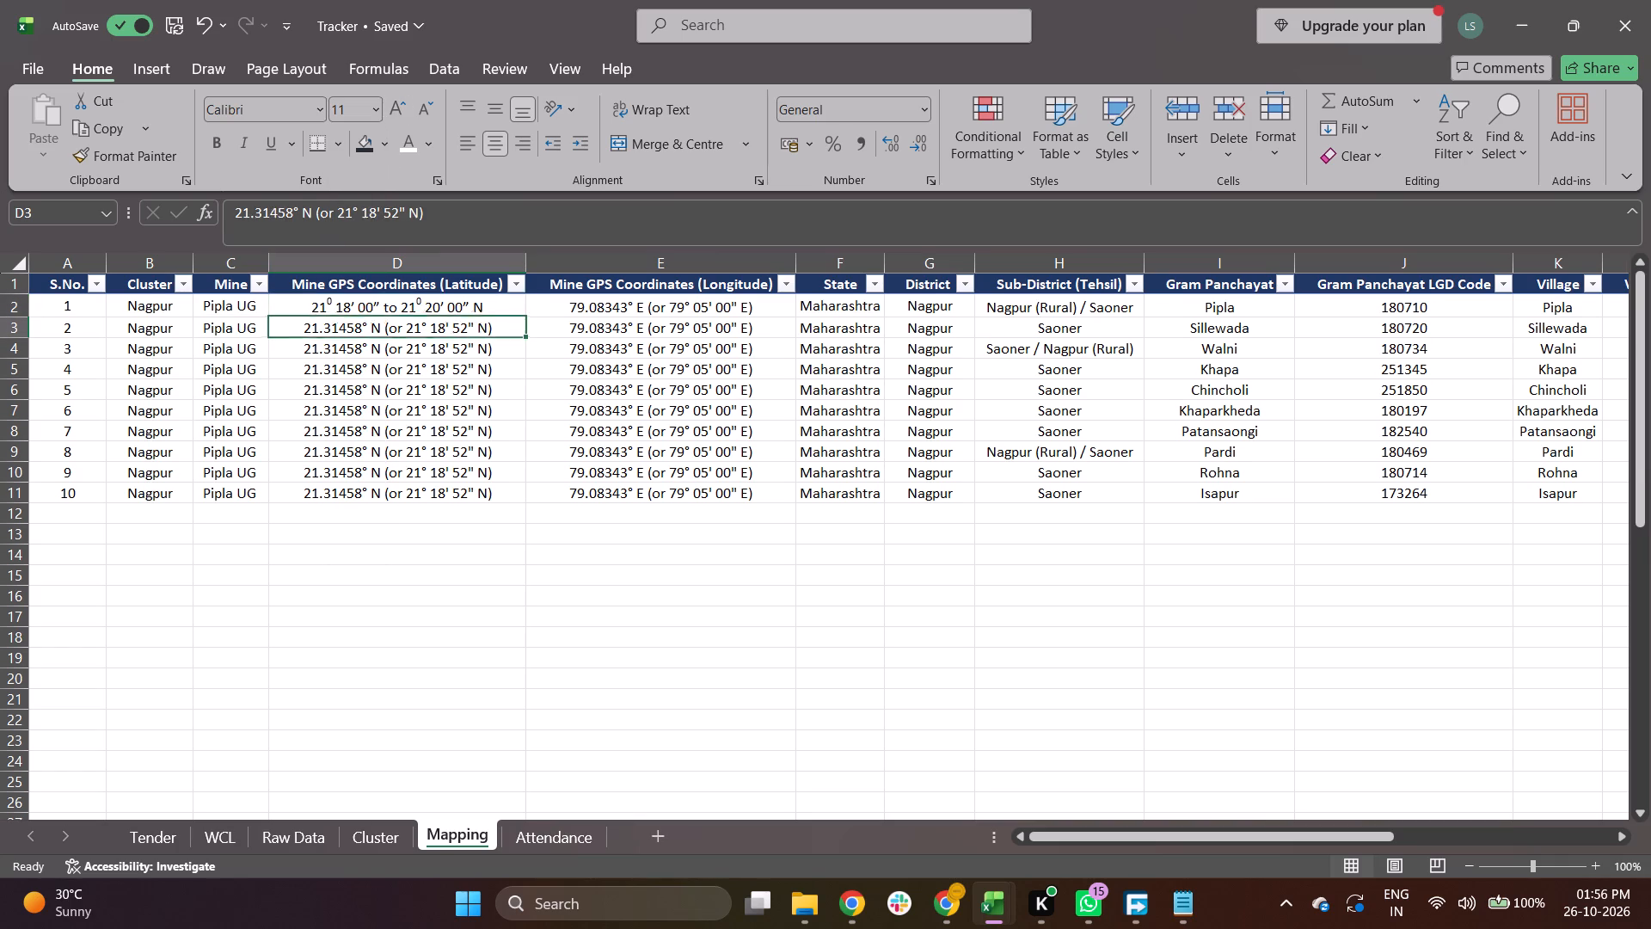
pyautogui.press('Up')
pyautogui.press('Right')
pyautogui.press('Left')
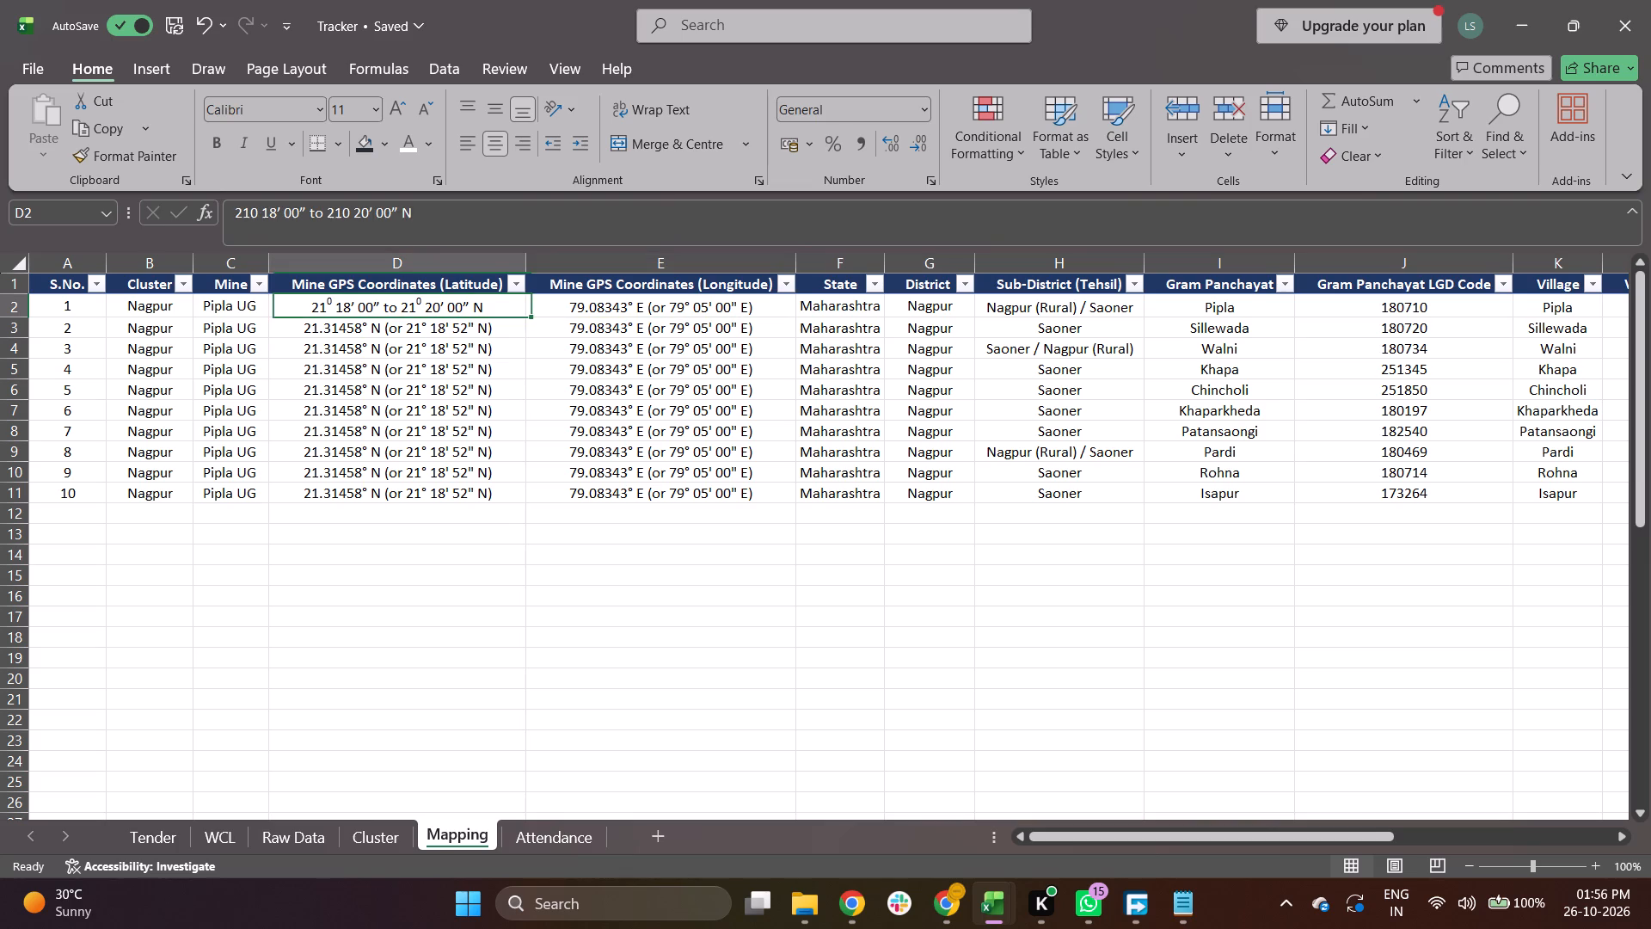
# Copy the longitude range 79° 04' 30" to 79° 08' 00" E from the PIPLA UG MCP document into cell E2 of the Mapping sheet.
pyautogui.hotkey('alt', 'Tab')
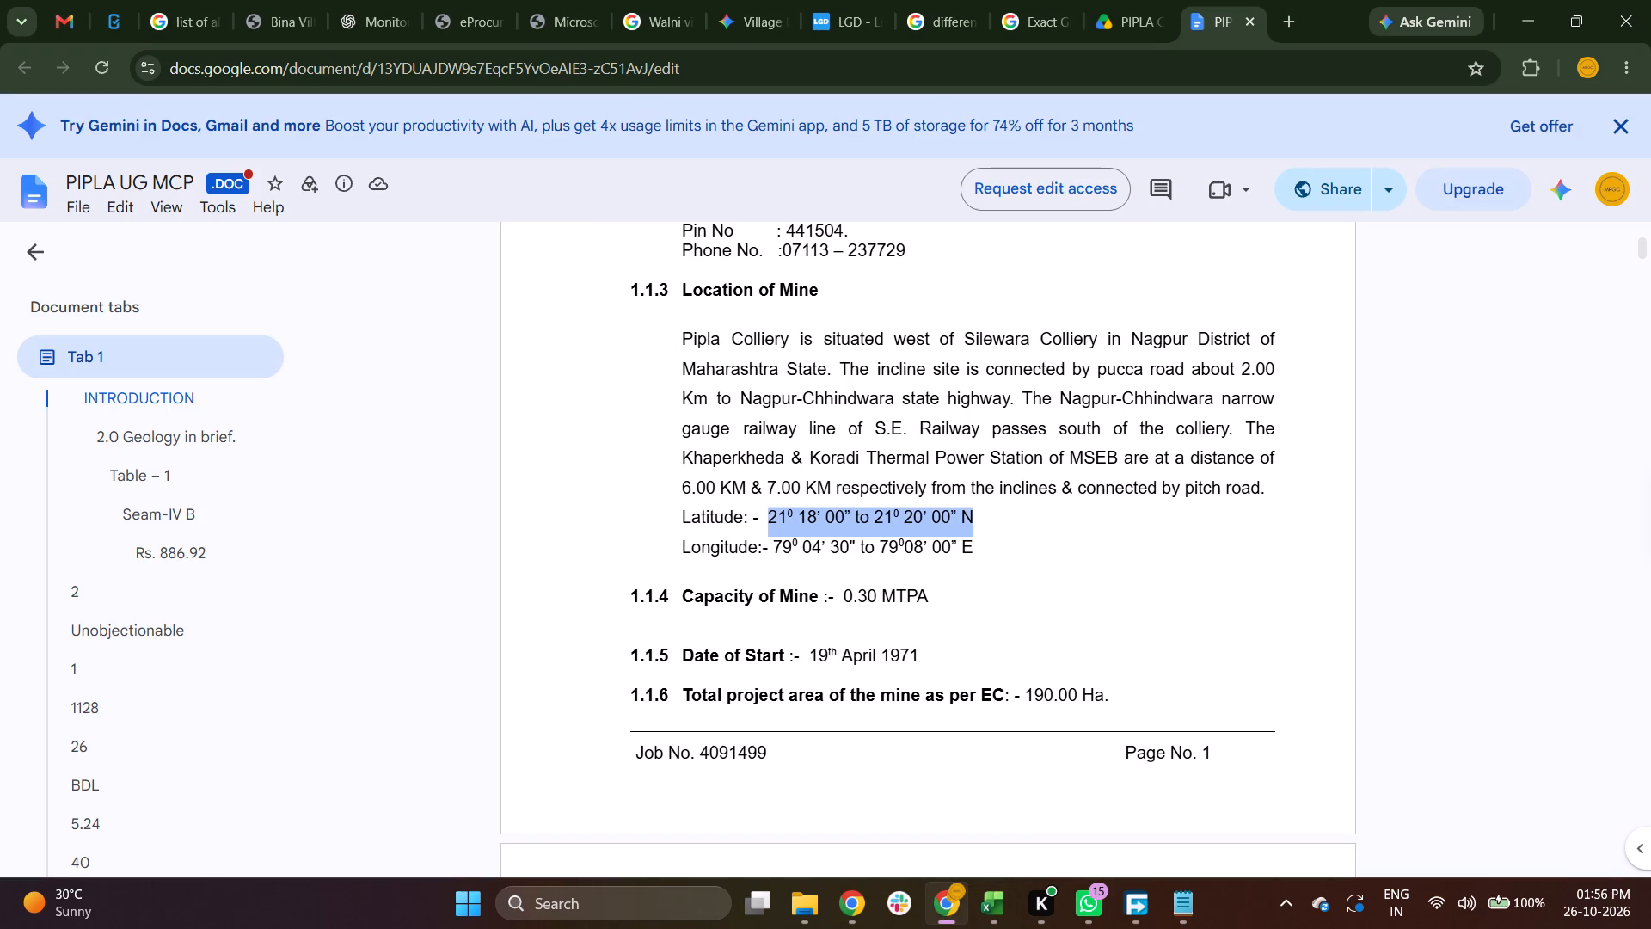
pyautogui.moveTo(975, 551); pyautogui.dragTo(778, 544)
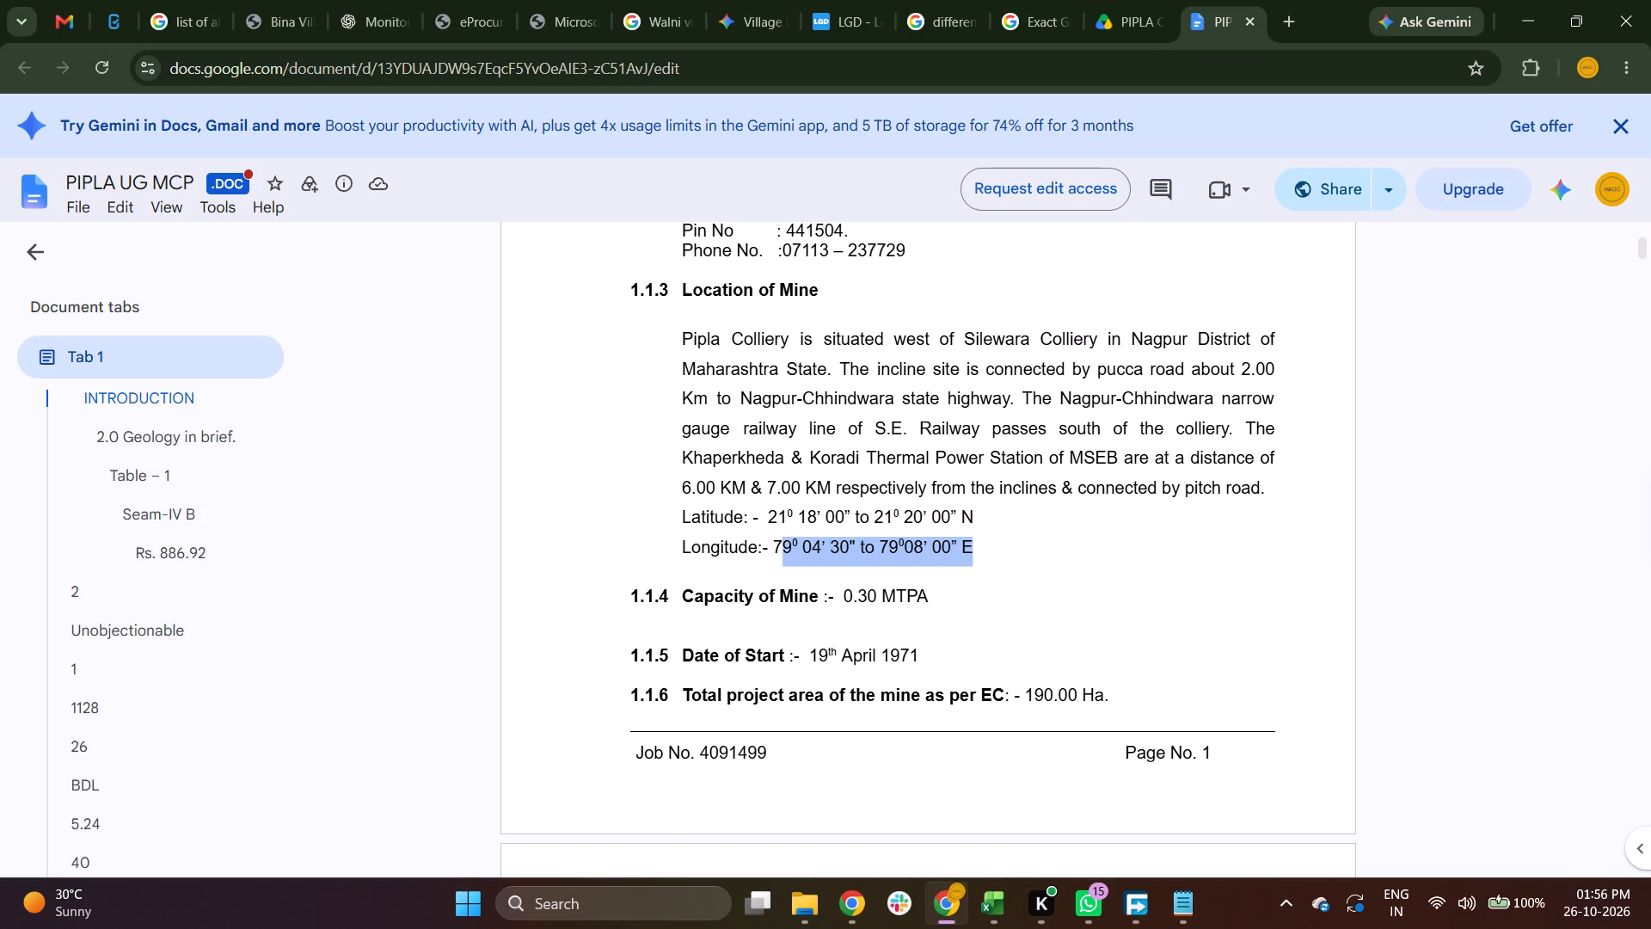
pyautogui.moveTo(778, 544); pyautogui.dragTo(776, 544)
pyautogui.hotkey('ctrl', 'c')
pyautogui.hotkey('ctrl', 'c')
pyautogui.hotkey('ctrl', 'c')
pyautogui.hotkey('ctrl', 'c')
pyautogui.hotkey('alt', 'Tab')
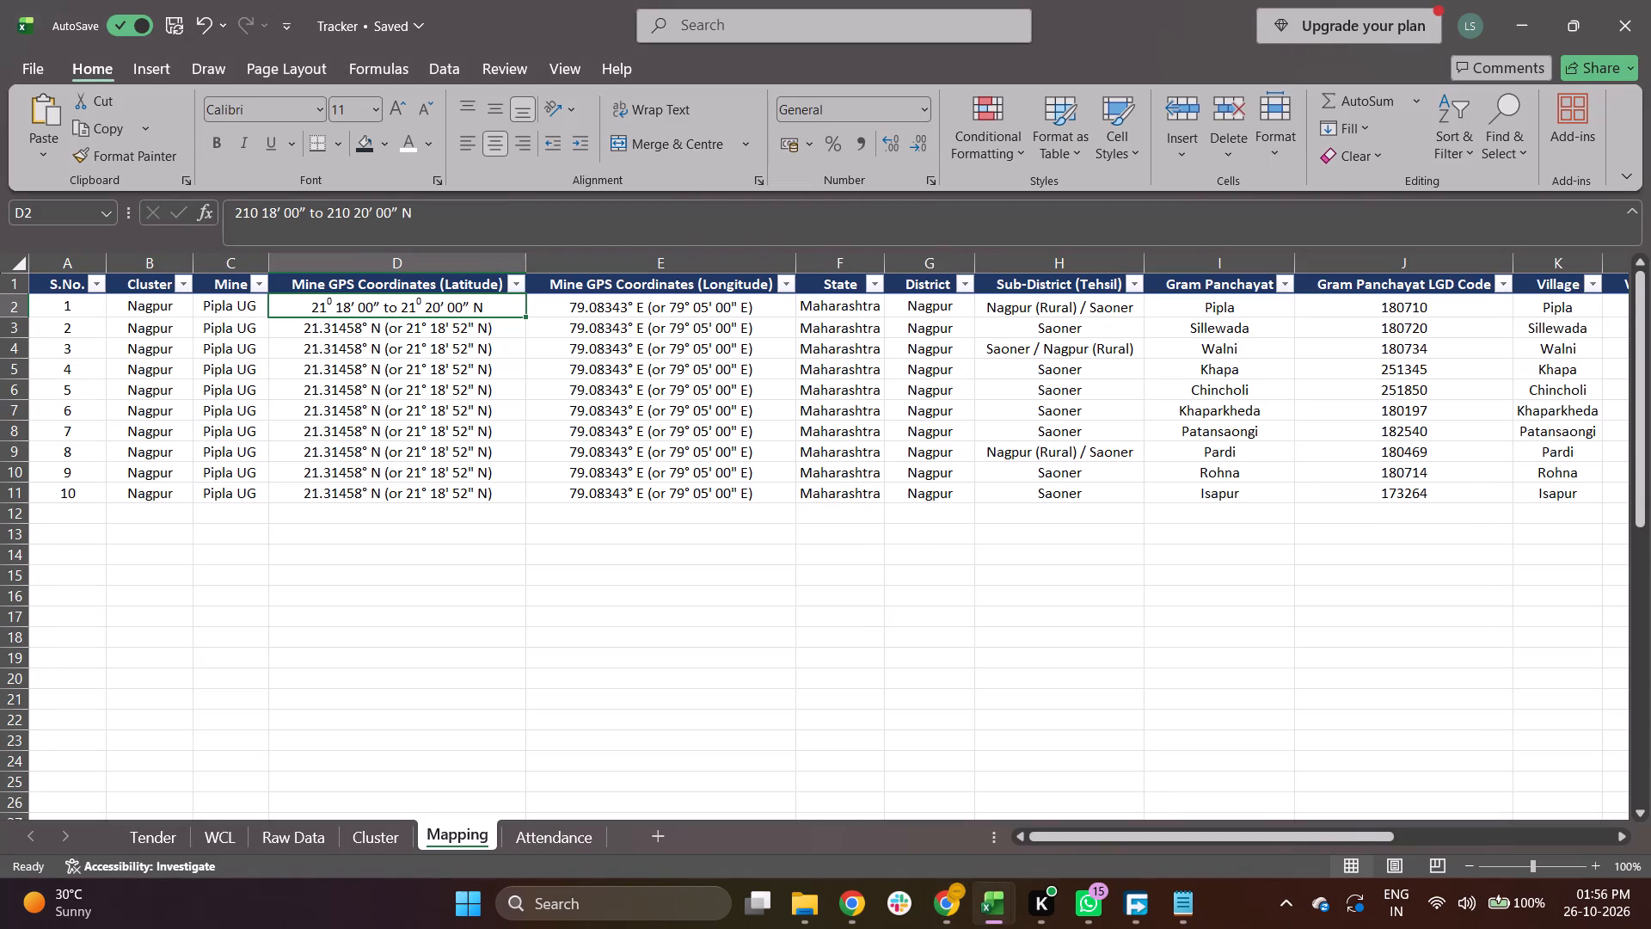
pyautogui.click(682, 308)
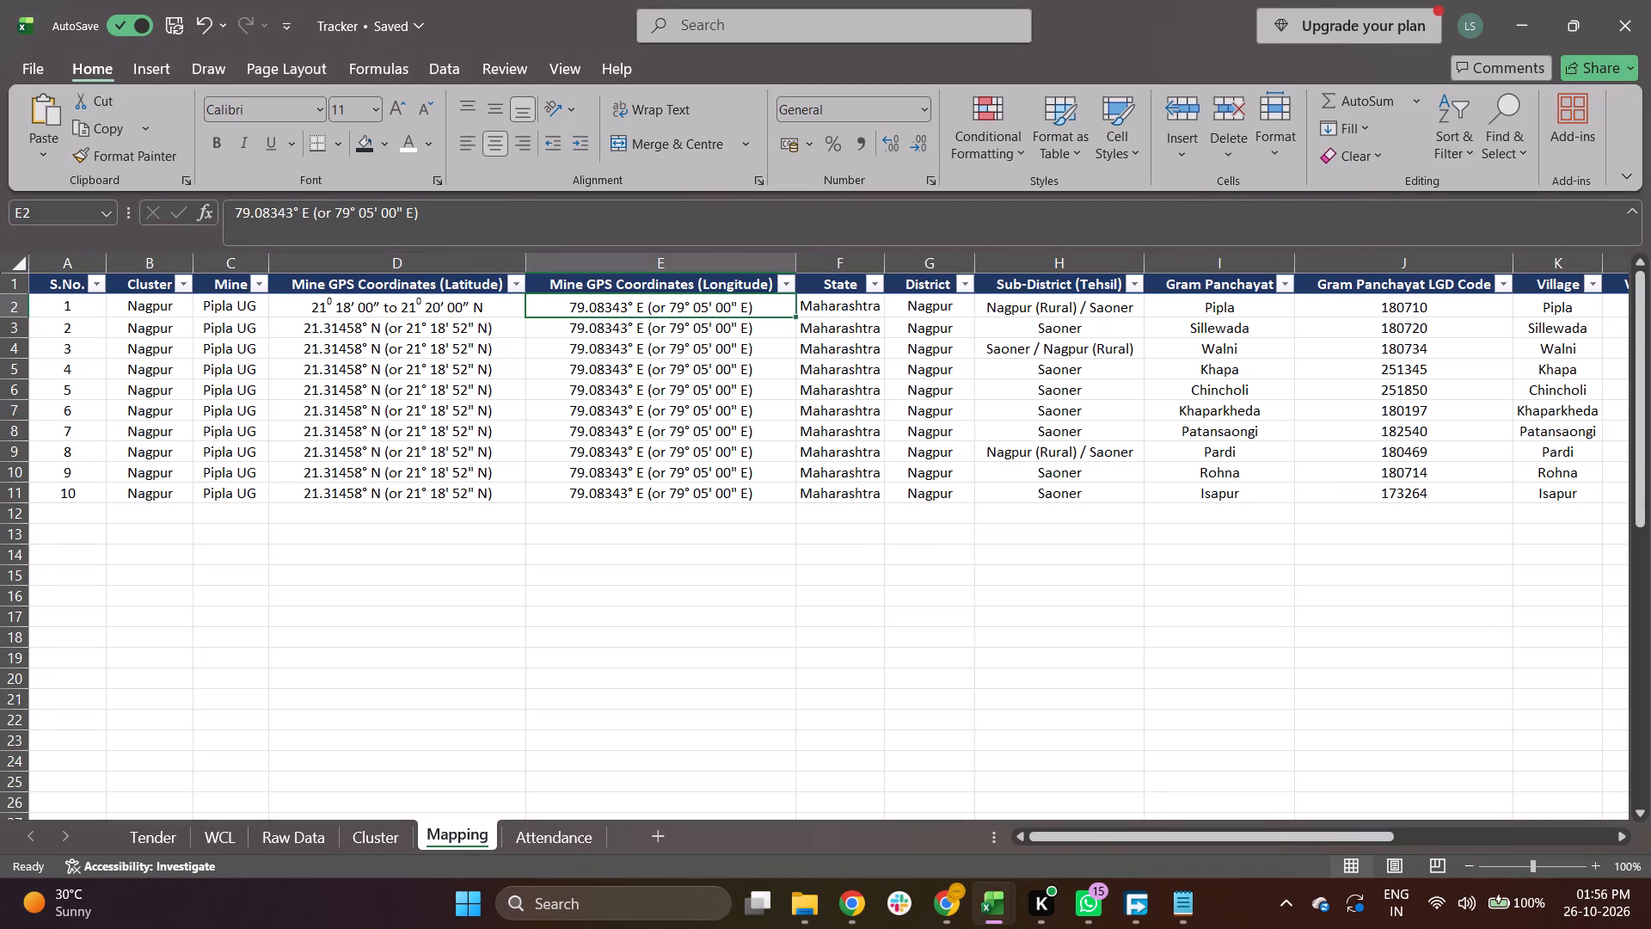
pyautogui.hotkey('ctrl', 'v')
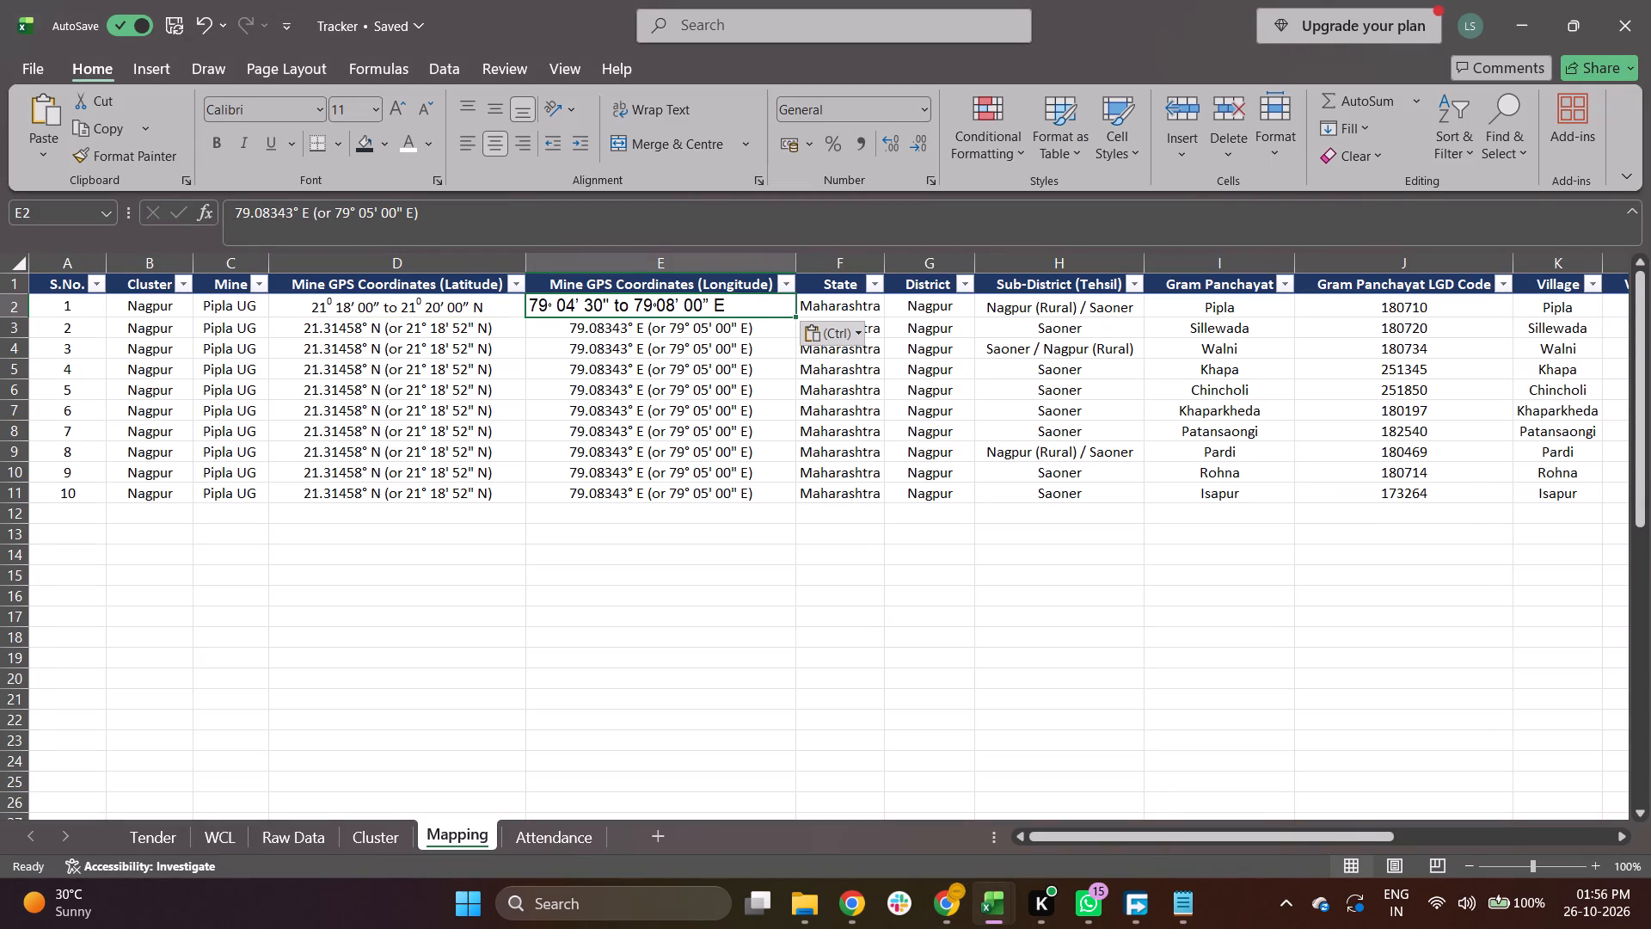
# Format longitude cell E2 with size 11, the Calibri font and centre alignment.
pyautogui.click(379, 108)
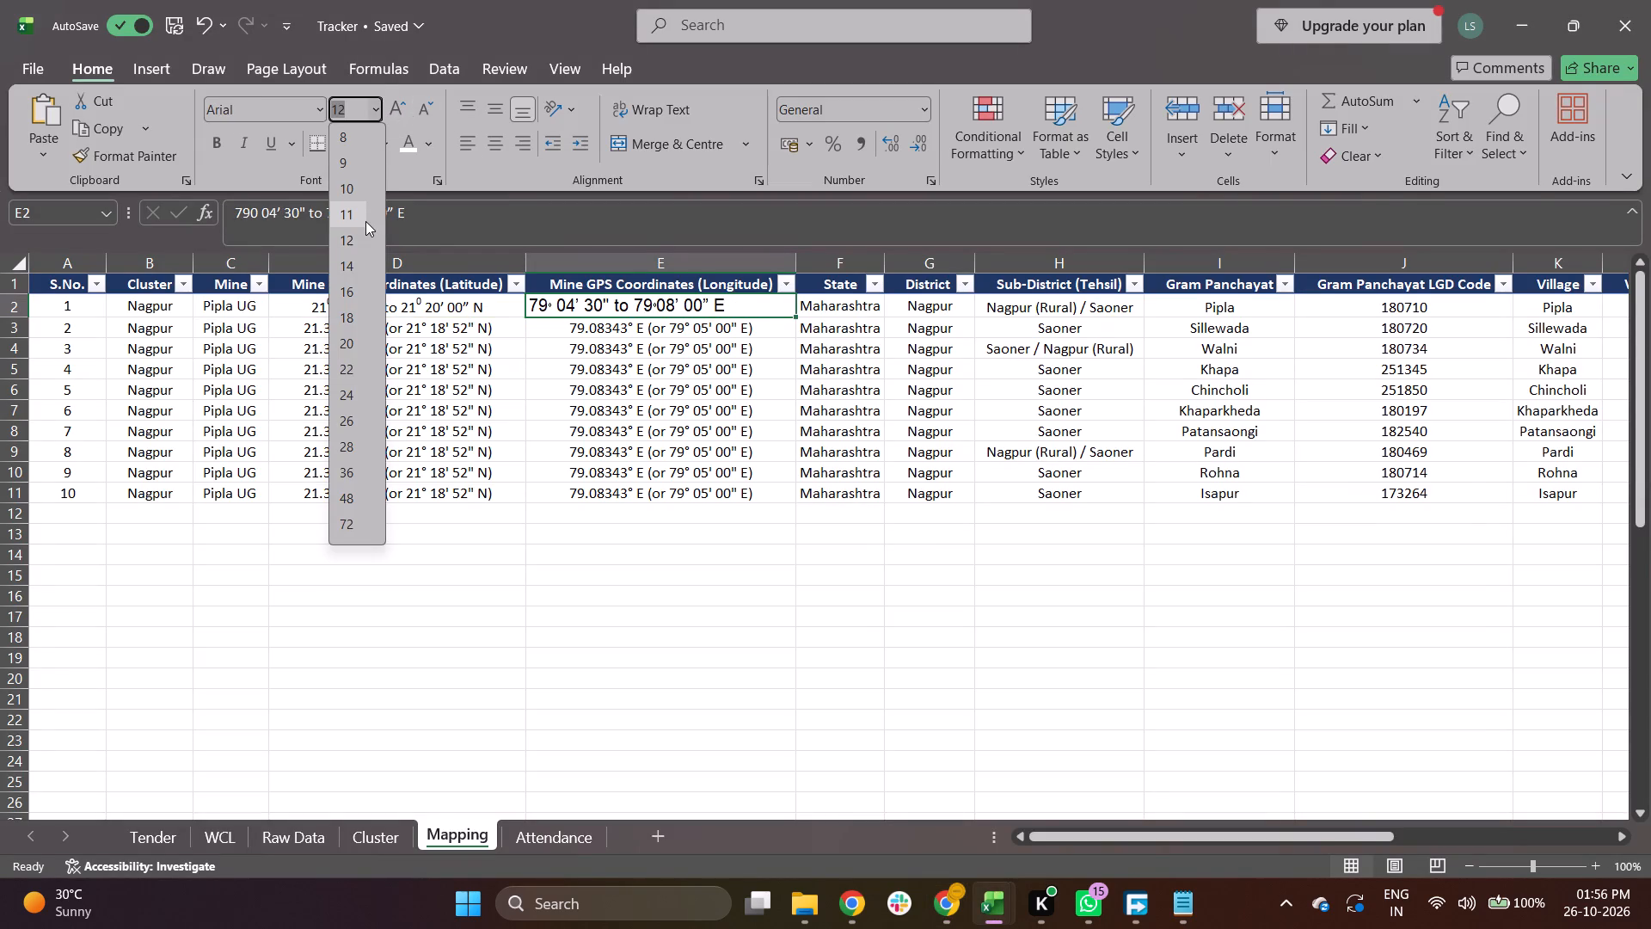
pyautogui.click(365, 218)
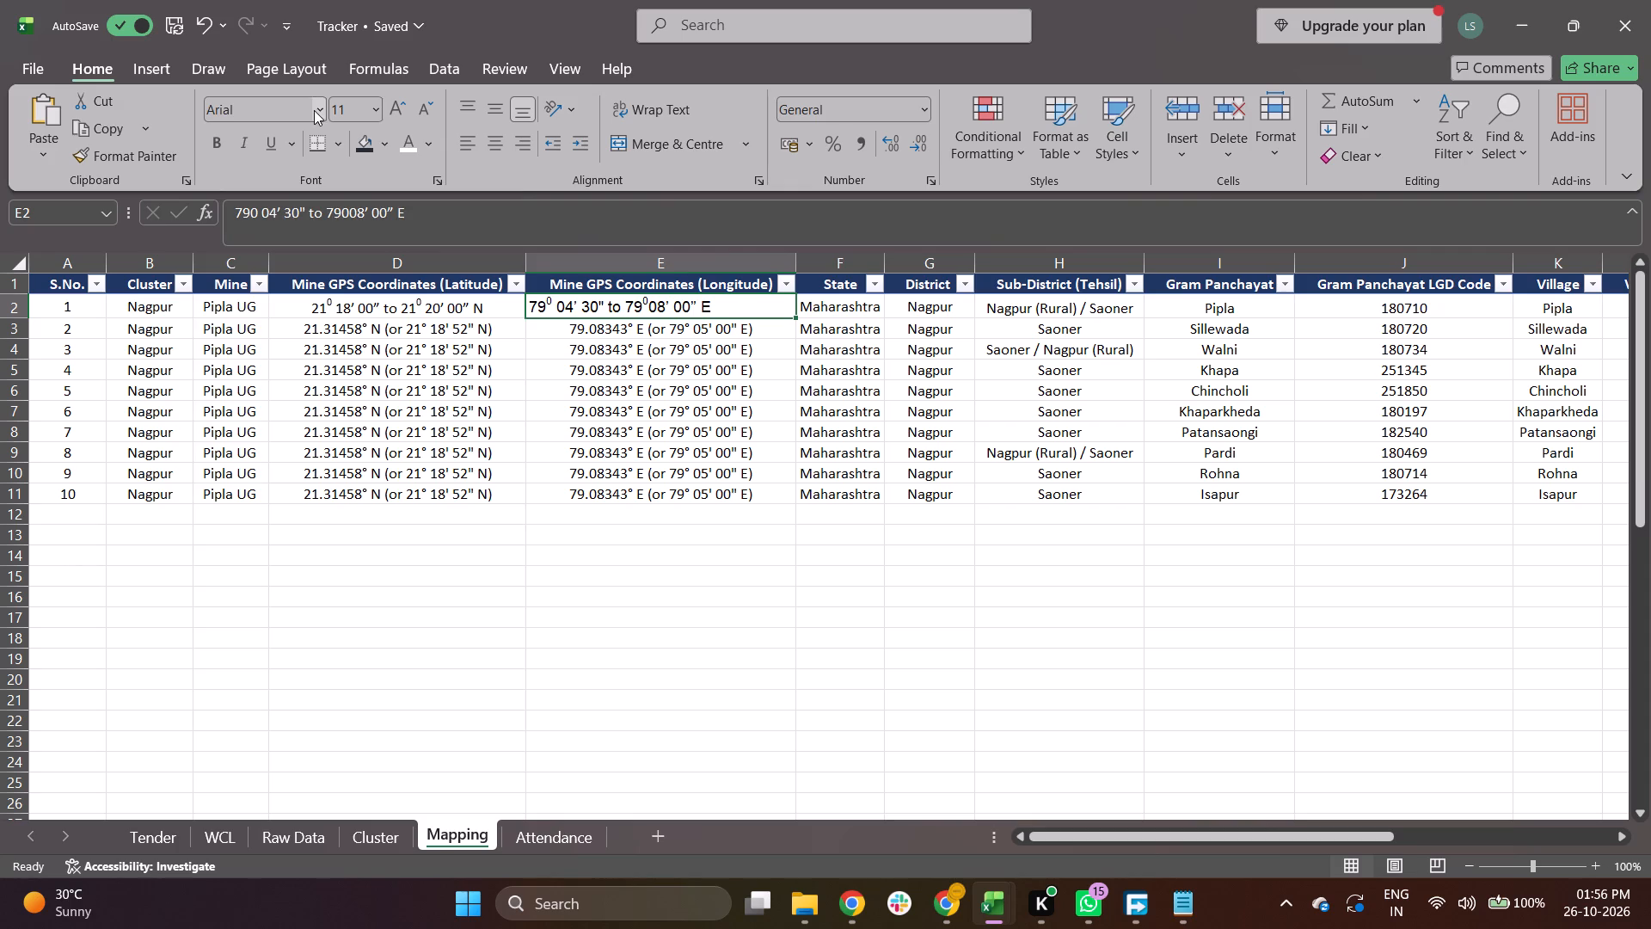
pyautogui.click(314, 110)
pyautogui.click(306, 196)
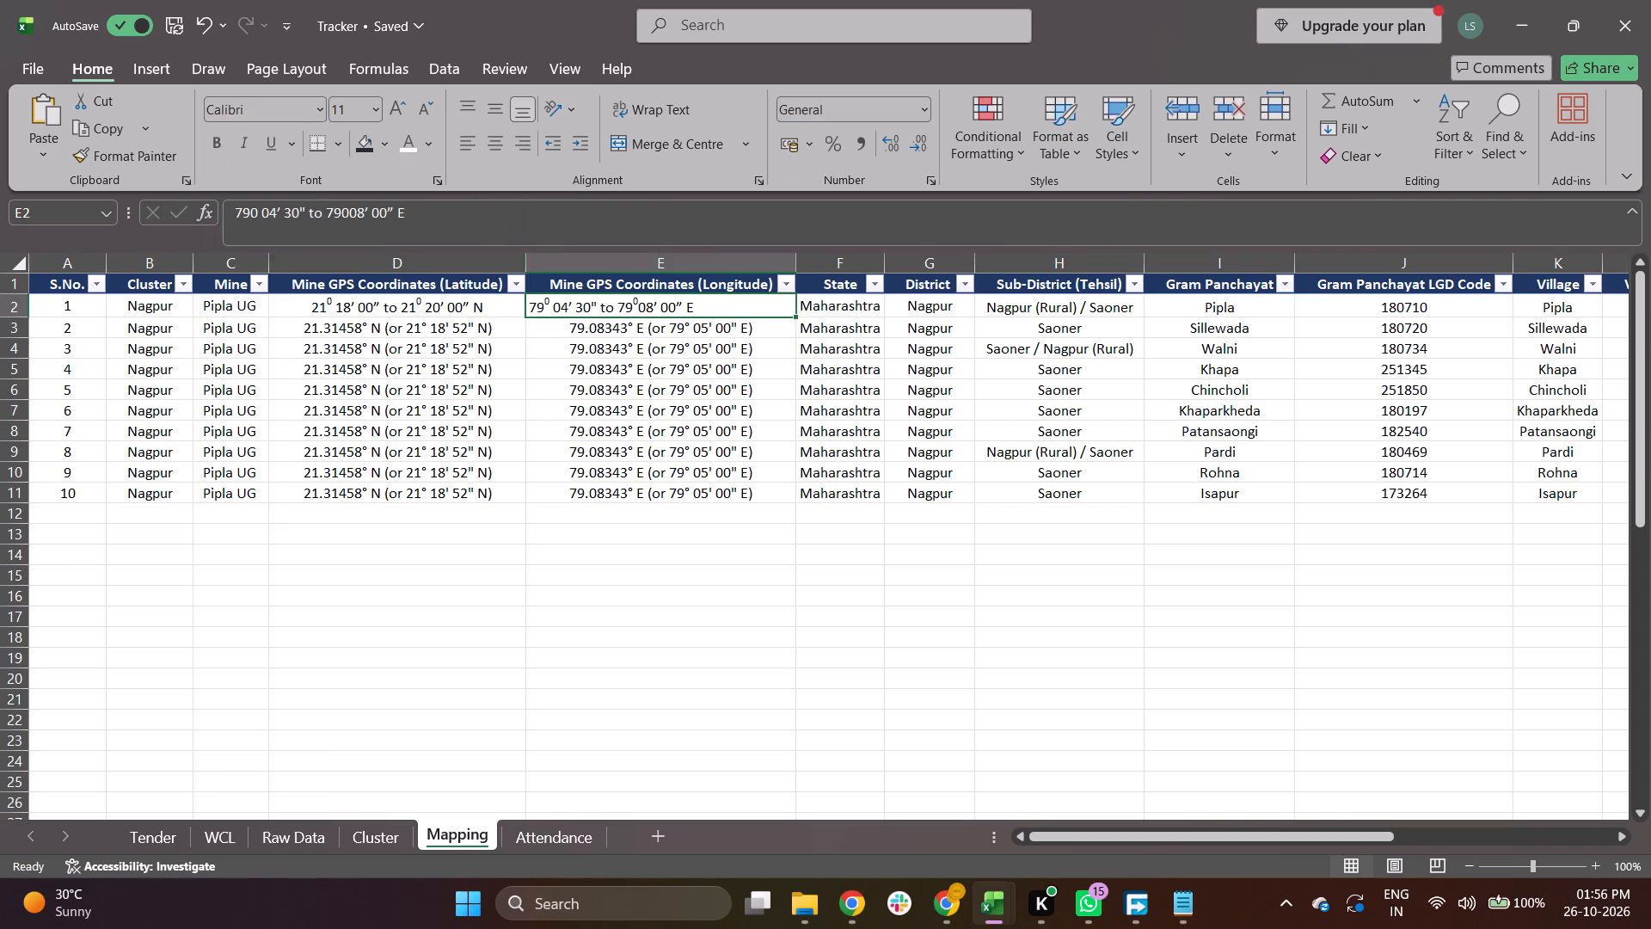
pyautogui.click(499, 138)
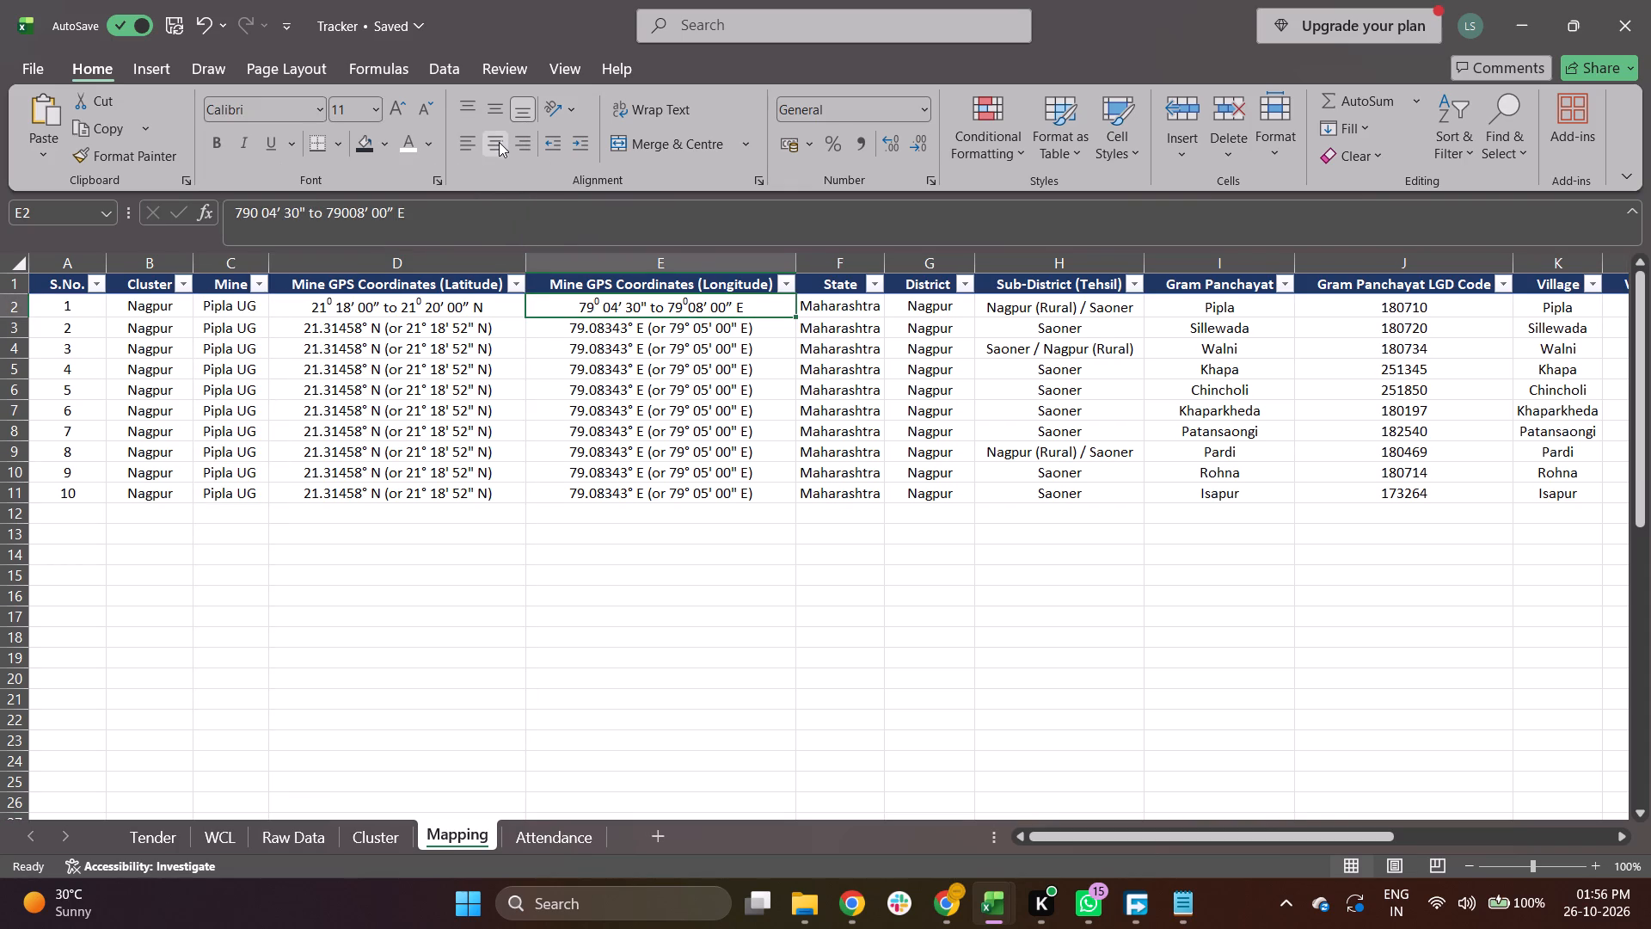
# Copy the latitude and longitude ranges in D2:E2 down through row 11, replacing the existing mine coordinates.
pyautogui.click(400, 309)
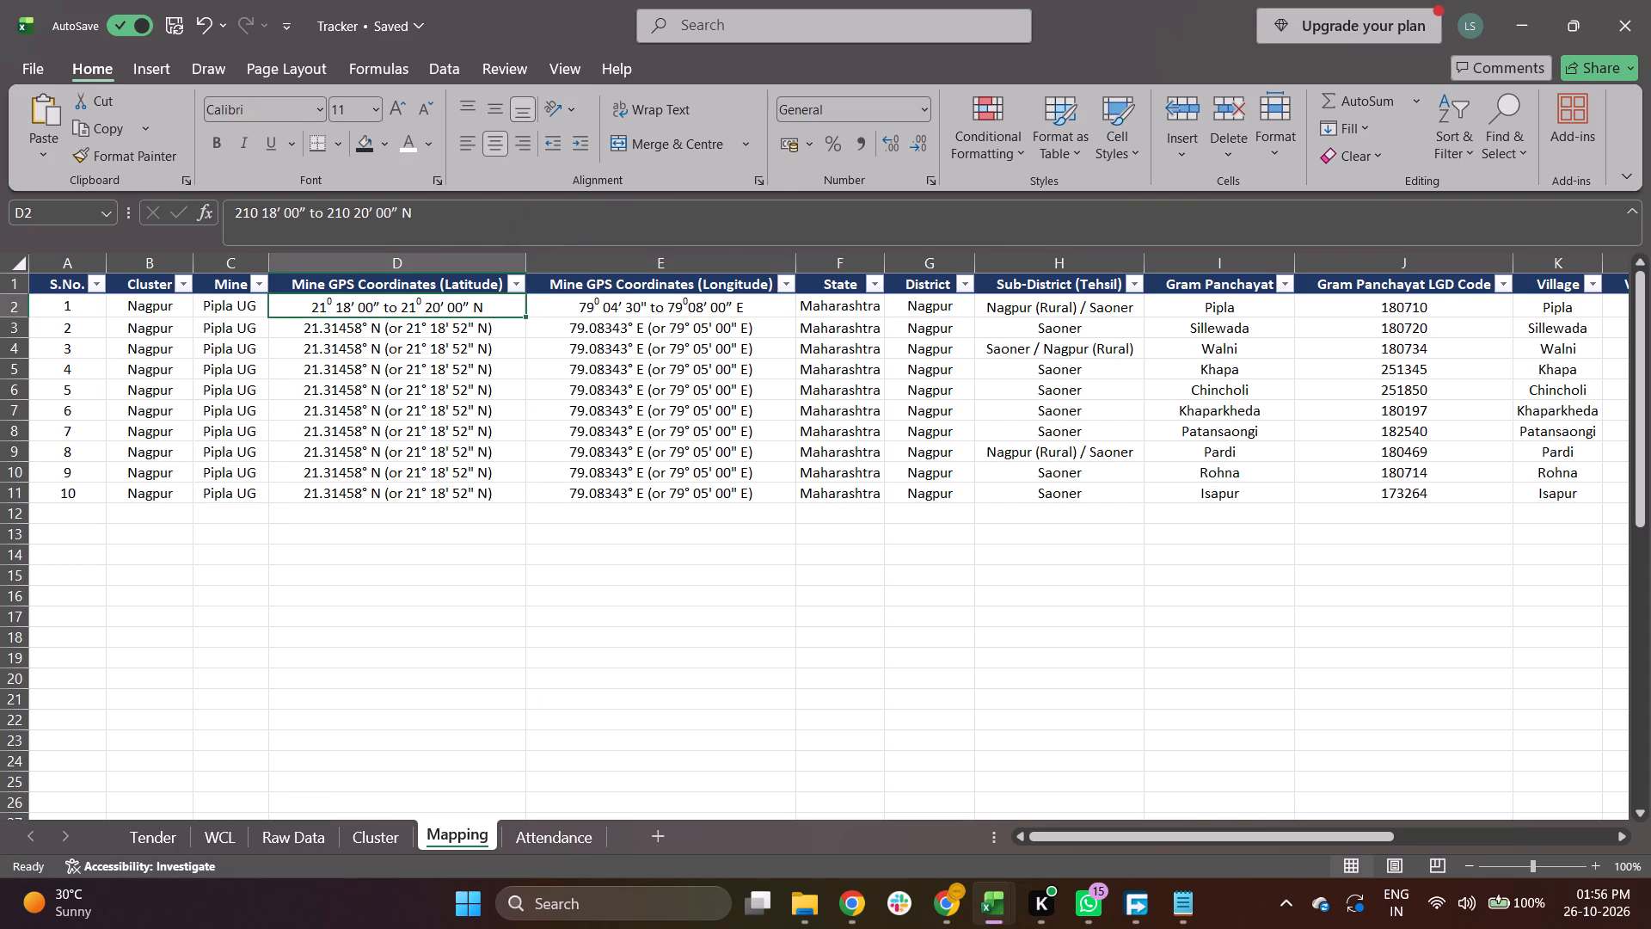
pyautogui.hotkey('shift', 'Right')
pyautogui.hotkey('ctrl', 'c')
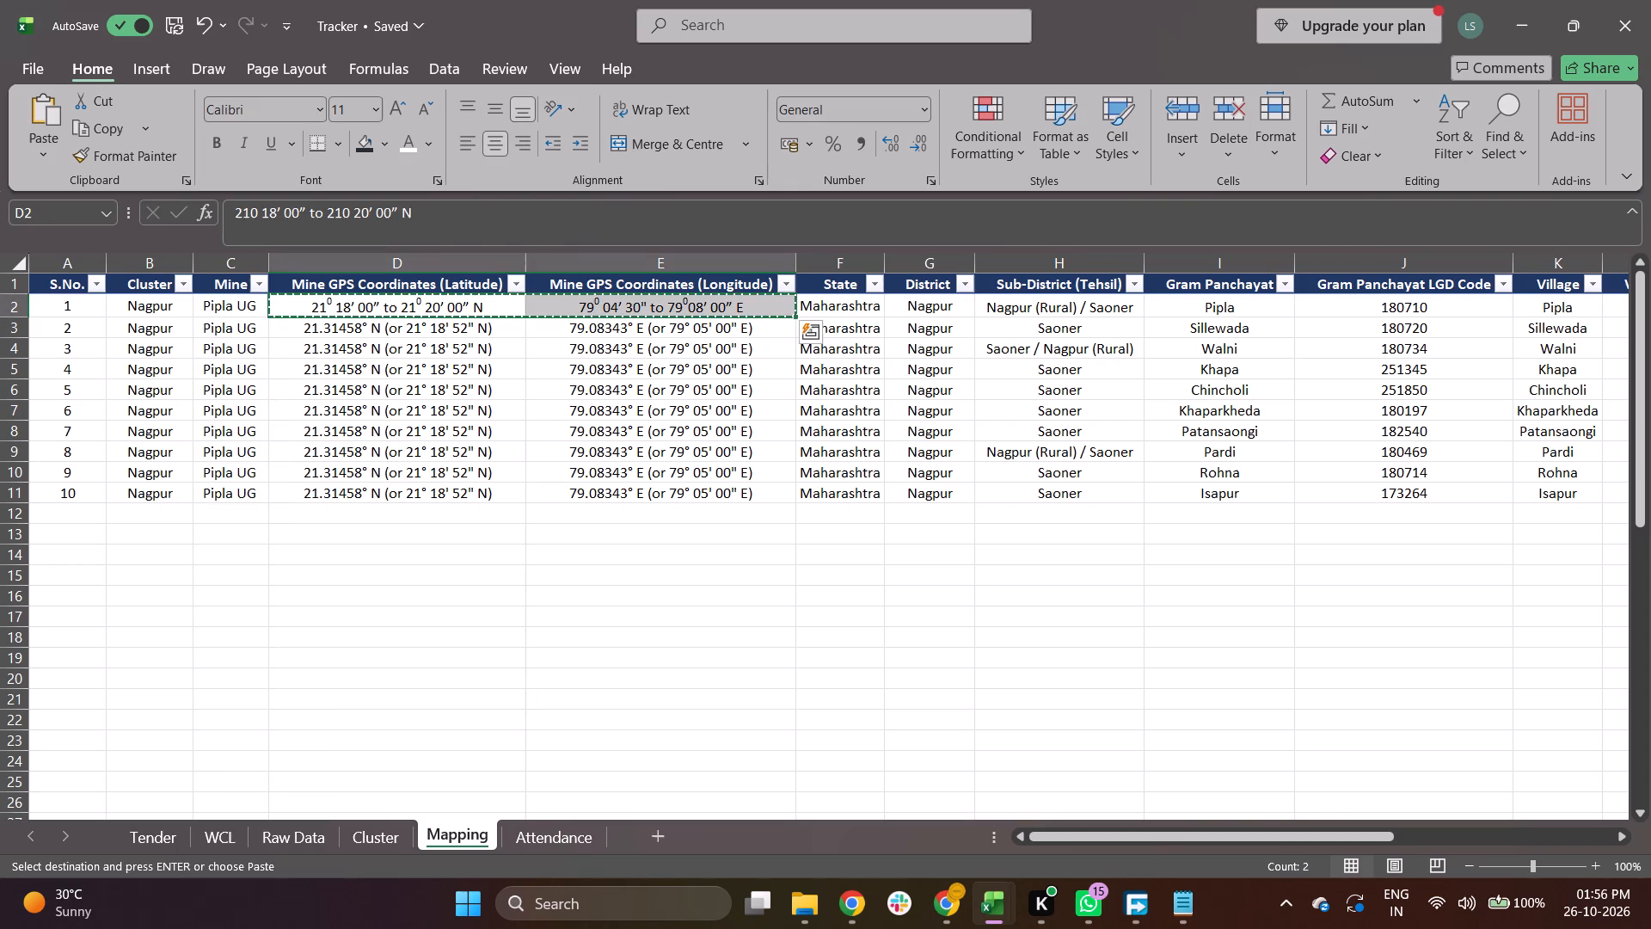
pyautogui.hotkey('shift', 'Down')
pyautogui.hotkey('shift', 'Down')
pyautogui.hotkey('shift', 'Down')
pyautogui.hotkey('shift', 'Down')
pyautogui.hotkey('shift', 'Down')
pyautogui.hotkey('shift', 'Down')
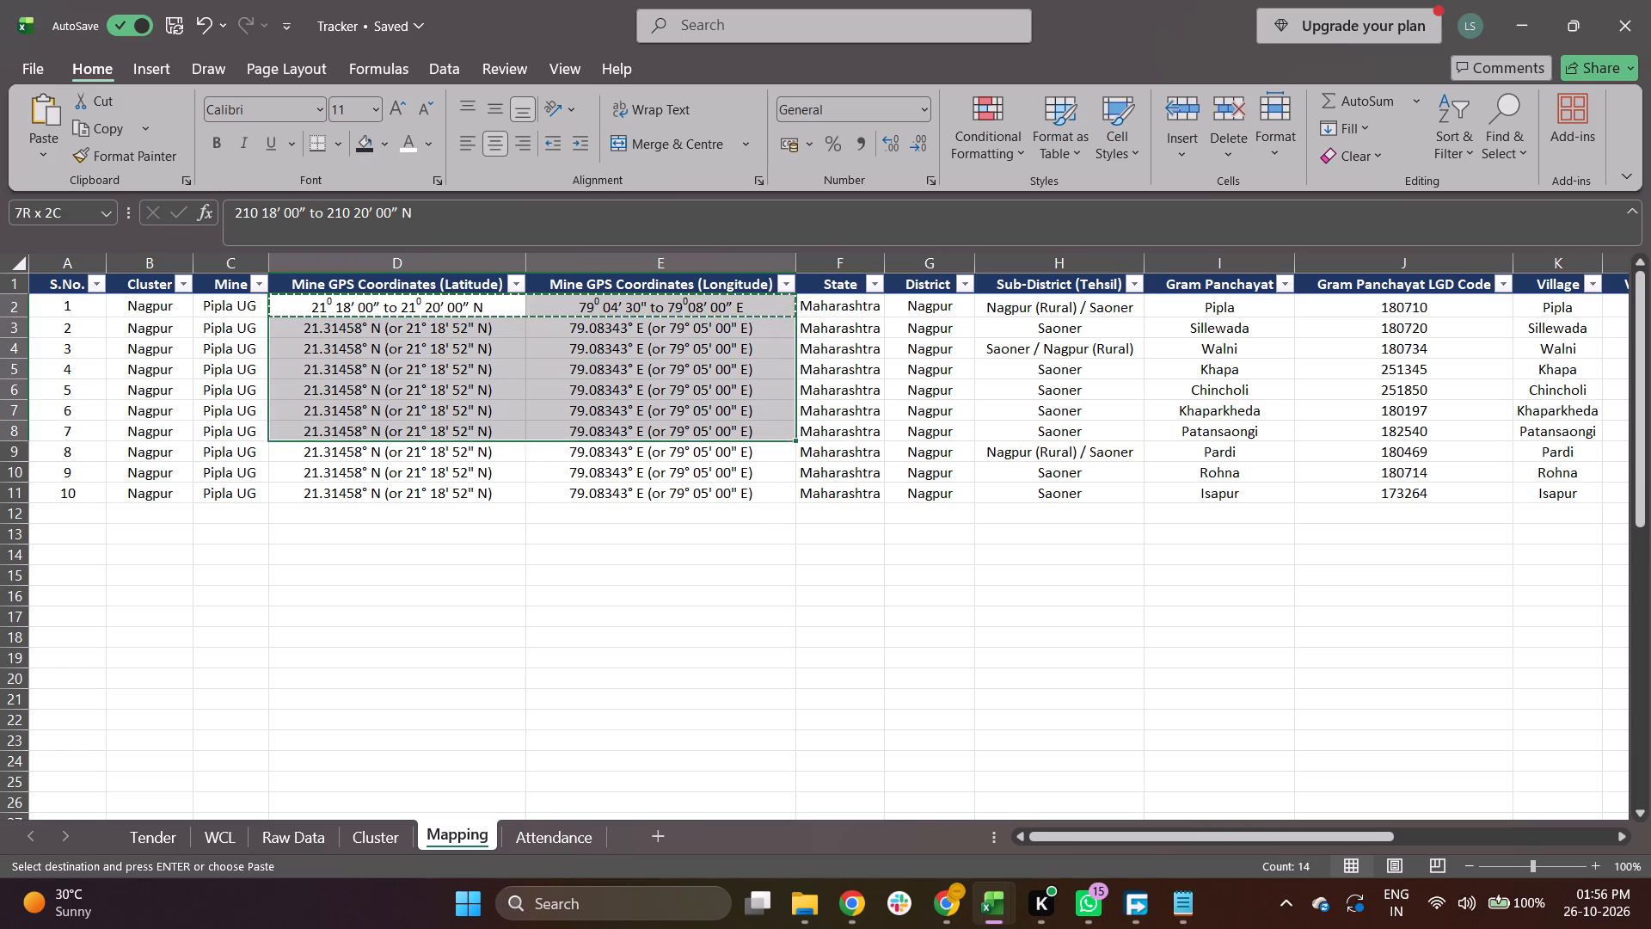
pyautogui.hotkey('shift', 'Down')
pyautogui.hotkey('shift', 'Down')
pyautogui.hotkey('shift', 'Down')
pyautogui.hotkey('ctrl', 'v')
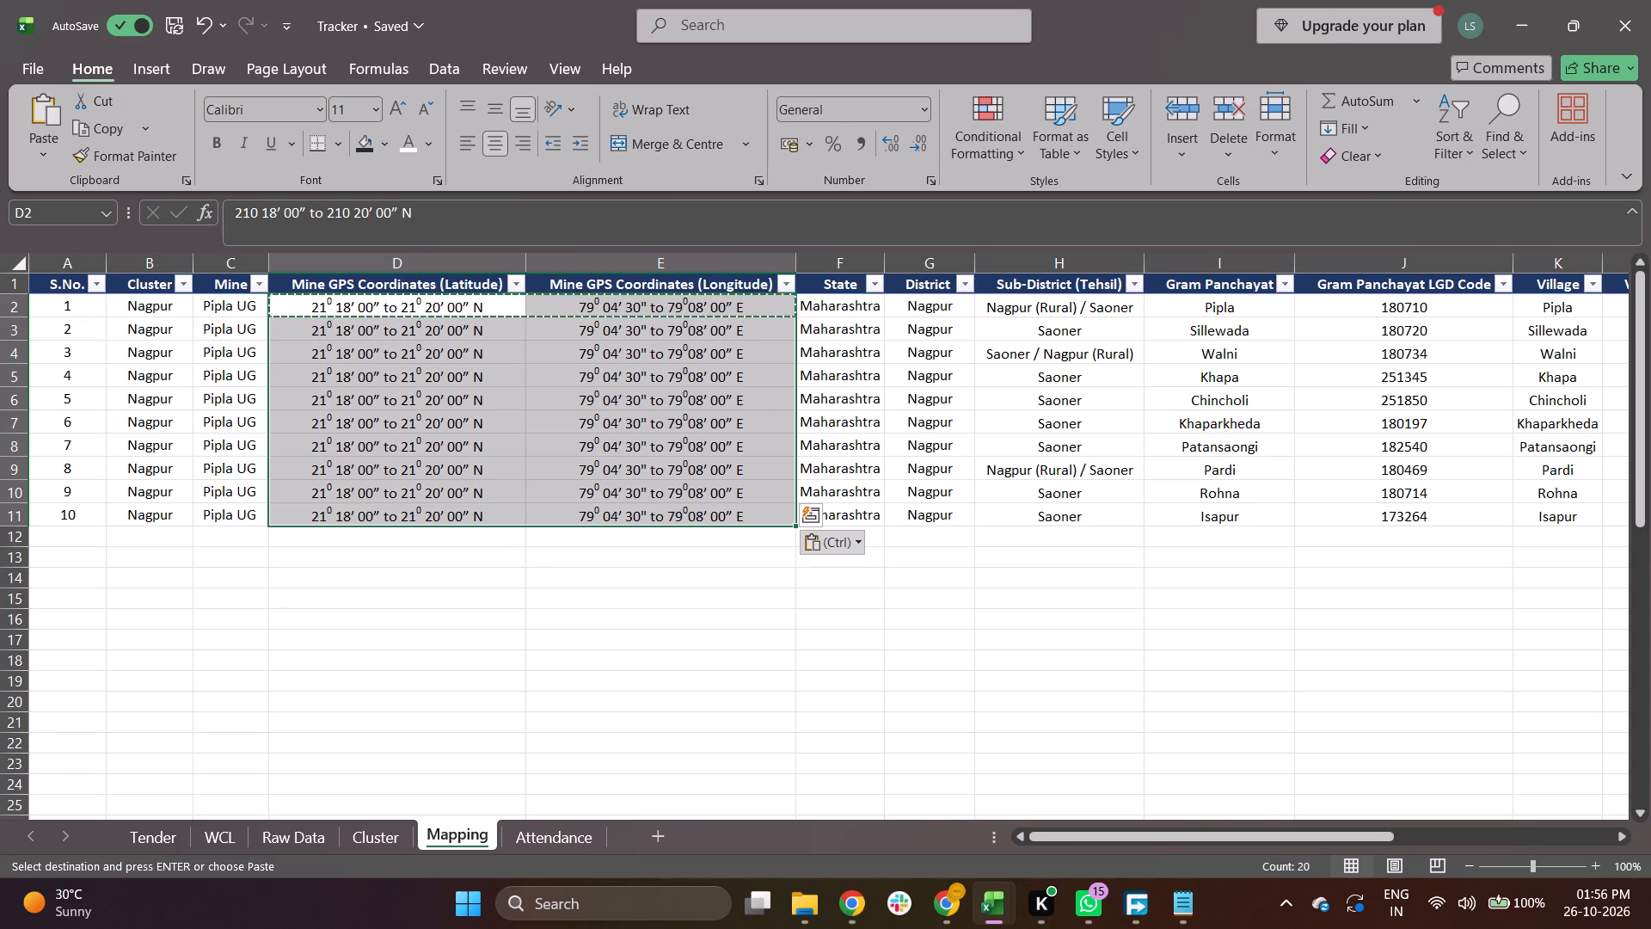
# AutoFit the column widths of the whole Mapping table.
pyautogui.press('Down')
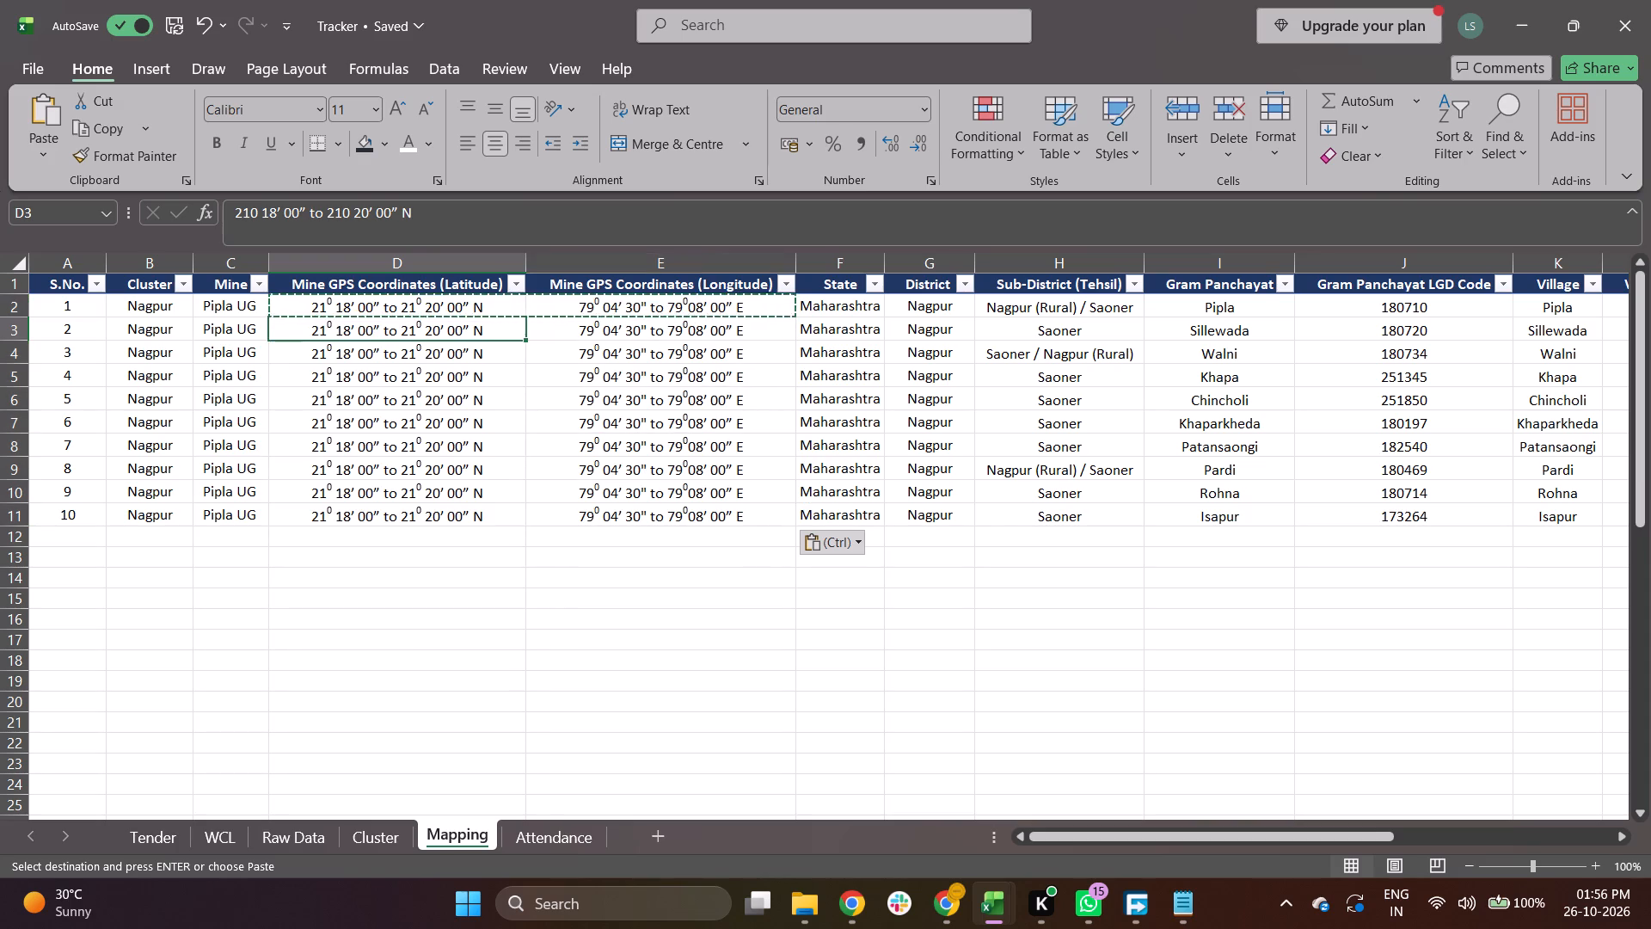
pyautogui.press('Down')
pyautogui.press('Down')
pyautogui.press('Down')
pyautogui.press('Down')
pyautogui.press('Down')
pyautogui.press('Down')
pyautogui.press('Down')
pyautogui.press('Down')
pyautogui.press('Down')
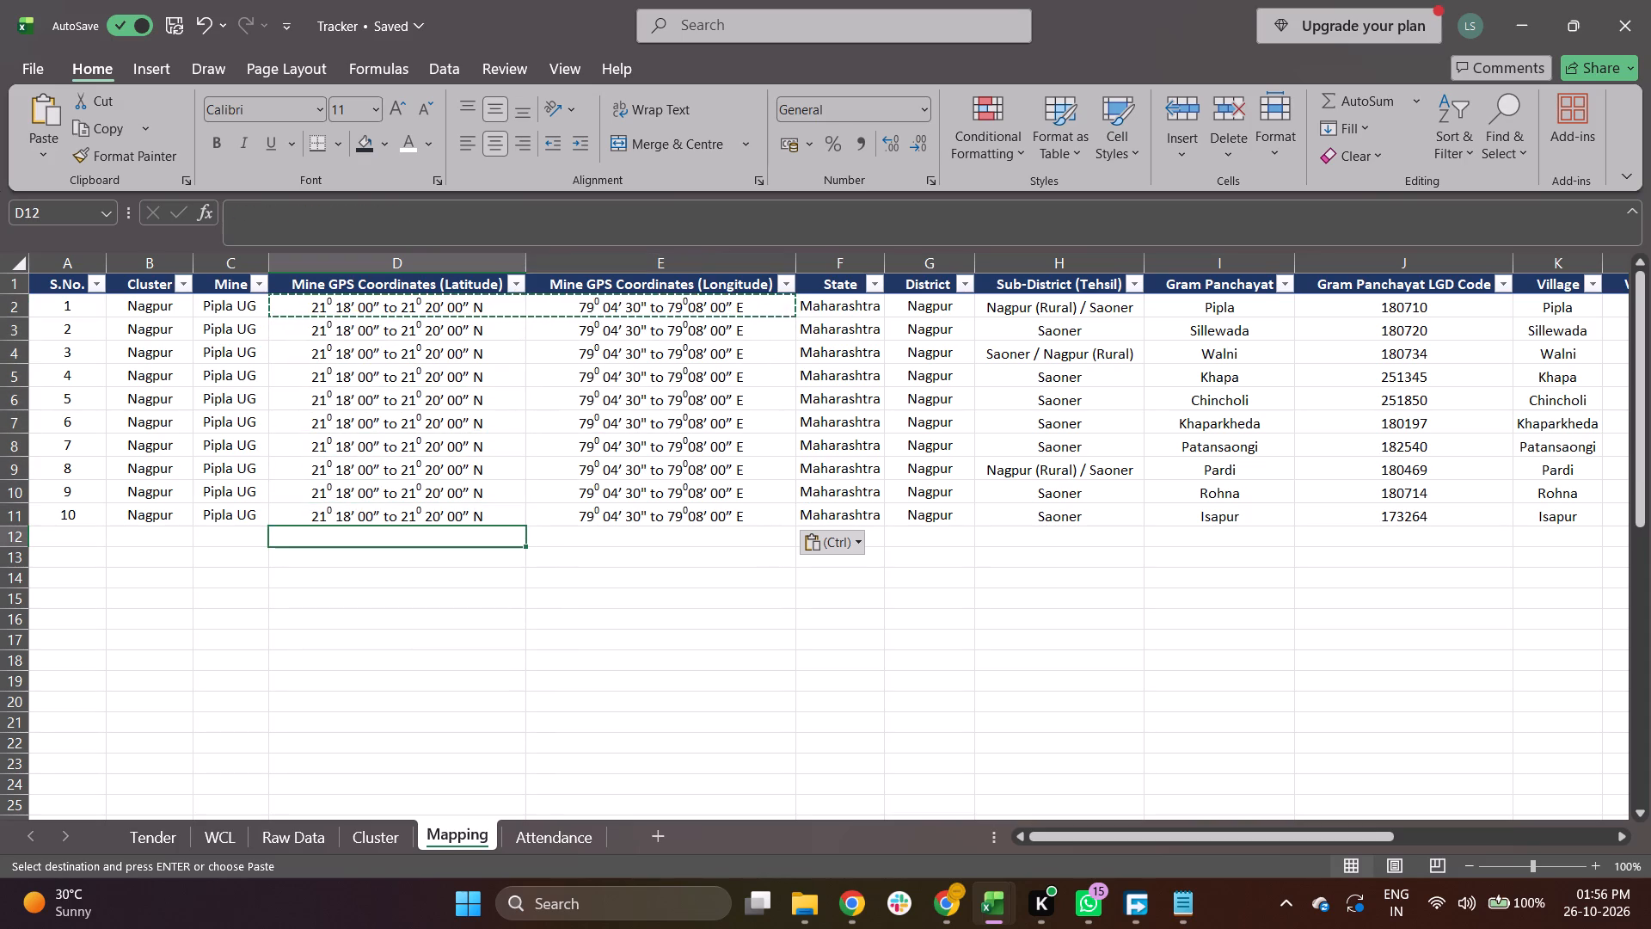
pyautogui.click(622, 577)
pyautogui.press('Up')
pyautogui.press('Up')
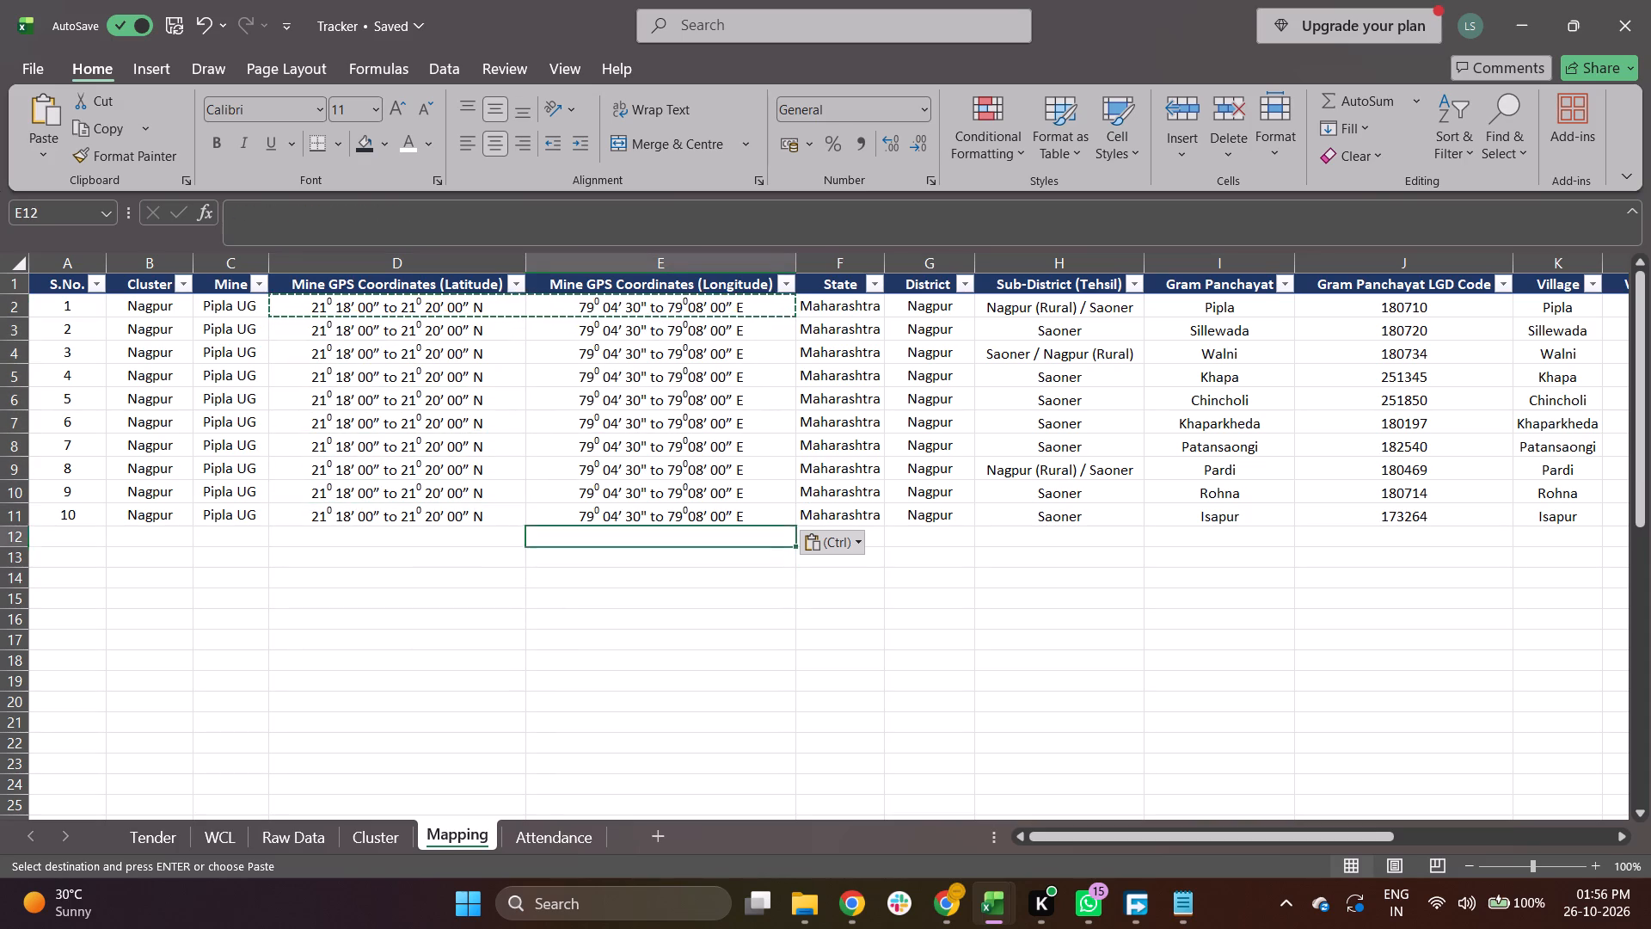
pyautogui.press('Up')
pyautogui.hotkey('ctrl', 'a')
pyautogui.write('hoi')
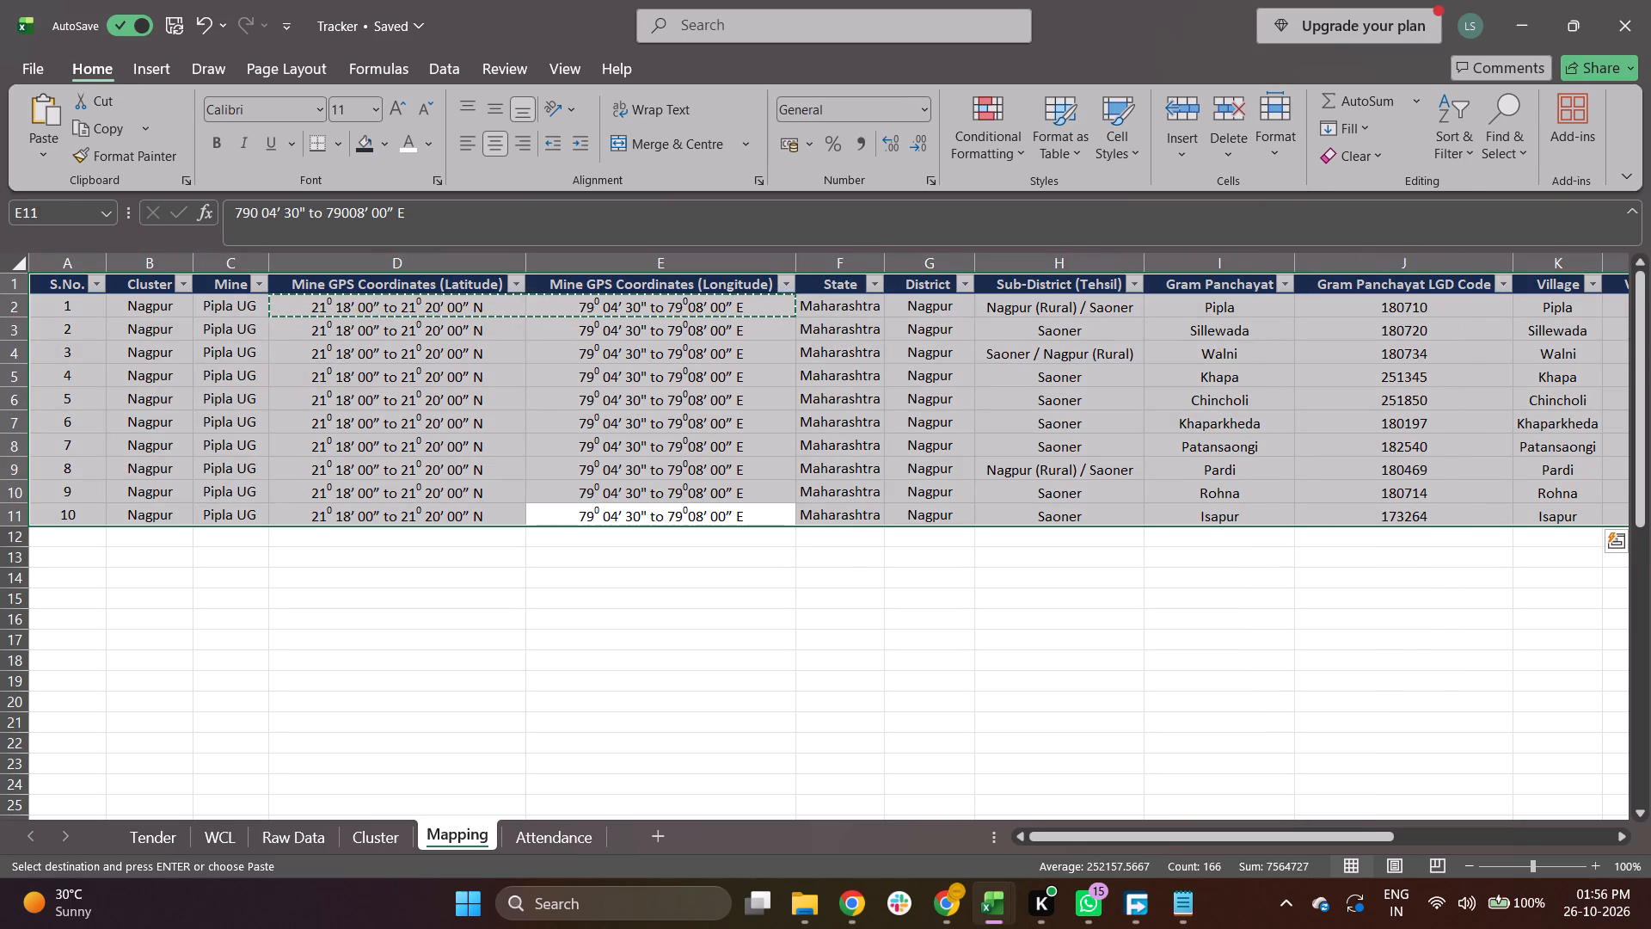
pyautogui.click(672, 558)
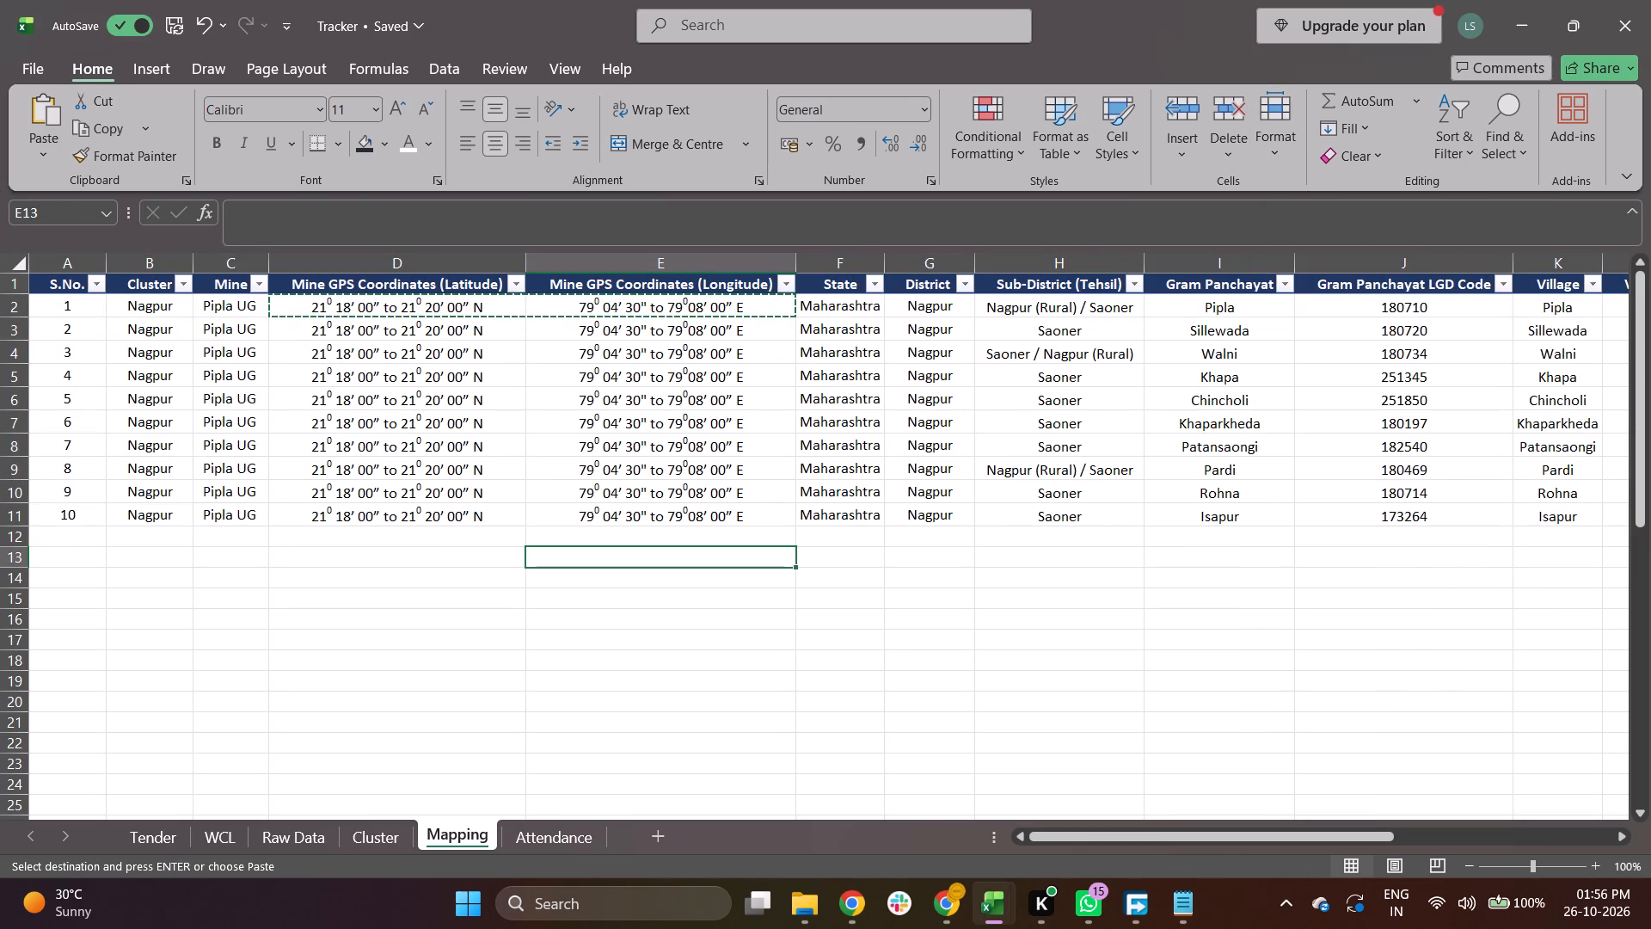
# Clear the Geospatial Distance and Weightage values in N2:O11 for all ten villages.
pyautogui.press('Up')
pyautogui.press('Up')
pyautogui.press('Up')
pyautogui.press('Up')
pyautogui.press('Up')
pyautogui.press('Up')
pyautogui.press('Up')
pyautogui.press('Up')
pyautogui.press('Up')
pyautogui.press('Up')
pyautogui.press('Up')
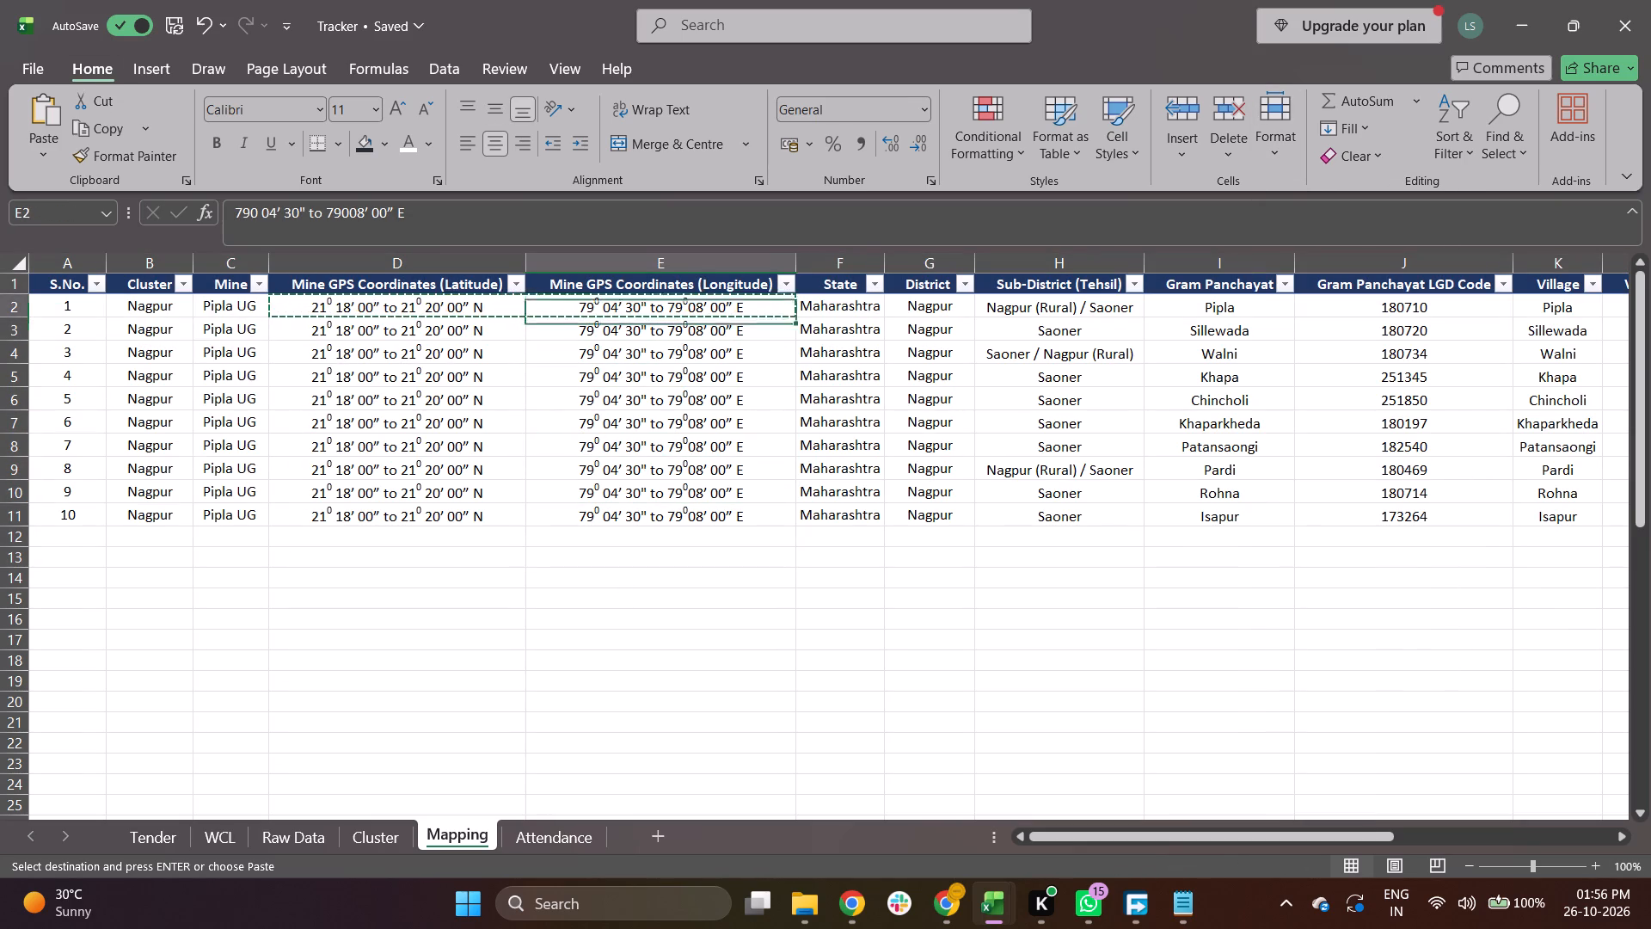
pyautogui.press('Right')
pyautogui.press('Right')
pyautogui.press('Right')
pyautogui.press('Right')
pyautogui.press('Right')
pyautogui.press('Right')
pyautogui.press('Right')
pyautogui.press('Right')
pyautogui.press('Right')
pyautogui.press('Right')
pyautogui.press('Right')
pyautogui.press('Right')
pyautogui.press('Right')
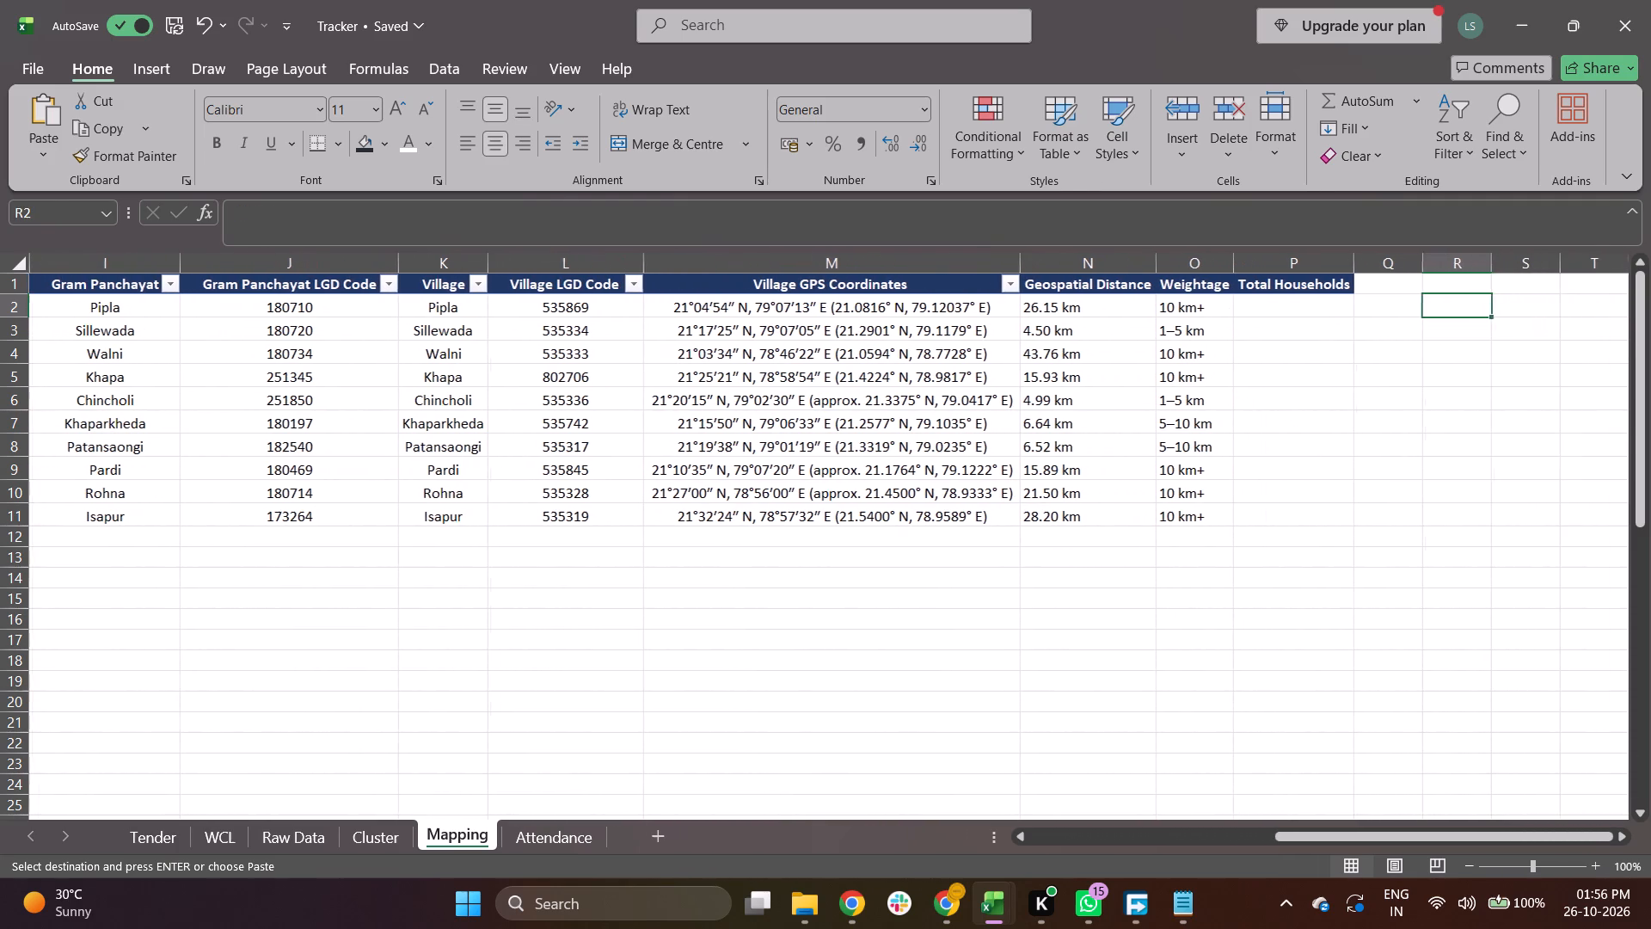
pyautogui.press('Right')
pyautogui.press('Left')
pyautogui.press('Left')
pyautogui.press('Left')
pyautogui.press('Left')
pyautogui.press('Left')
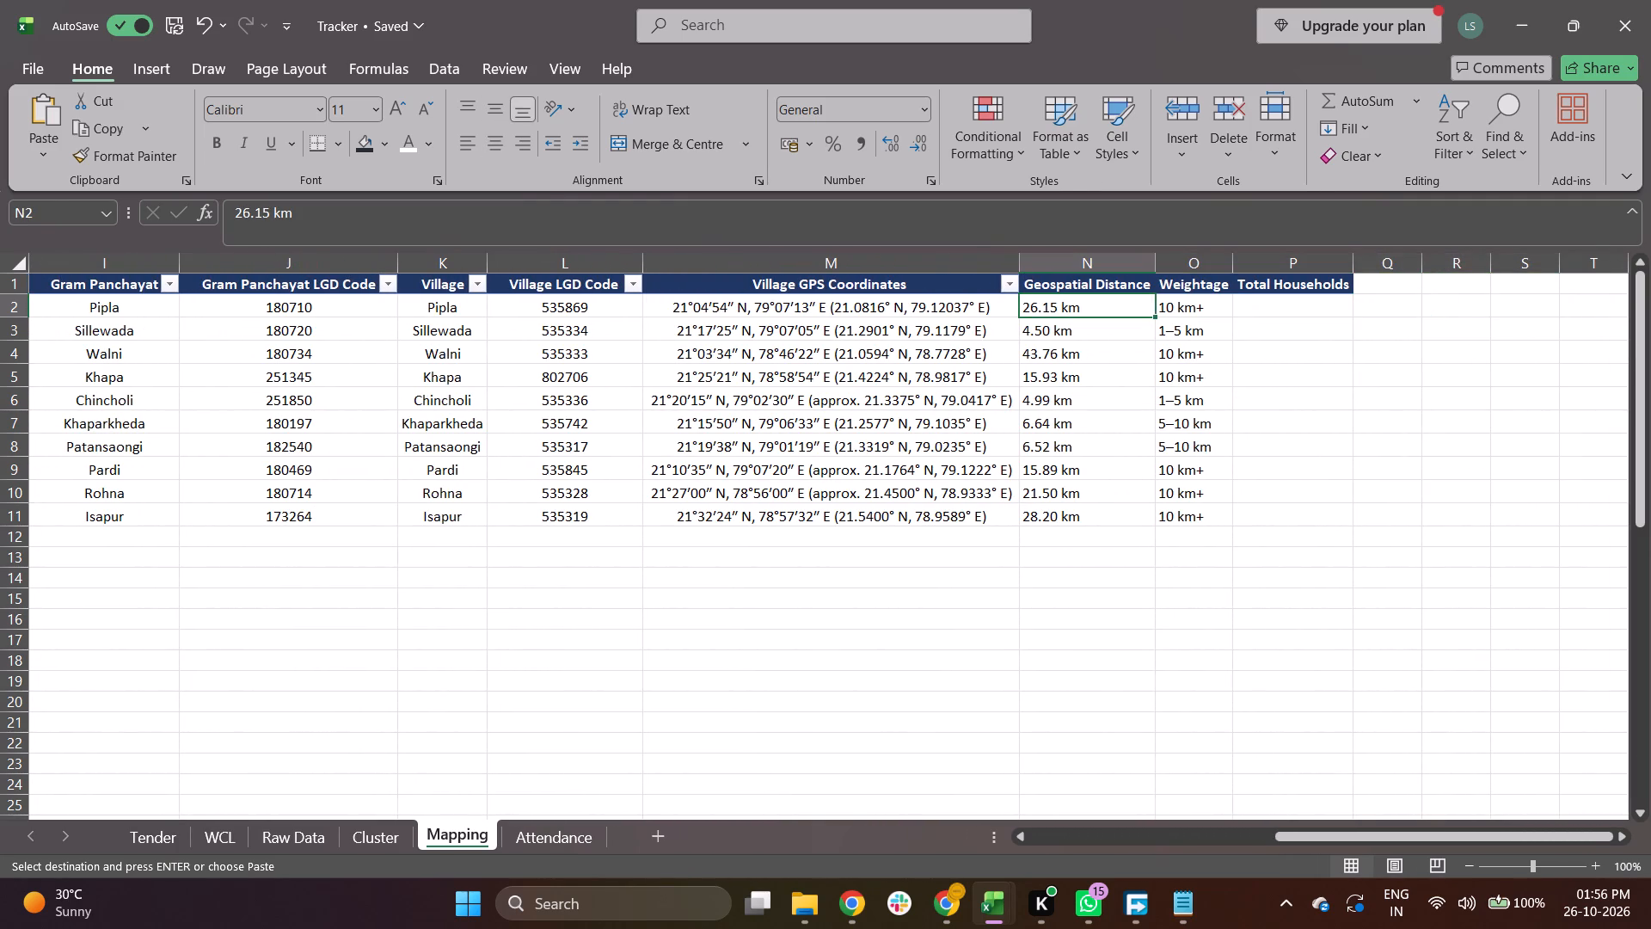
pyautogui.hotkey('shift', 'Right')
pyautogui.hotkey('shift', 'Down')
pyautogui.hotkey('shift', 'Down')
pyautogui.hotkey('shift', 'Down')
pyautogui.hotkey('shift', 'Down')
pyautogui.hotkey('shift', 'Down')
pyautogui.hotkey('shift', 'Down')
pyautogui.hotkey('shift', 'Down')
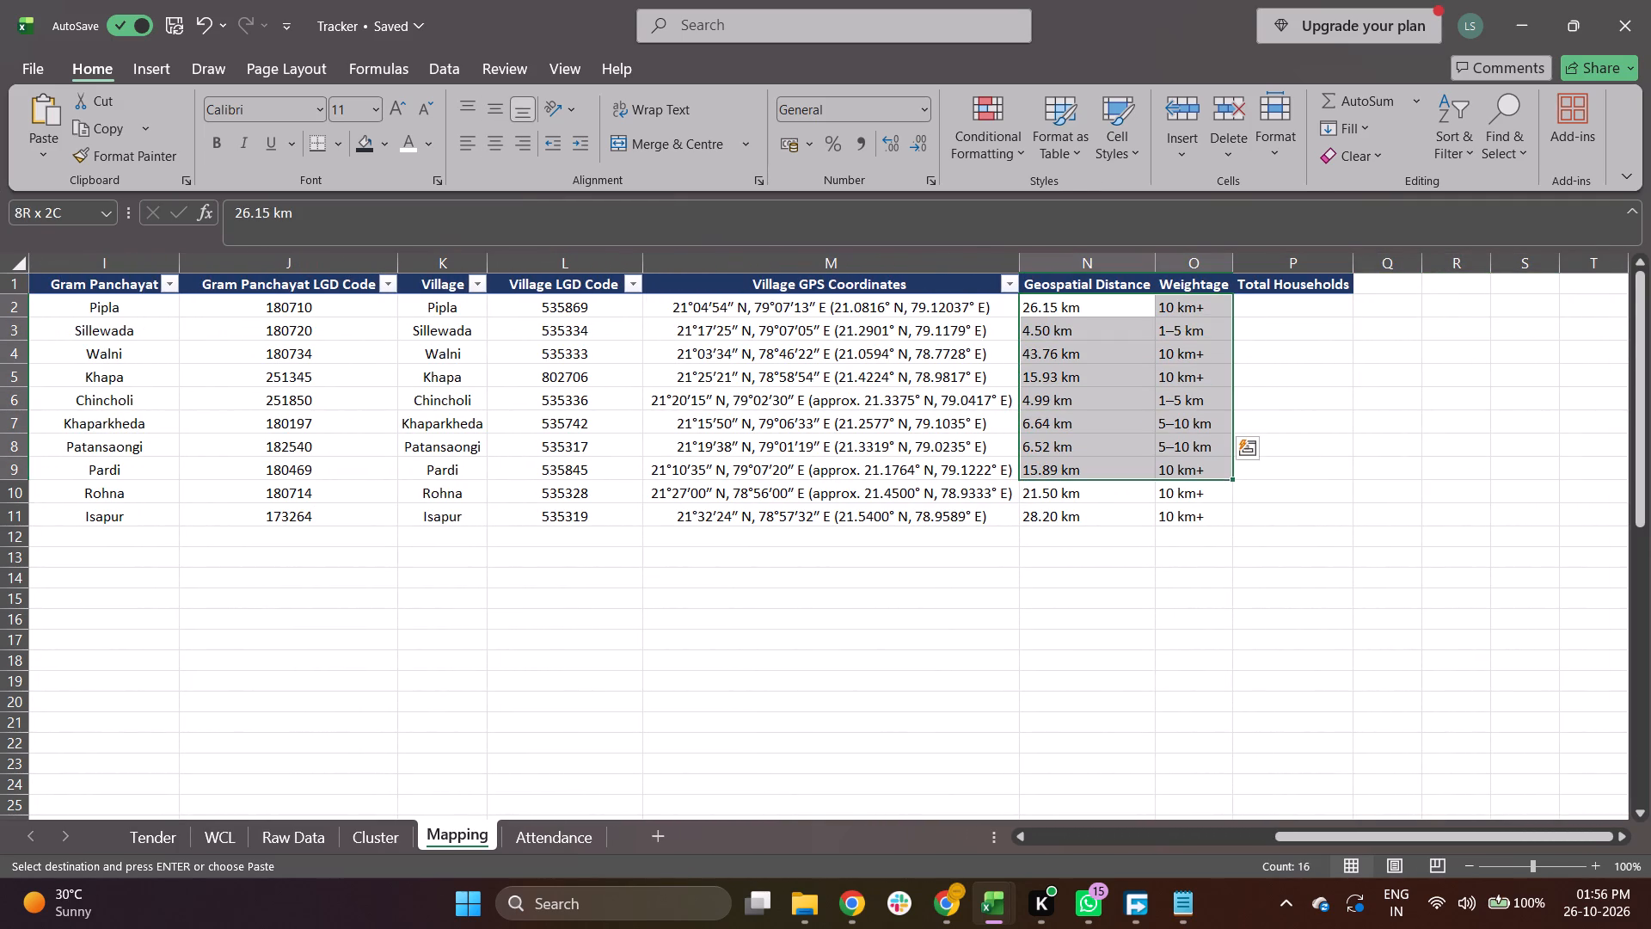
pyautogui.hotkey('shift', 'Down')
pyautogui.hotkey('shift', 'Down')
pyautogui.press('Delete')
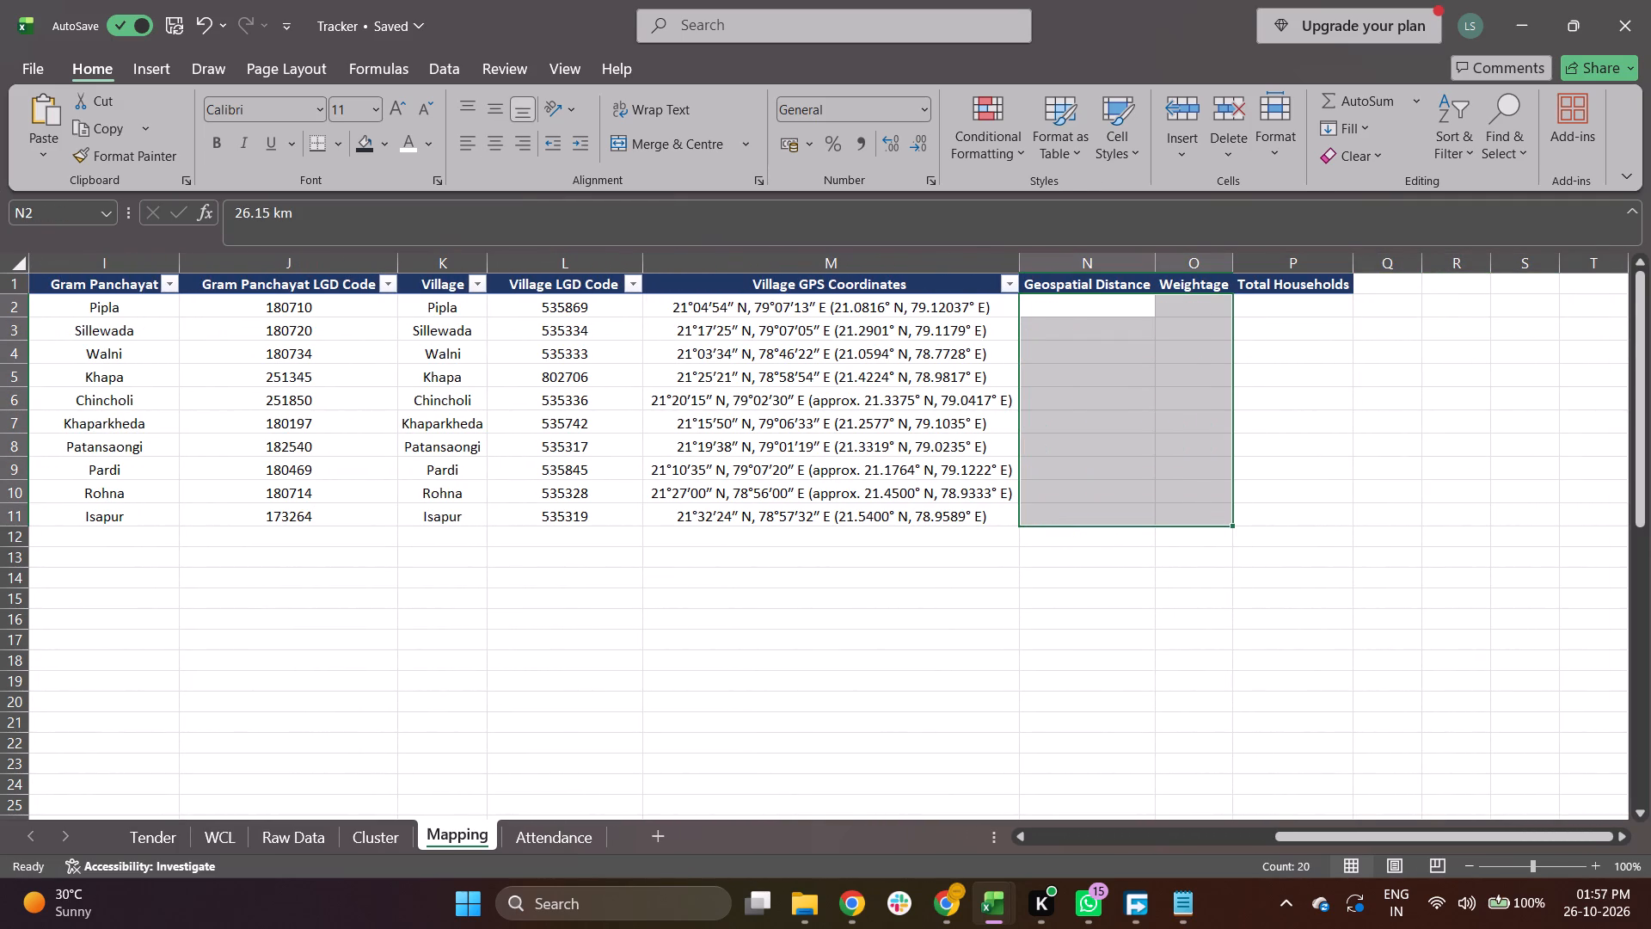
# In the Notepad prompt, replace "Distance Band" with the header text "Geospatial Distance" copied from cell N1 of the Tracker's Mapping sheet.
pyautogui.hotkey('alt', 'Tab')
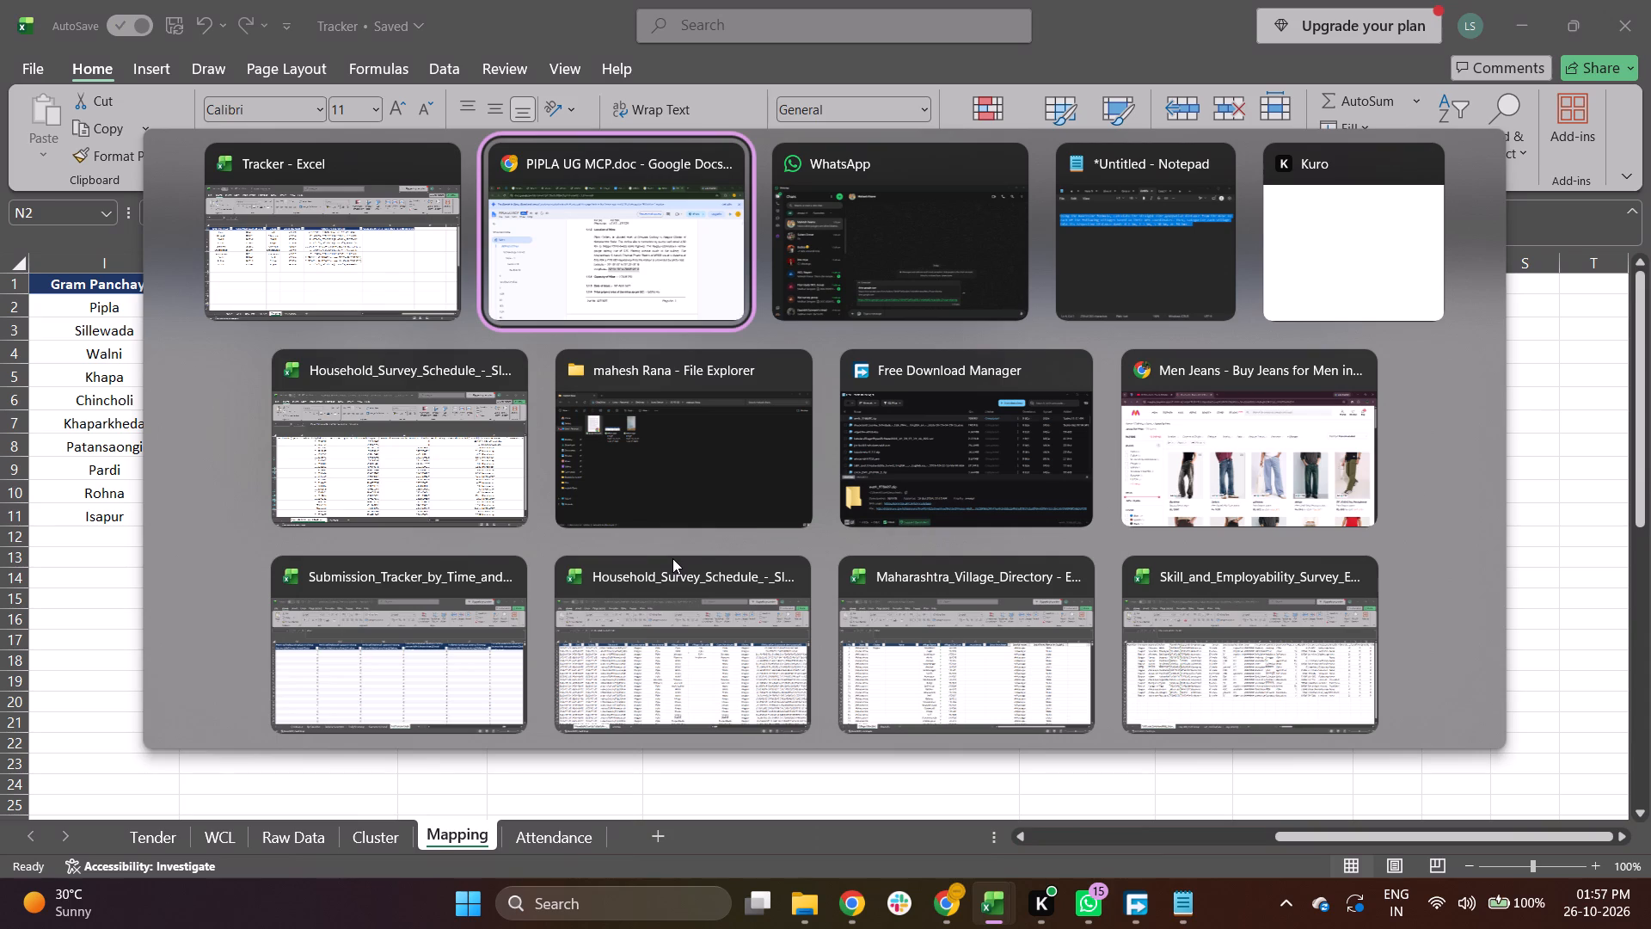
pyautogui.hotkey('alt', 'Right')
pyautogui.hotkey('alt', 'Right')
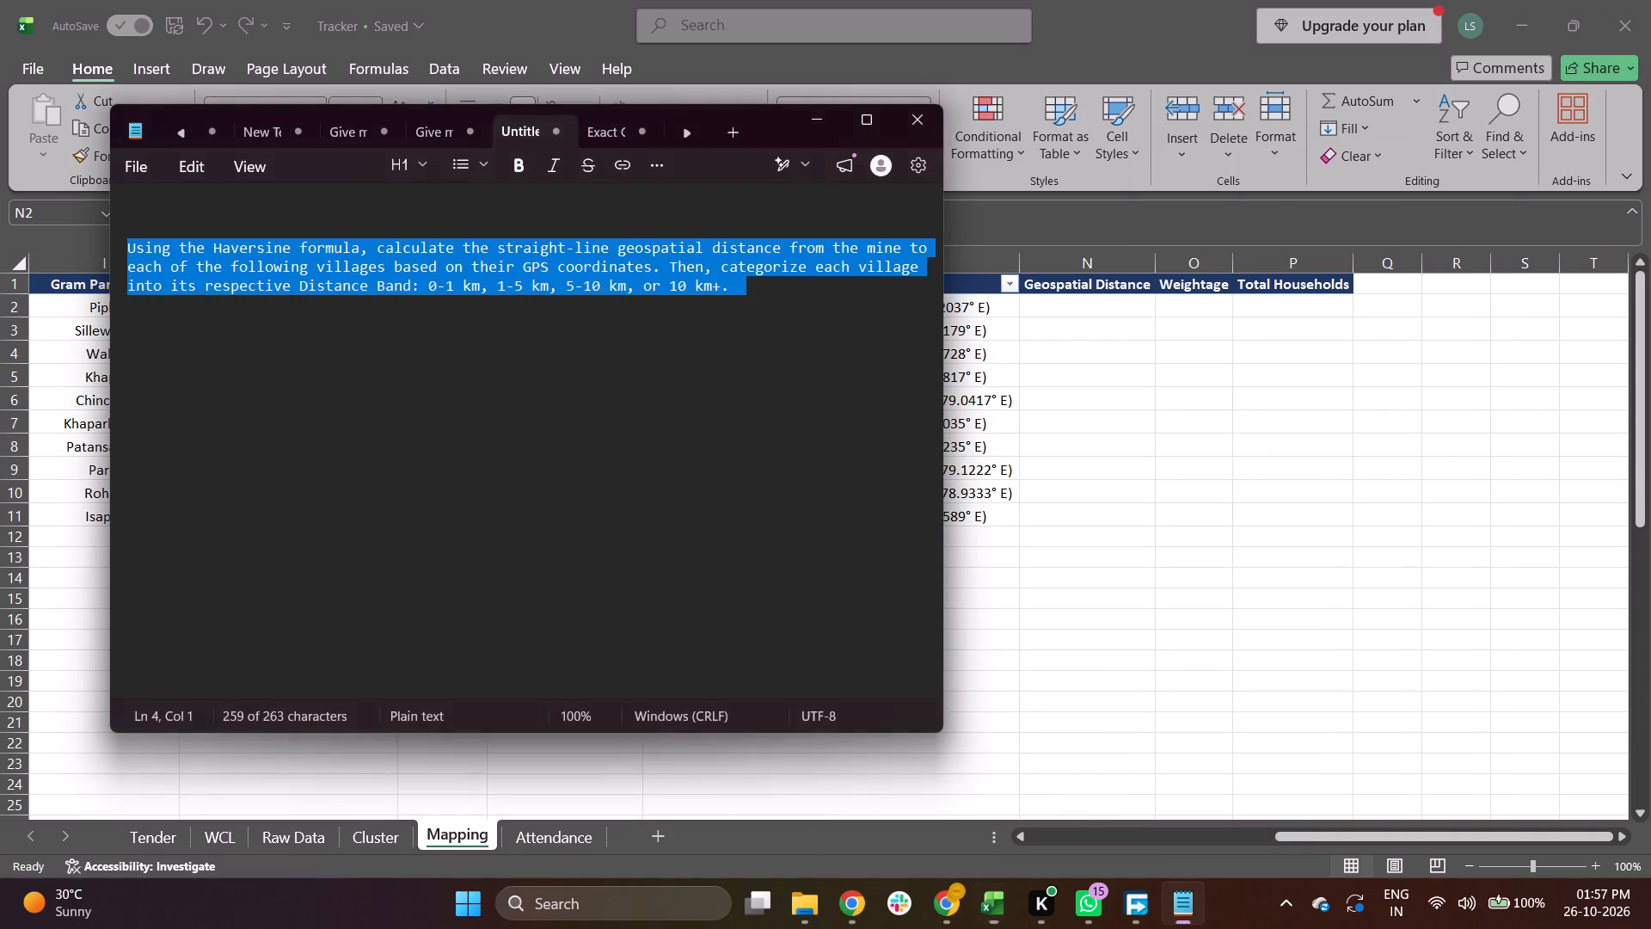
pyautogui.click(736, 356)
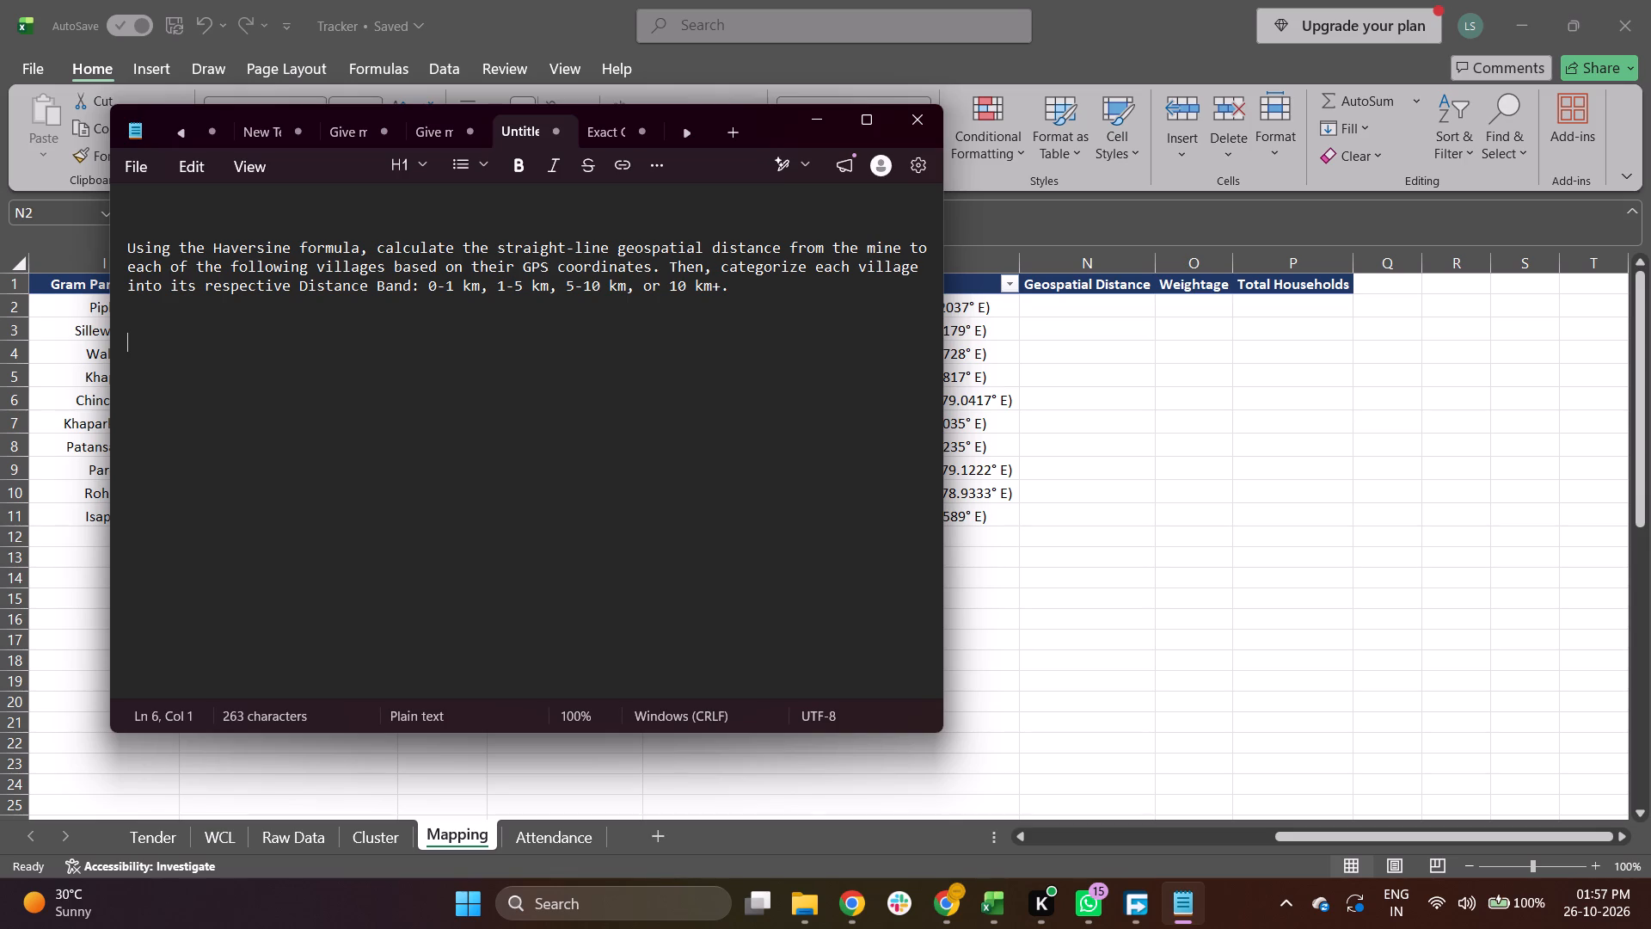
pyautogui.hotkey('alt', 'Tab')
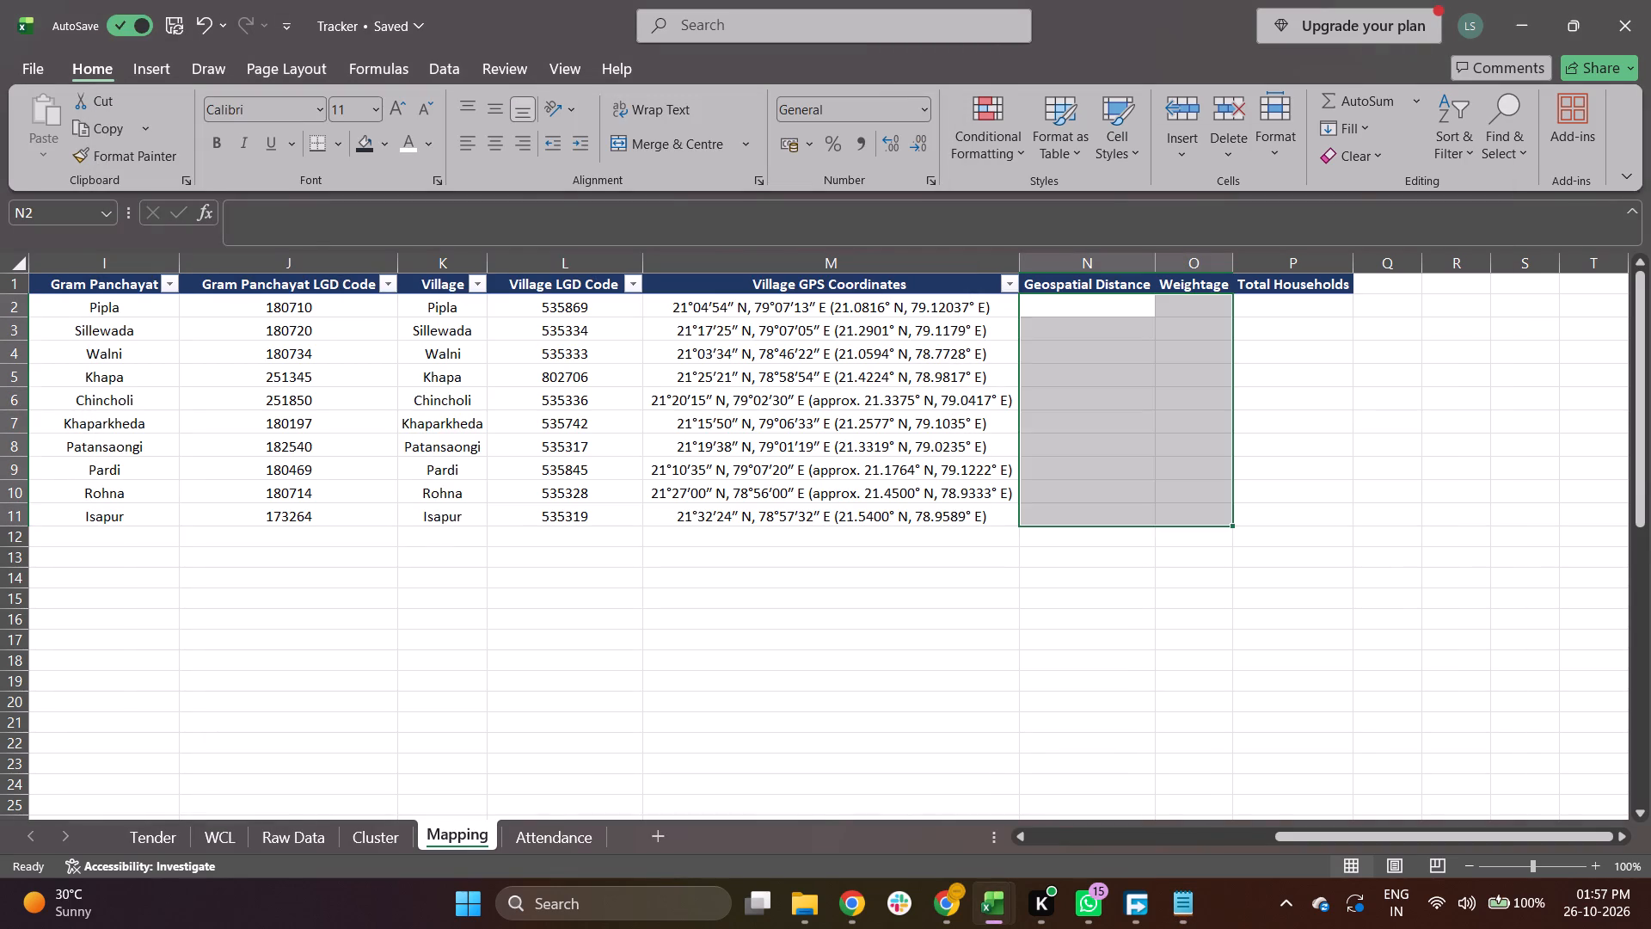
pyautogui.click(1067, 283)
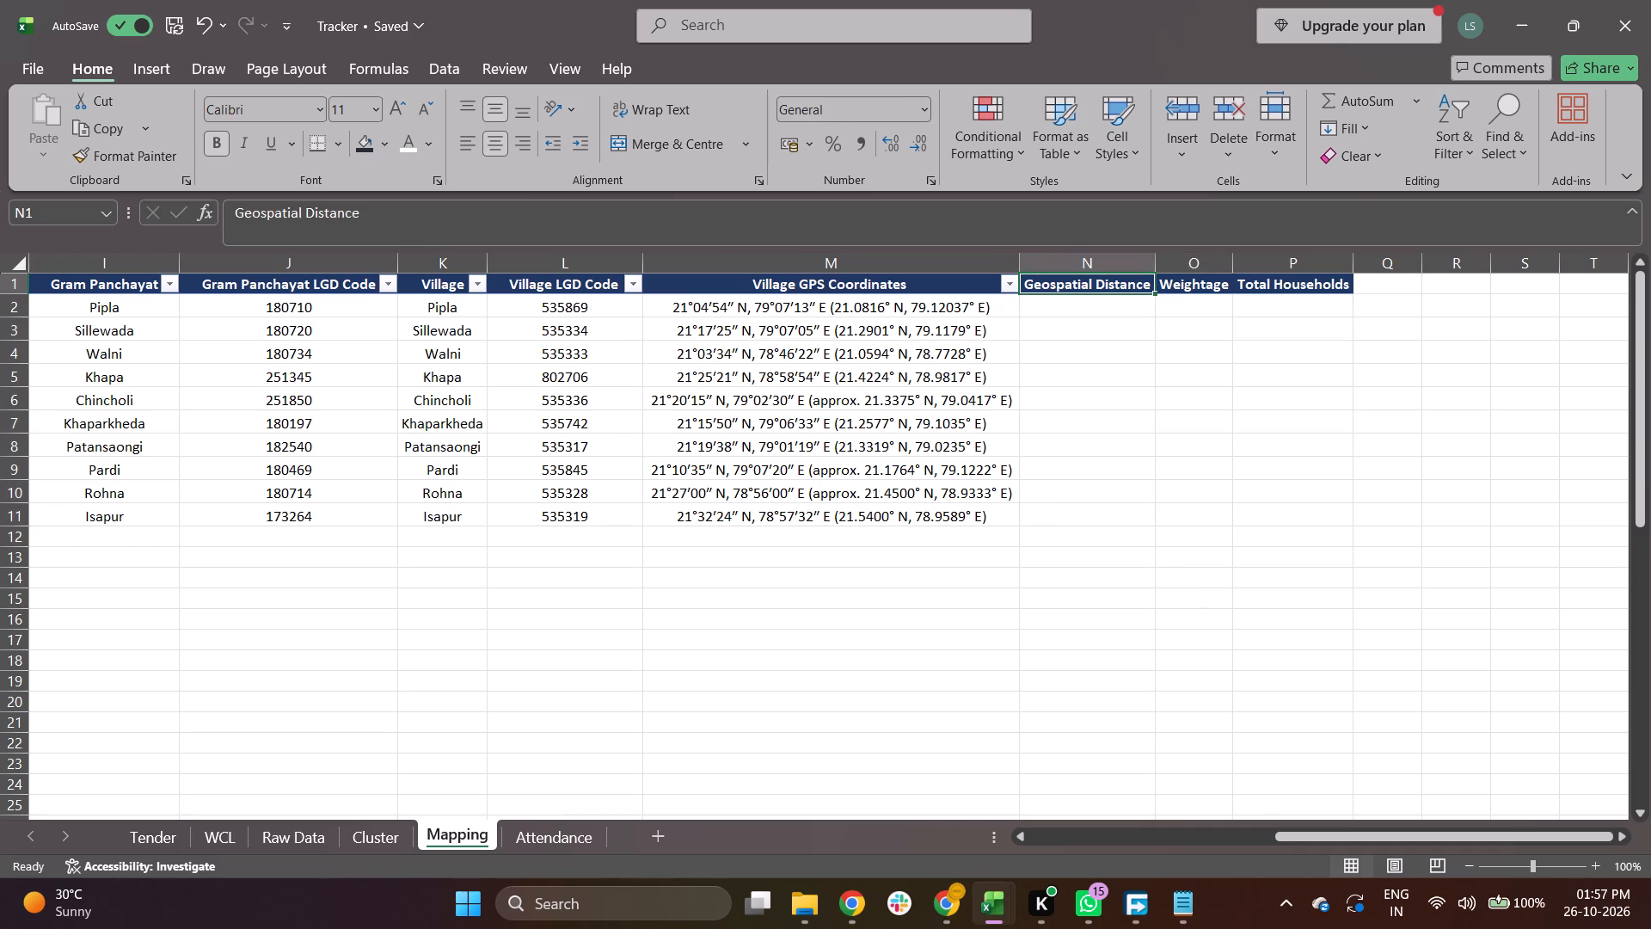
pyautogui.click(1016, 217)
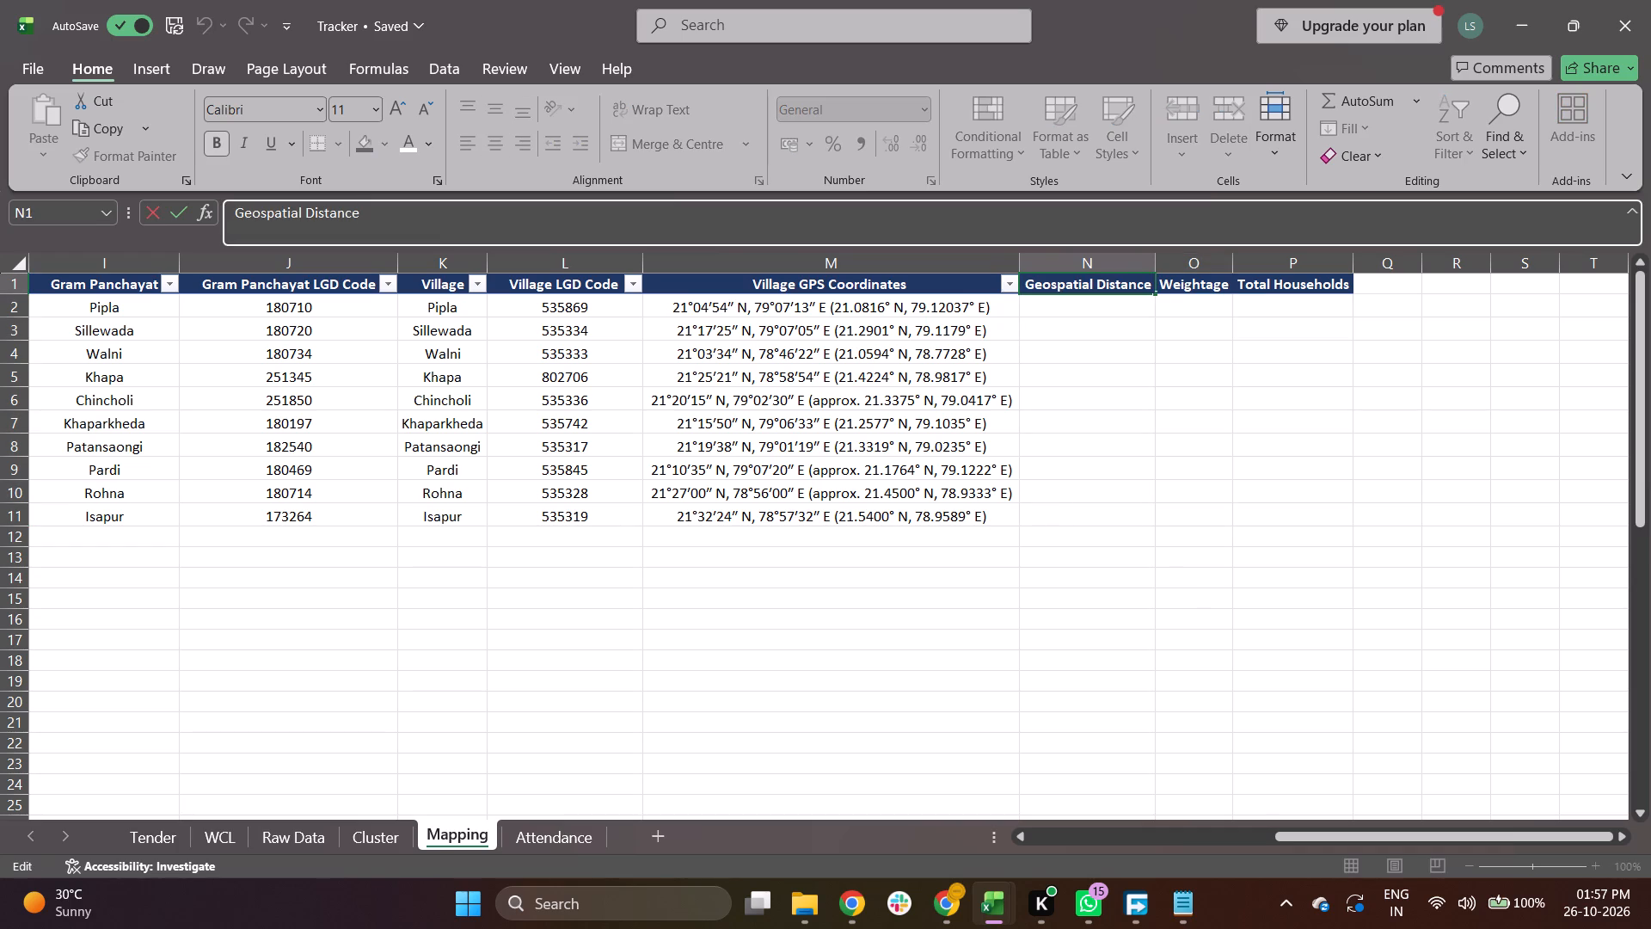
pyautogui.hotkey('ctrl', 'a')
pyautogui.hotkey('ctrl', 'c')
pyautogui.hotkey('ctrl', 'c')
pyautogui.hotkey('ctrl', 'c')
pyautogui.hotkey('alt', 'Tab')
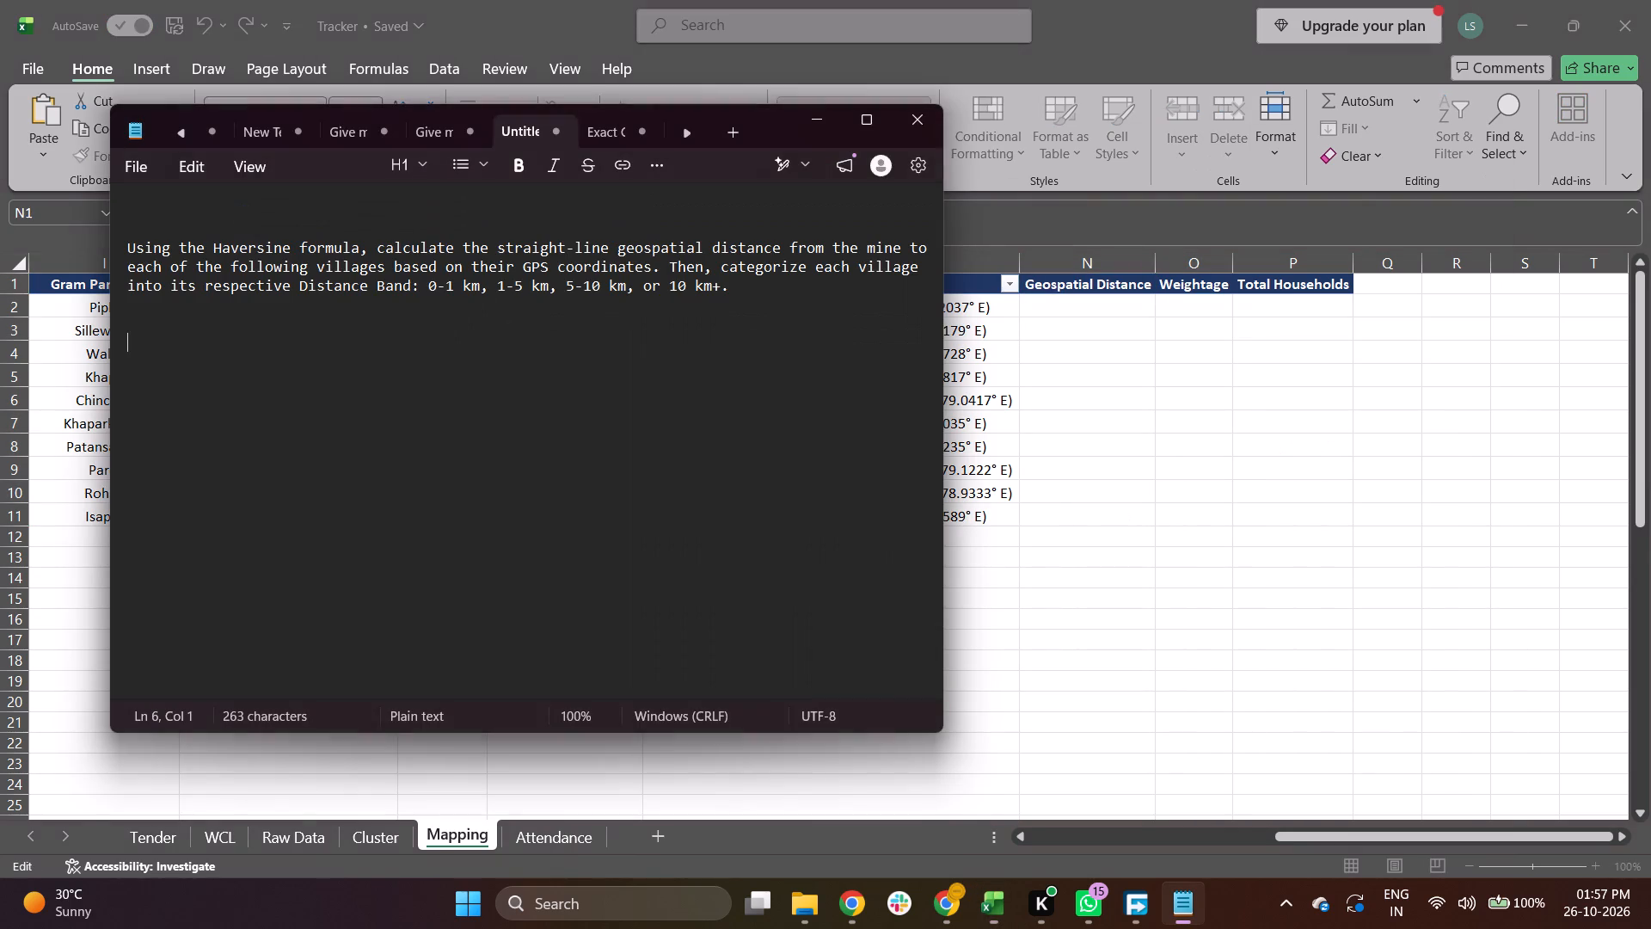
pyautogui.click(299, 287)
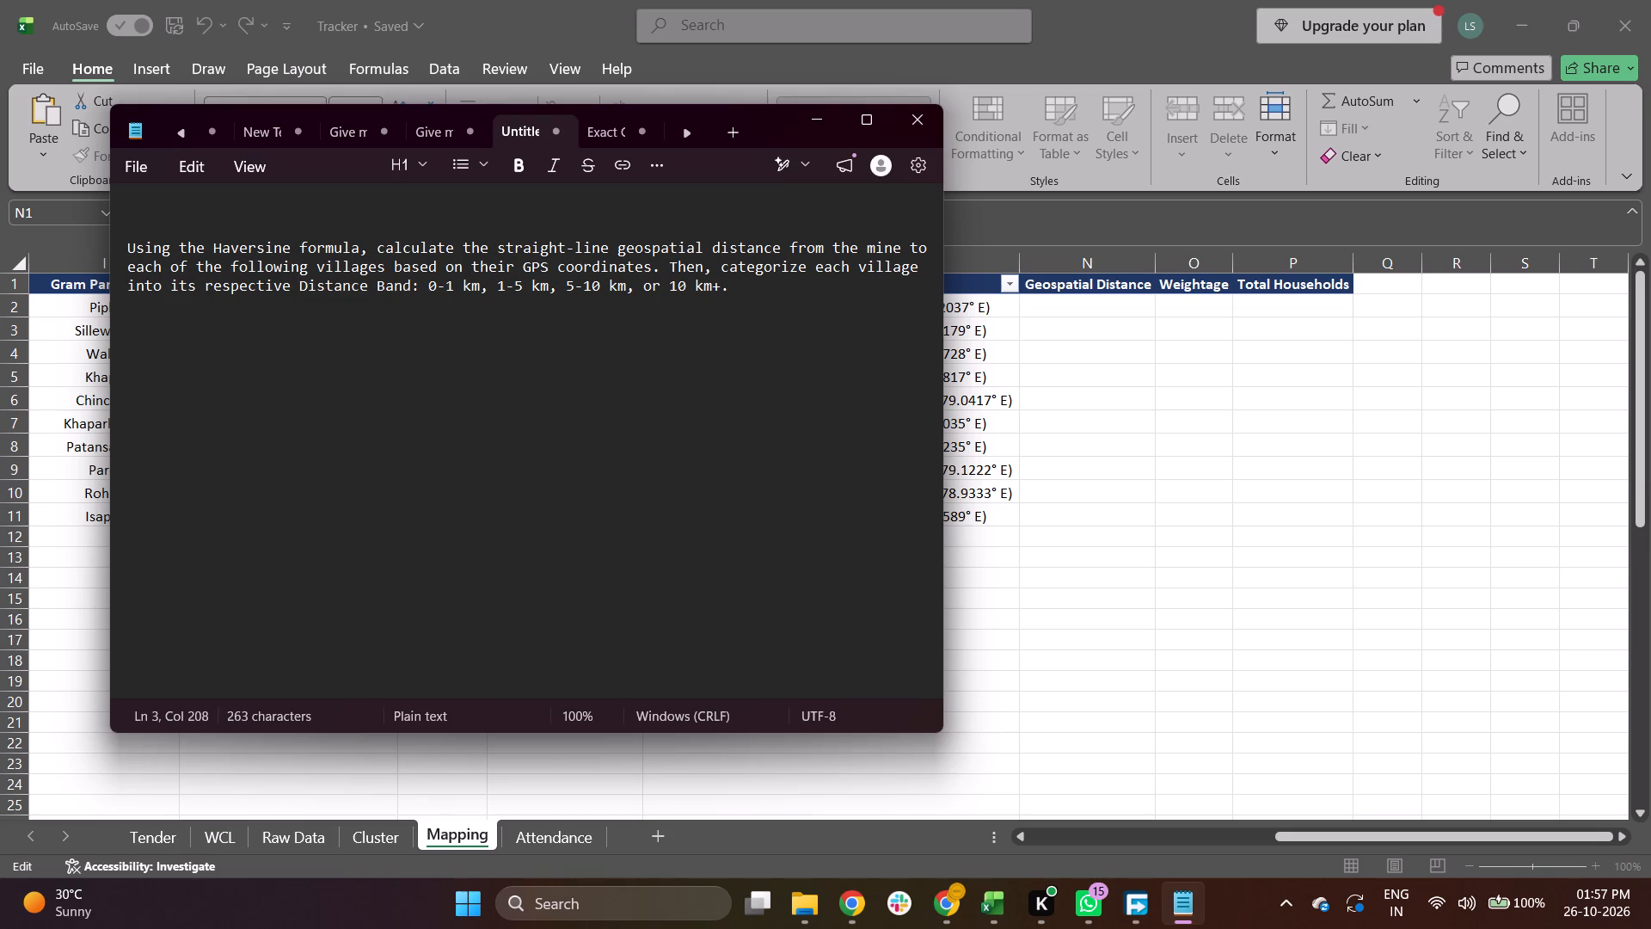
pyautogui.moveTo(299, 287); pyautogui.dragTo(405, 290)
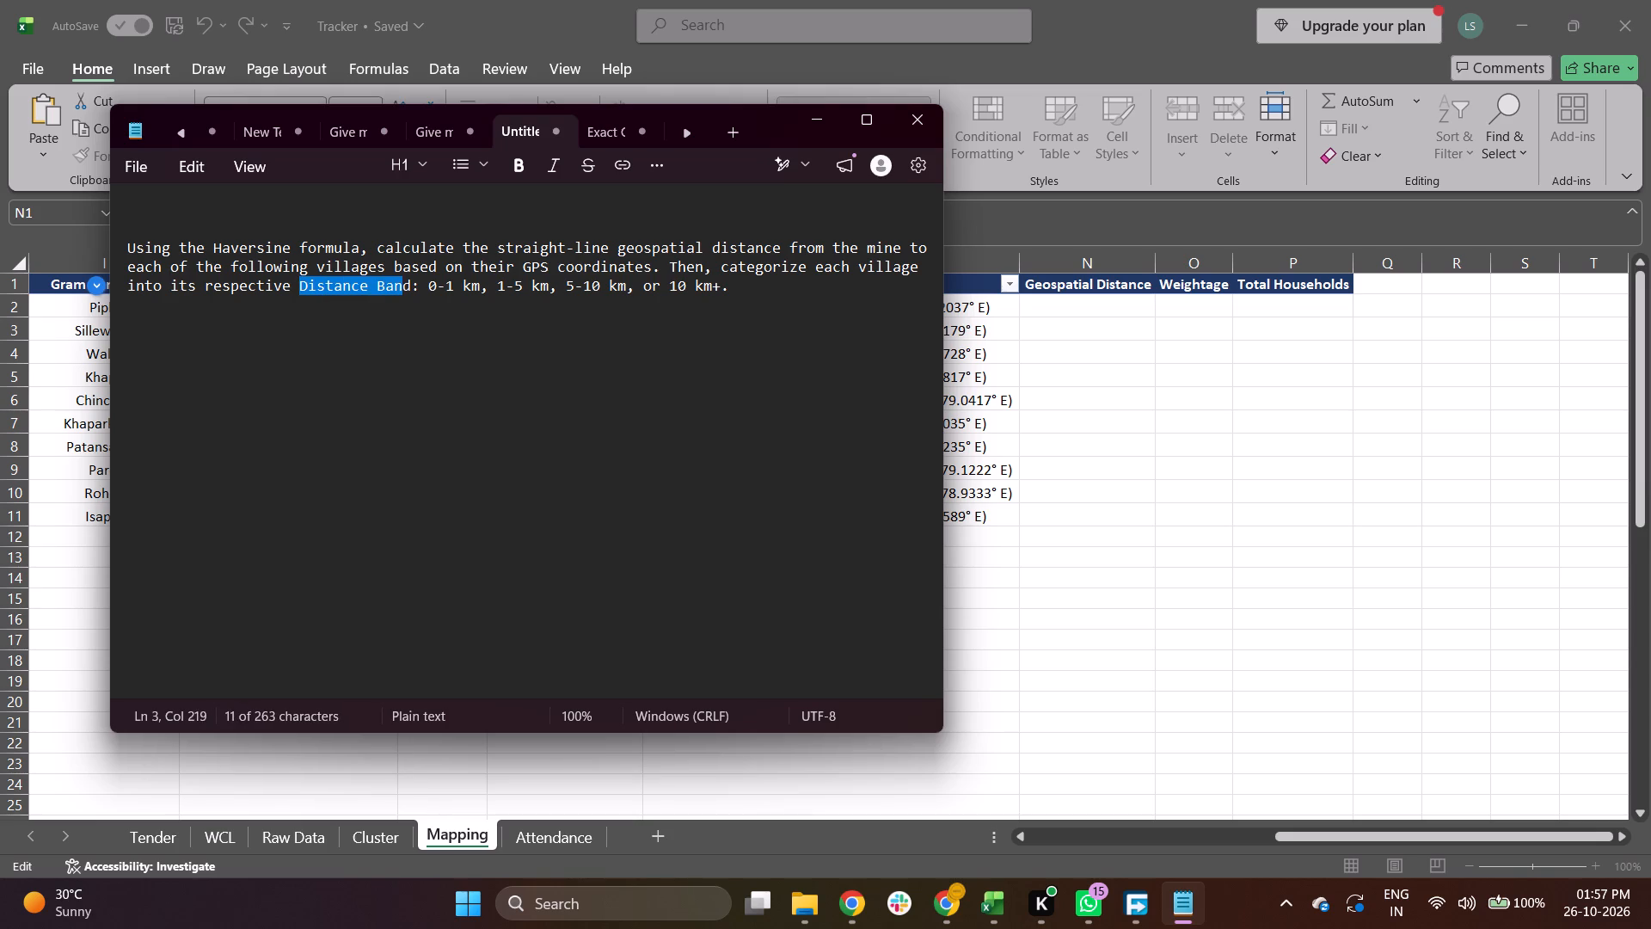
pyautogui.moveTo(405, 290); pyautogui.dragTo(412, 290)
pyautogui.hotkey('ctrl', 'v')
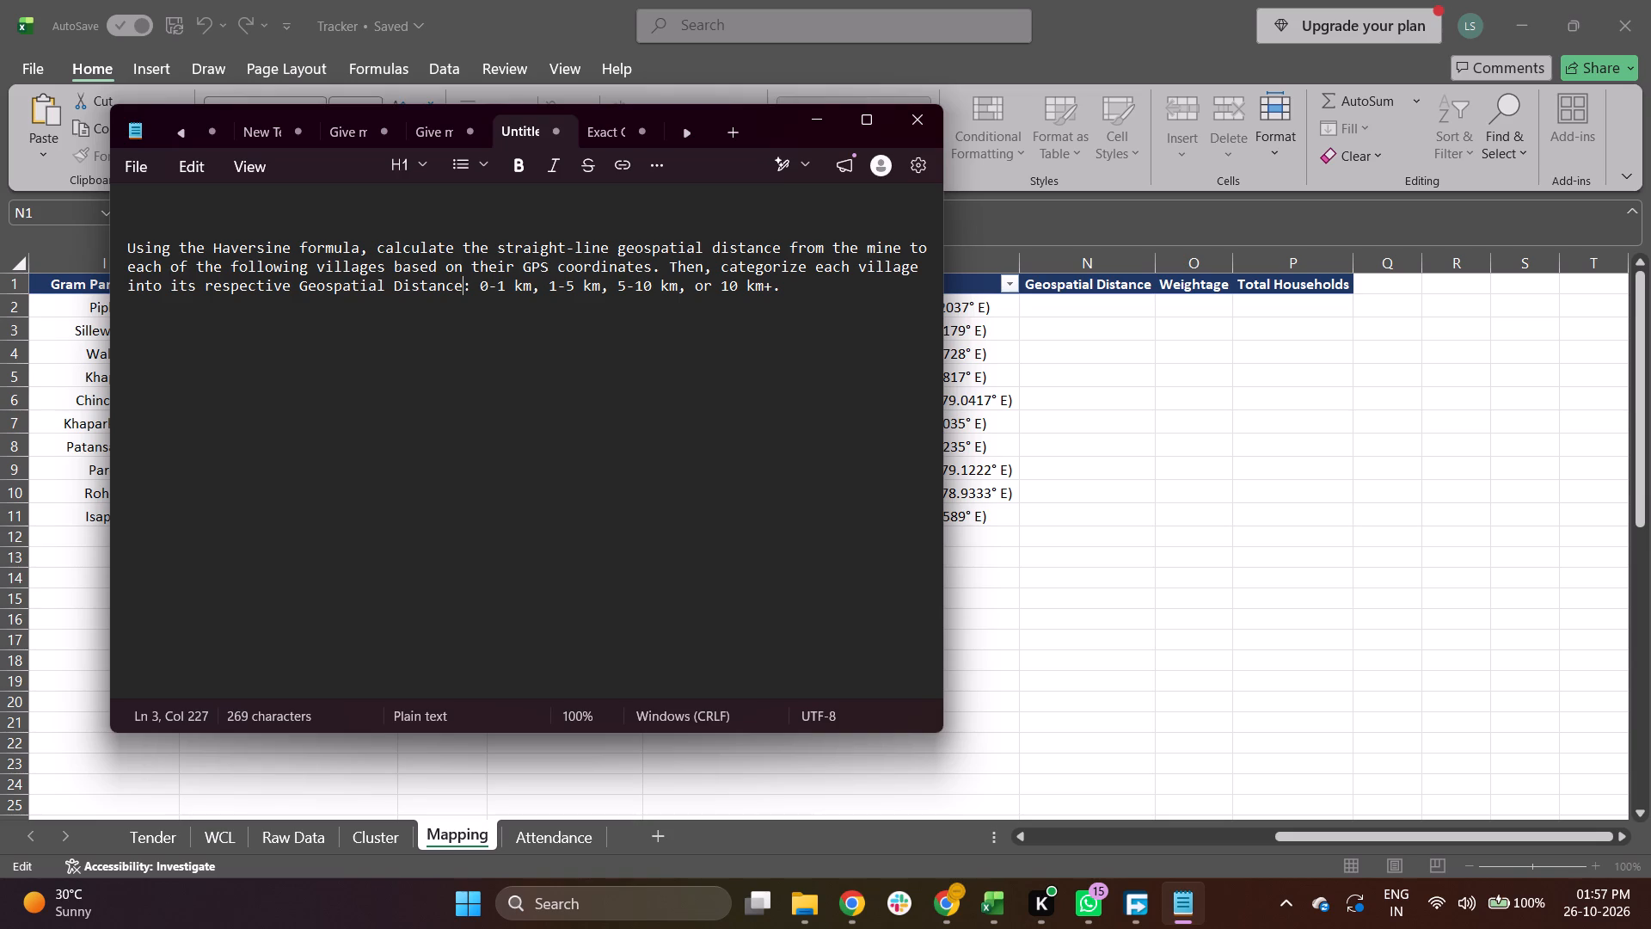
# Back in the Tracker workbook, copy the Mapping table A1:O11, from S.No. through Weightage, with its header row.
pyautogui.hotkey('alt', 'Tab')
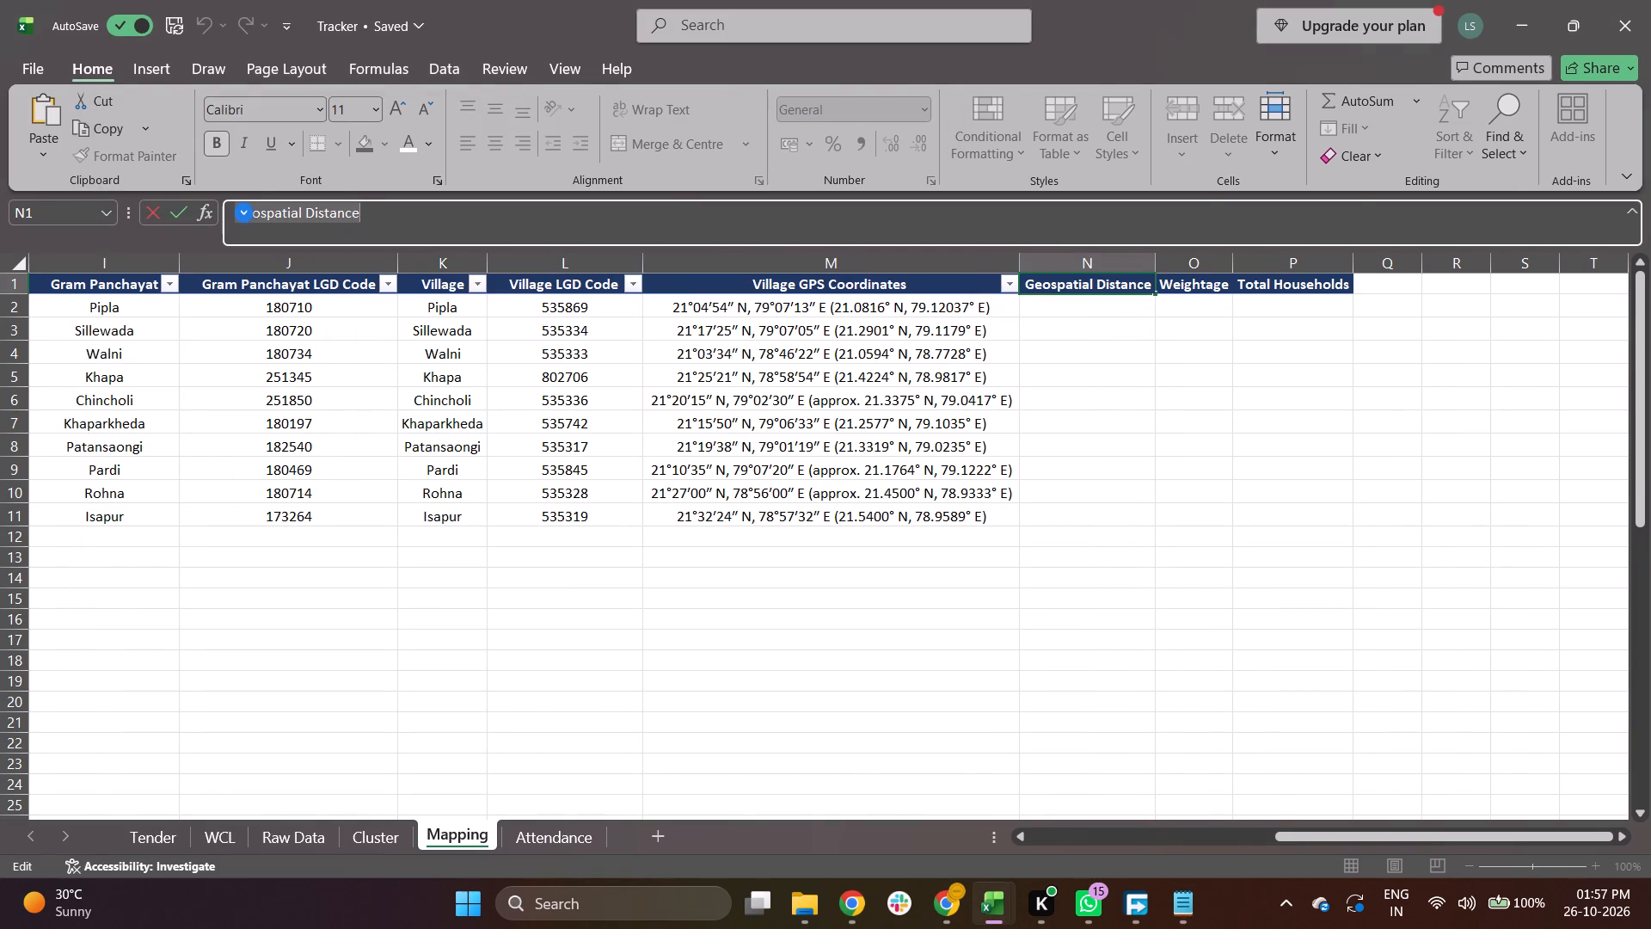
pyautogui.click(461, 472)
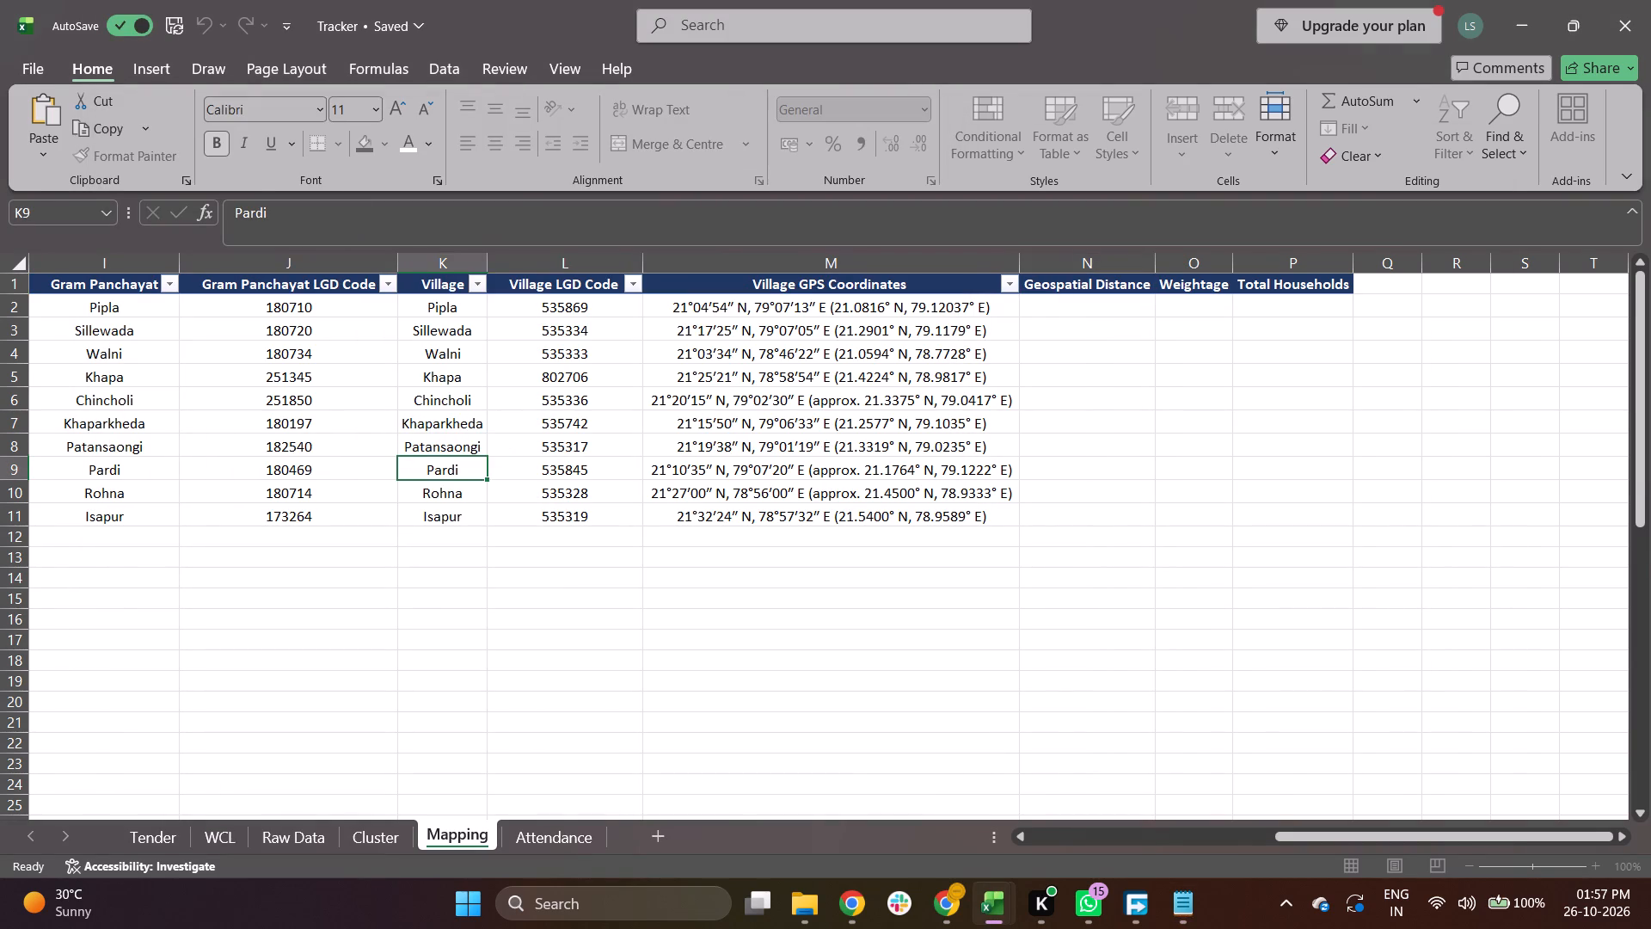
pyautogui.press('Left')
pyautogui.press('Left')
pyautogui.press('Left')
pyautogui.press('Left')
pyautogui.press('Left')
pyautogui.press('Left')
pyautogui.press('Left')
pyautogui.press('Left')
pyautogui.press('Left')
pyautogui.press('Left')
pyautogui.press('Left')
pyautogui.press('Left')
pyautogui.press('Left')
pyautogui.press('Left')
pyautogui.press('Left')
pyautogui.press('Left')
pyautogui.press('Left')
pyautogui.press('Left')
pyautogui.press('Left')
pyautogui.press('Up')
pyautogui.press('Up')
pyautogui.press('Up')
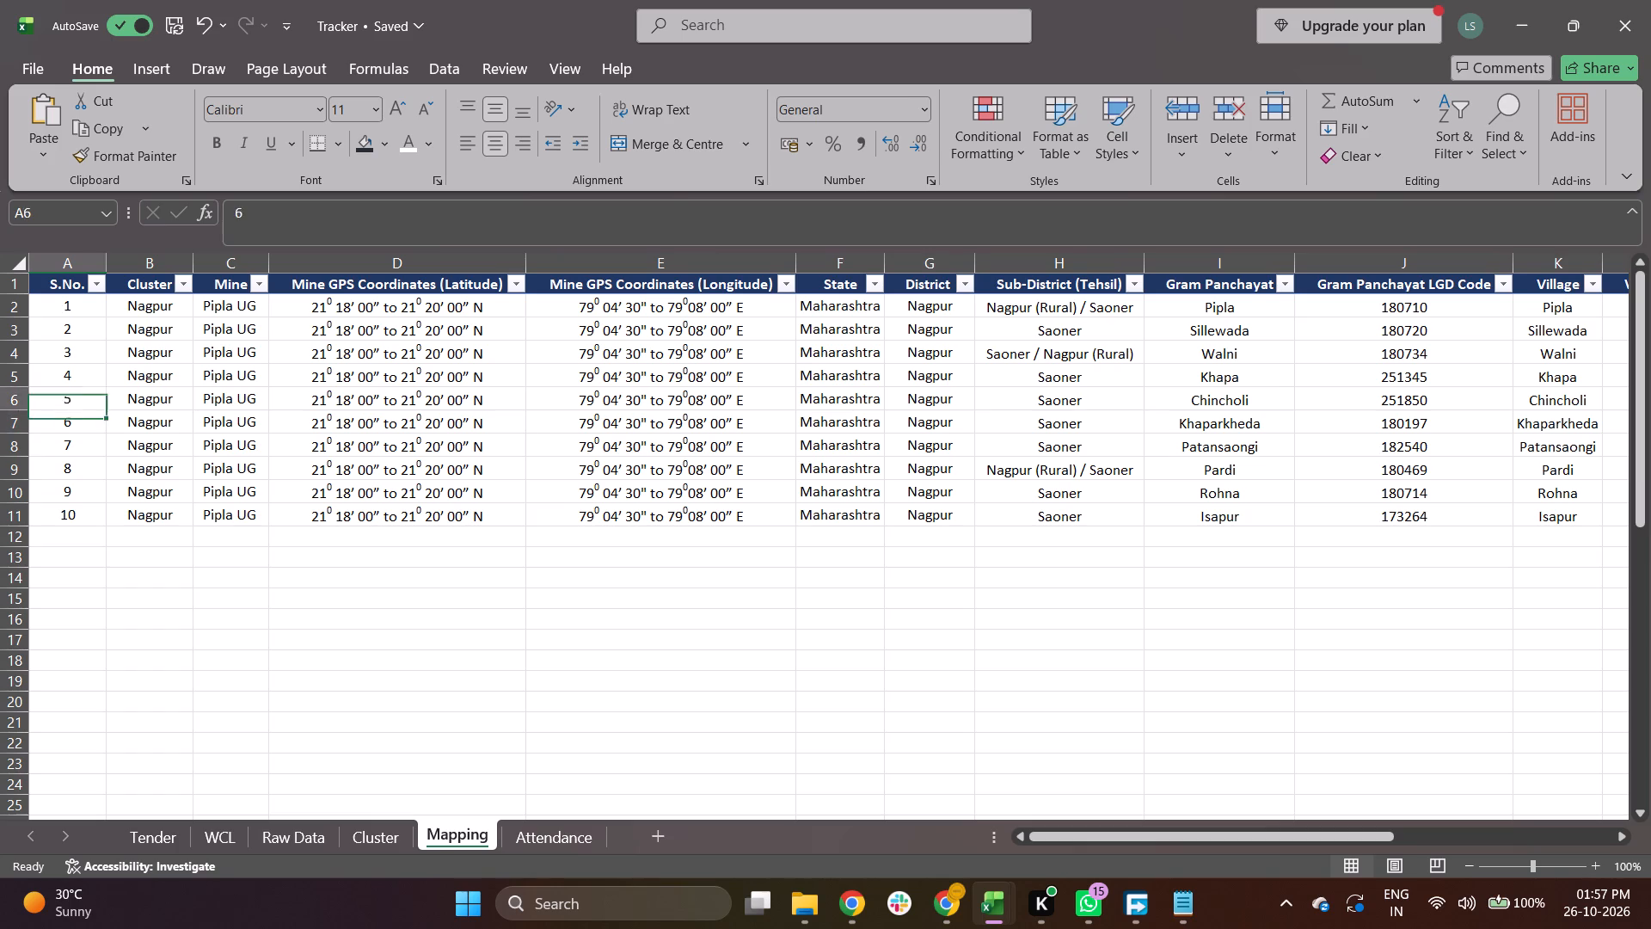
pyautogui.press('Up')
pyautogui.press('Up')
pyautogui.press('Up')
pyautogui.press('Up')
pyautogui.press('Up')
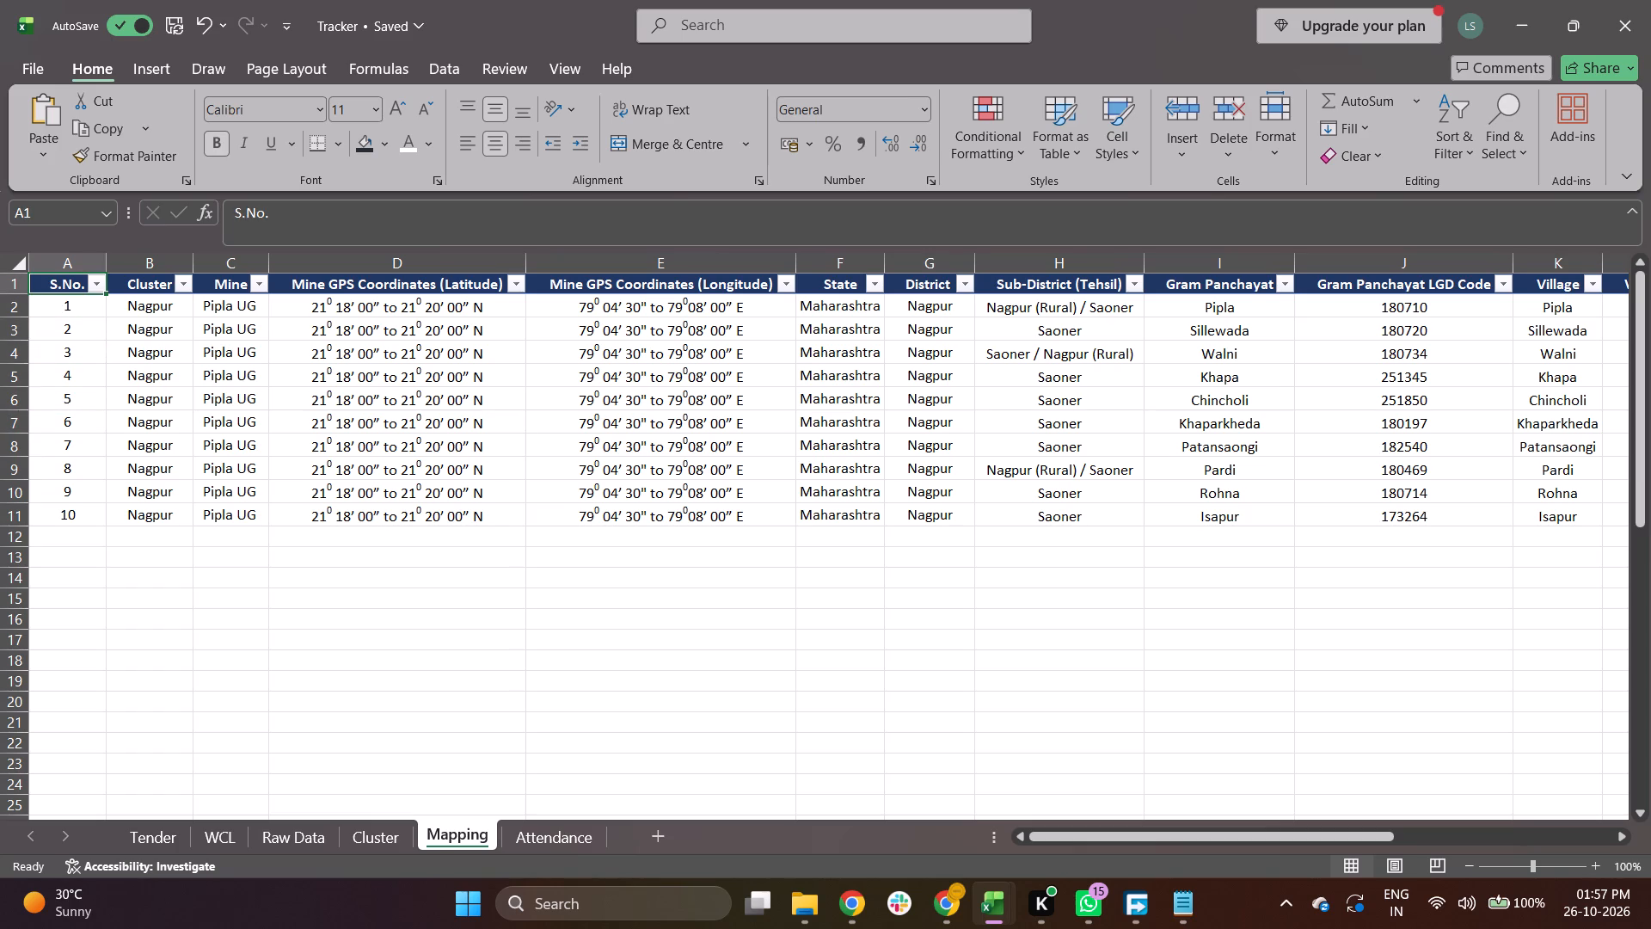
pyautogui.hotkey('shift', 'Right')
pyautogui.hotkey('shift', 'Right')
pyautogui.hotkey('shift', 'Right')
pyautogui.hotkey('shift', 'Right')
pyautogui.hotkey('shift', 'Right')
pyautogui.hotkey('shift', 'Right')
pyautogui.hotkey('shift', 'Right')
pyautogui.hotkey('shift', 'Right')
pyautogui.hotkey('shift', 'Right')
pyautogui.hotkey('shift', 'Right')
pyautogui.hotkey('shift', 'Right')
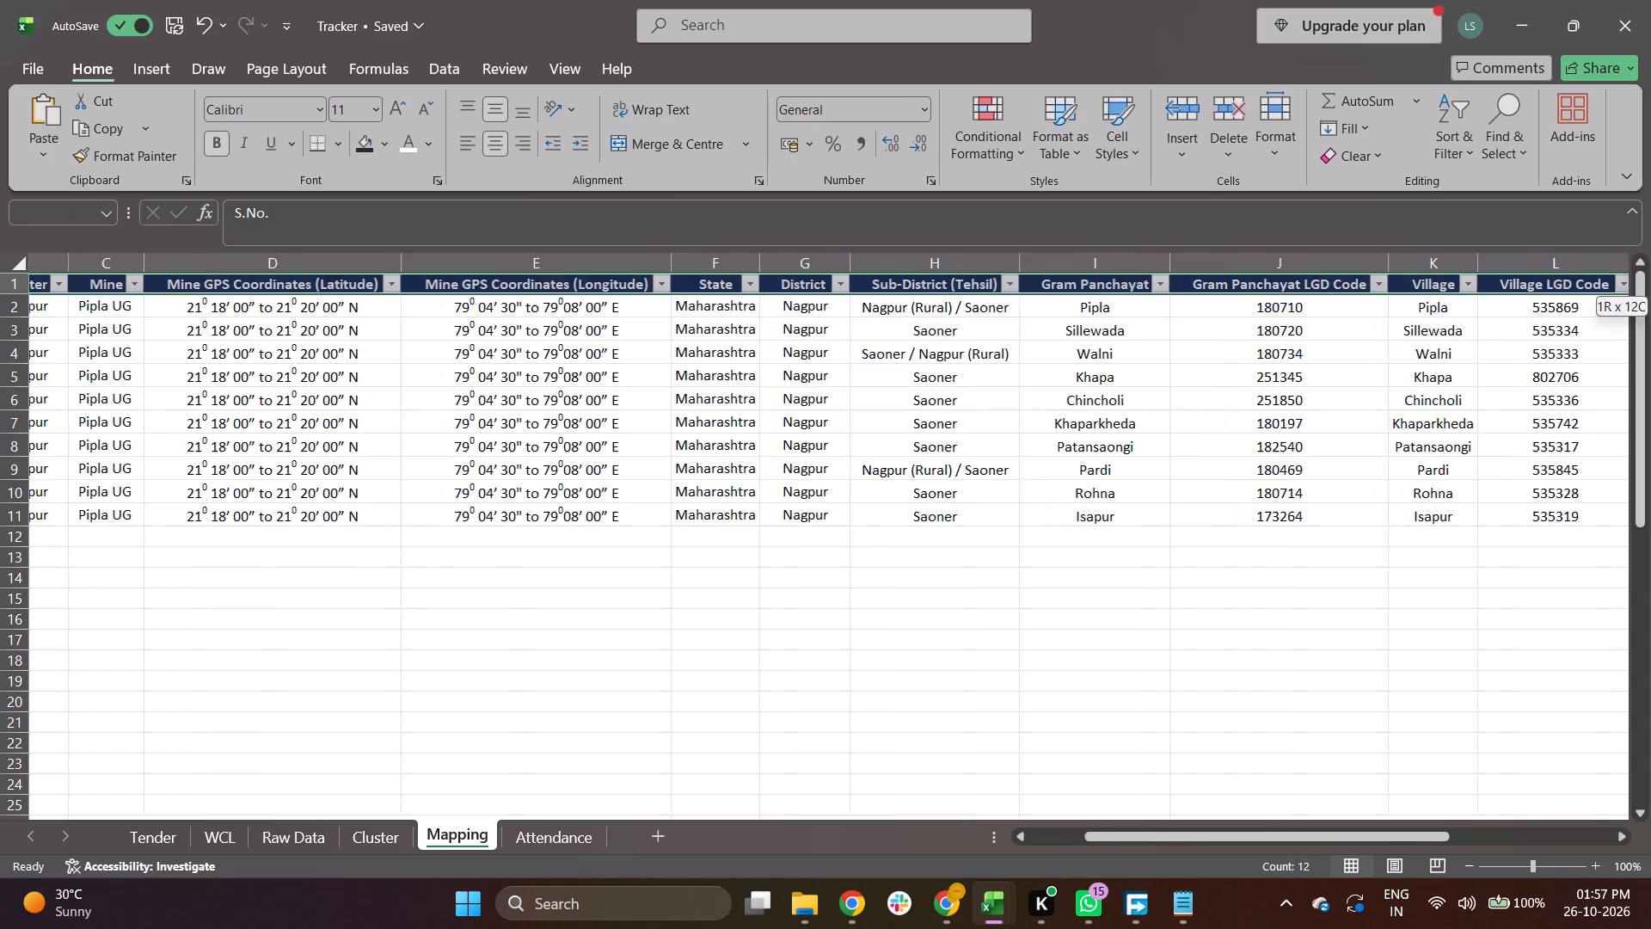
pyautogui.hotkey('shift', 'Right')
pyautogui.hotkey('shift', 'Right')
pyautogui.hotkey('shift', 'Right')
pyautogui.hotkey('shift', 'Down')
pyautogui.hotkey('shift', 'Down')
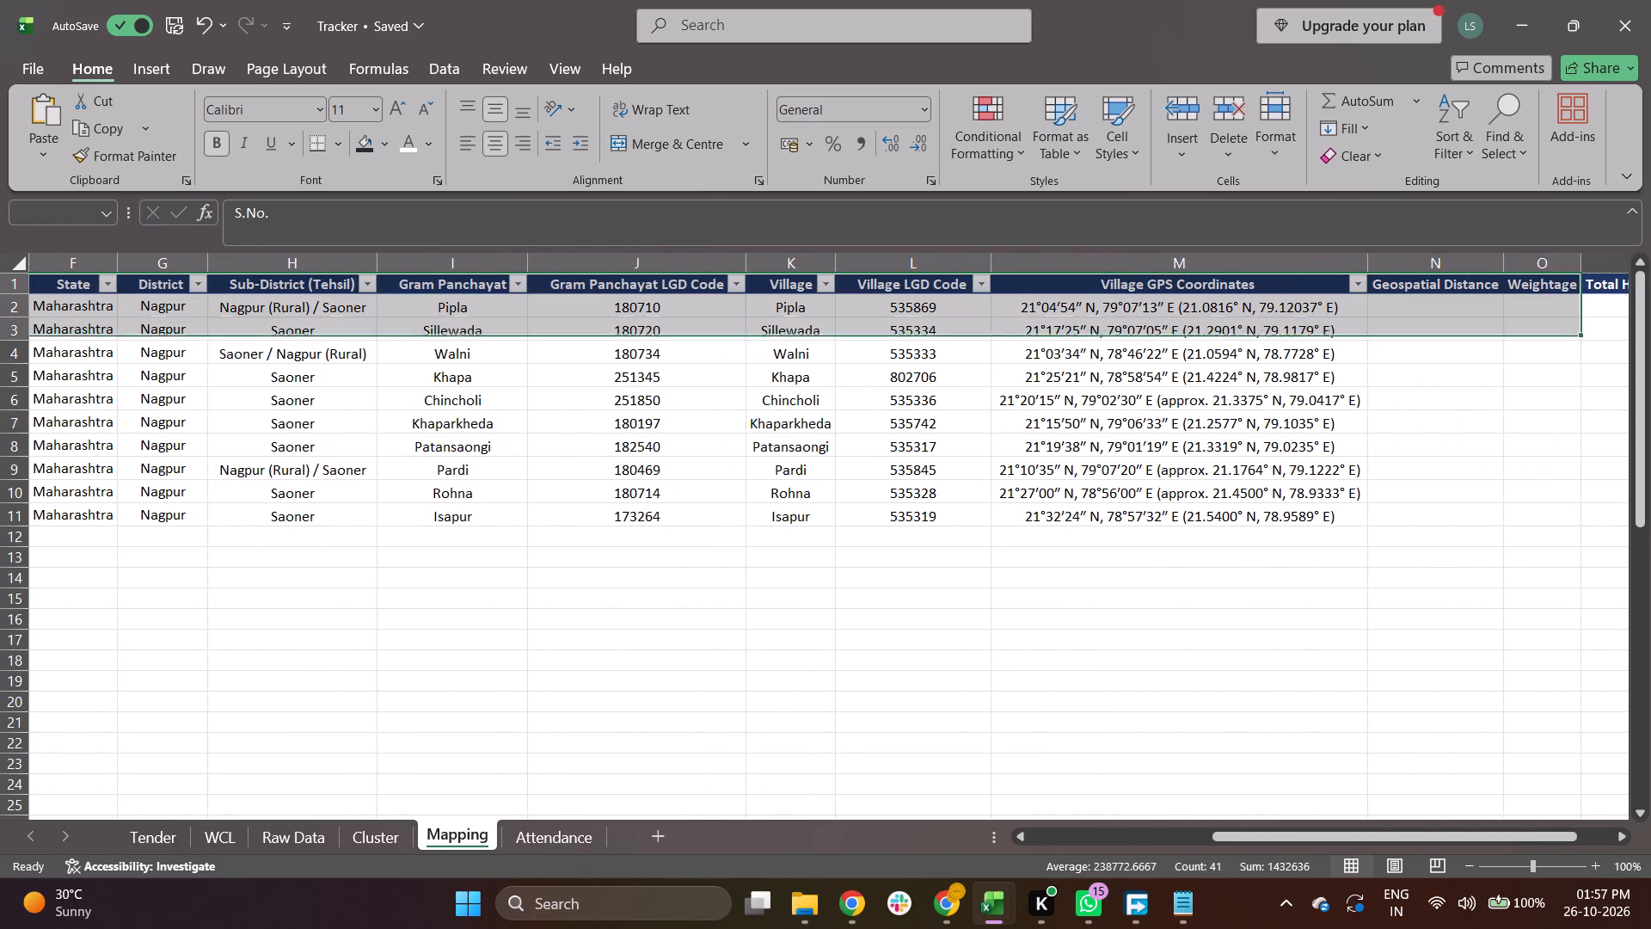
pyautogui.hotkey('shift', 'Down')
pyautogui.hotkey('shift', 'Down')
pyautogui.hotkey('shift', 'Down')
pyautogui.hotkey('shift', 'Down')
pyautogui.hotkey('shift', 'Down')
pyautogui.hotkey('shift', 'Down')
pyautogui.hotkey('shift', 'Down')
pyautogui.hotkey('shift', 'Down')
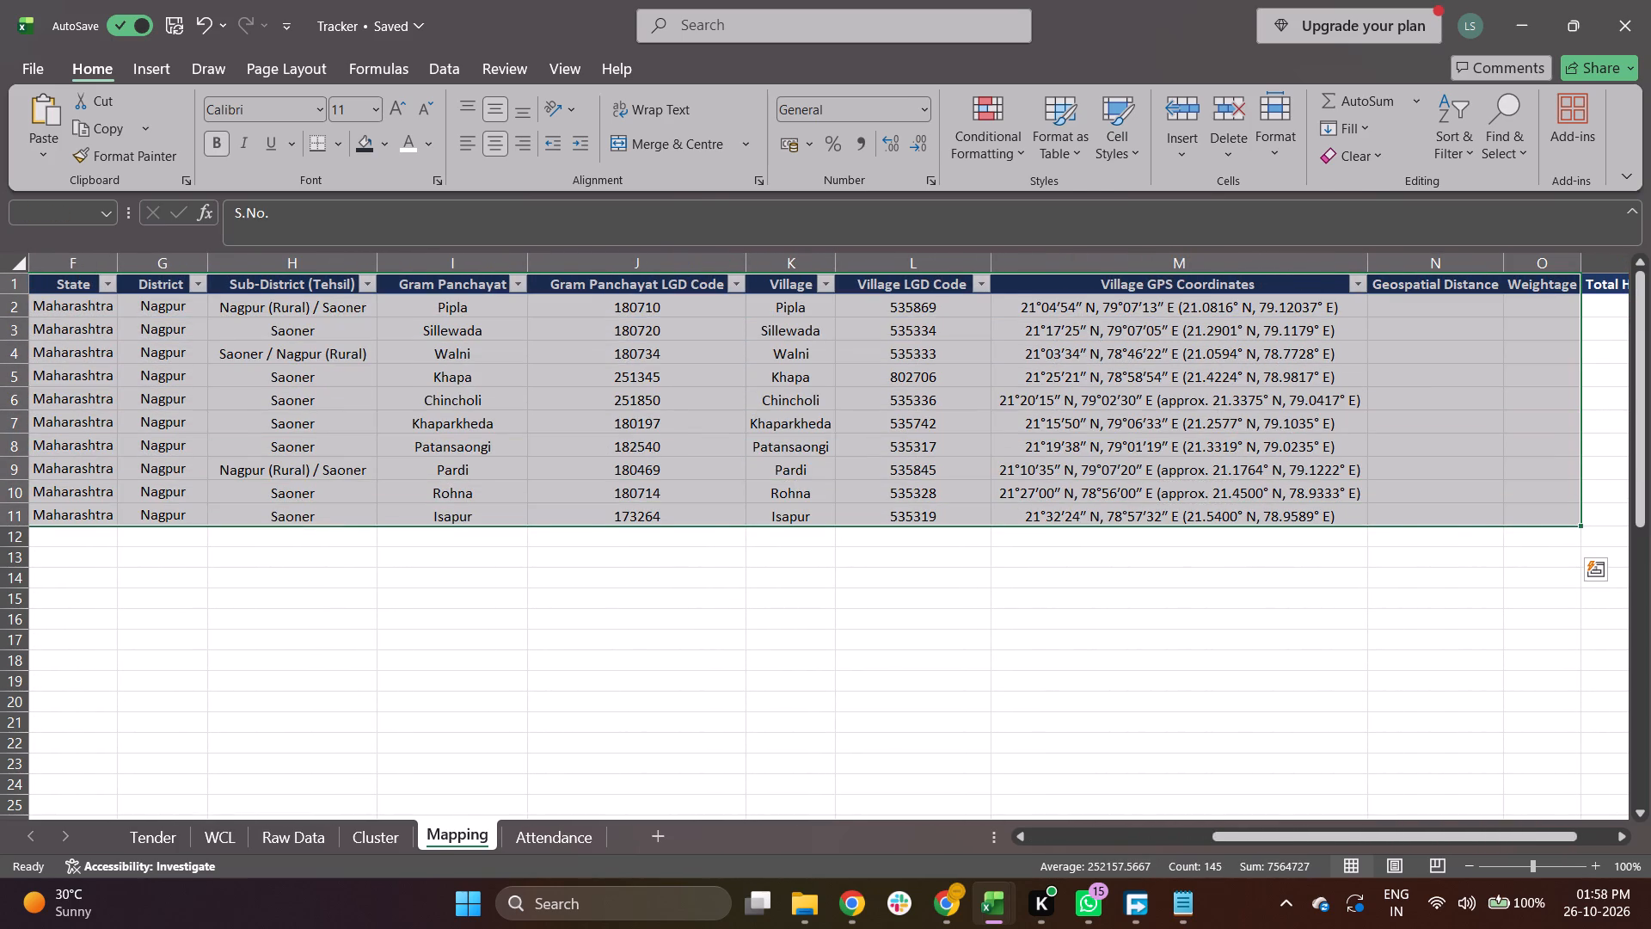
pyautogui.hotkey('ctrl', 'c')
# In the Notepad prompt, add "(in Km) & Weightage" directly after "Geospatial Distance".
pyautogui.hotkey('alt', 'Tab')
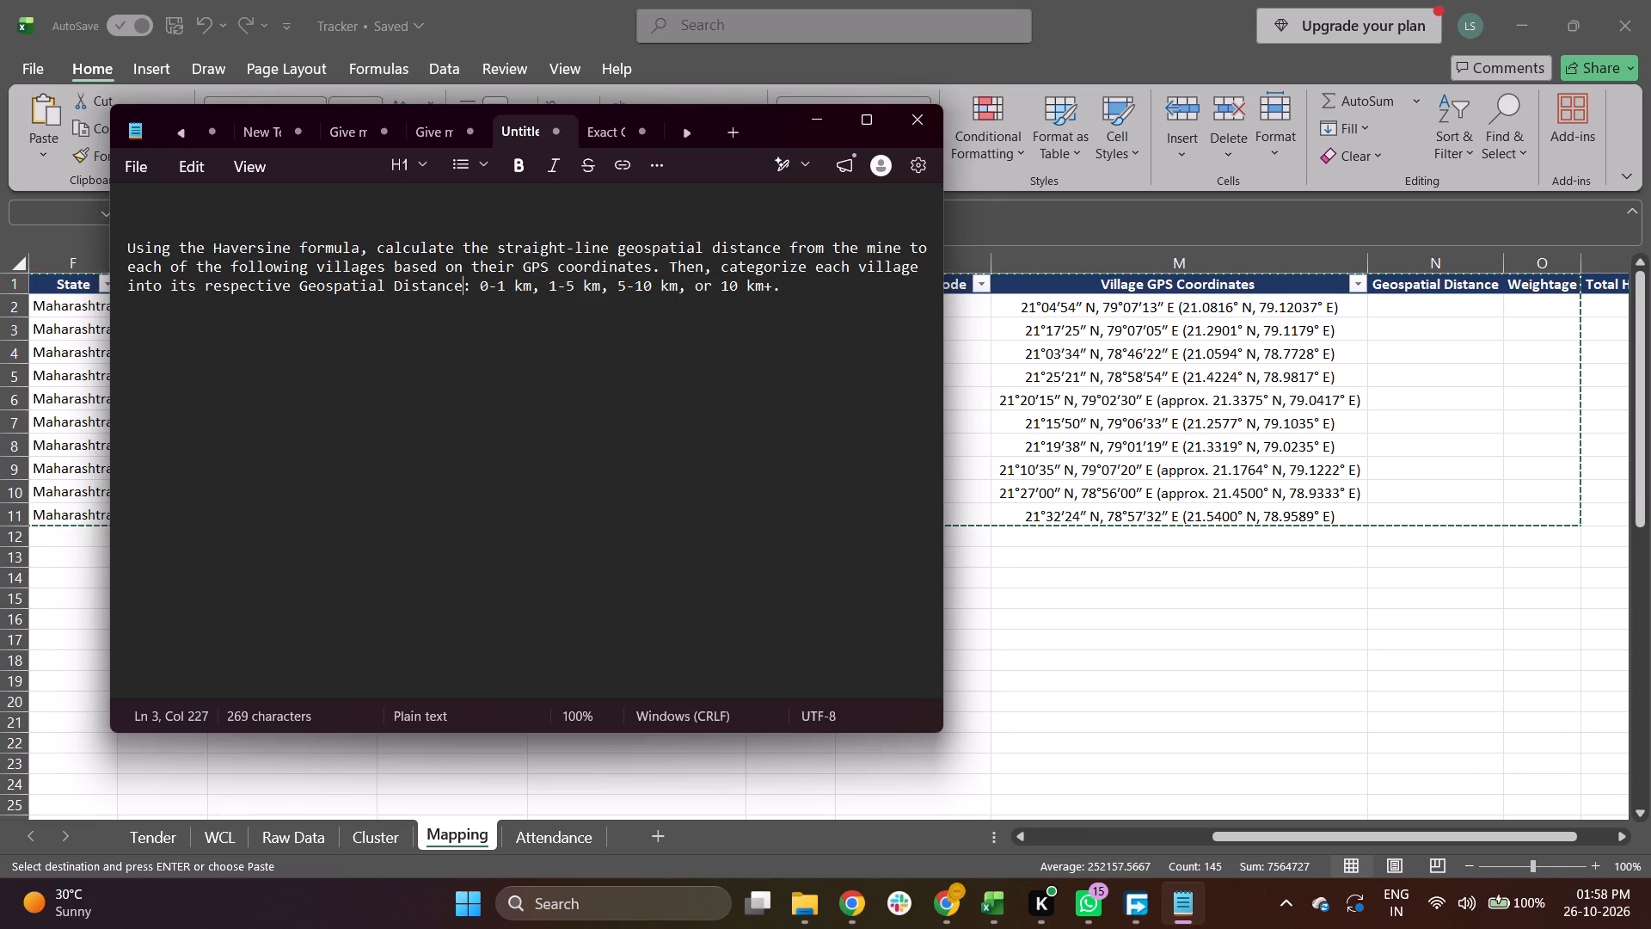
pyautogui.hotkey('shift', '(')
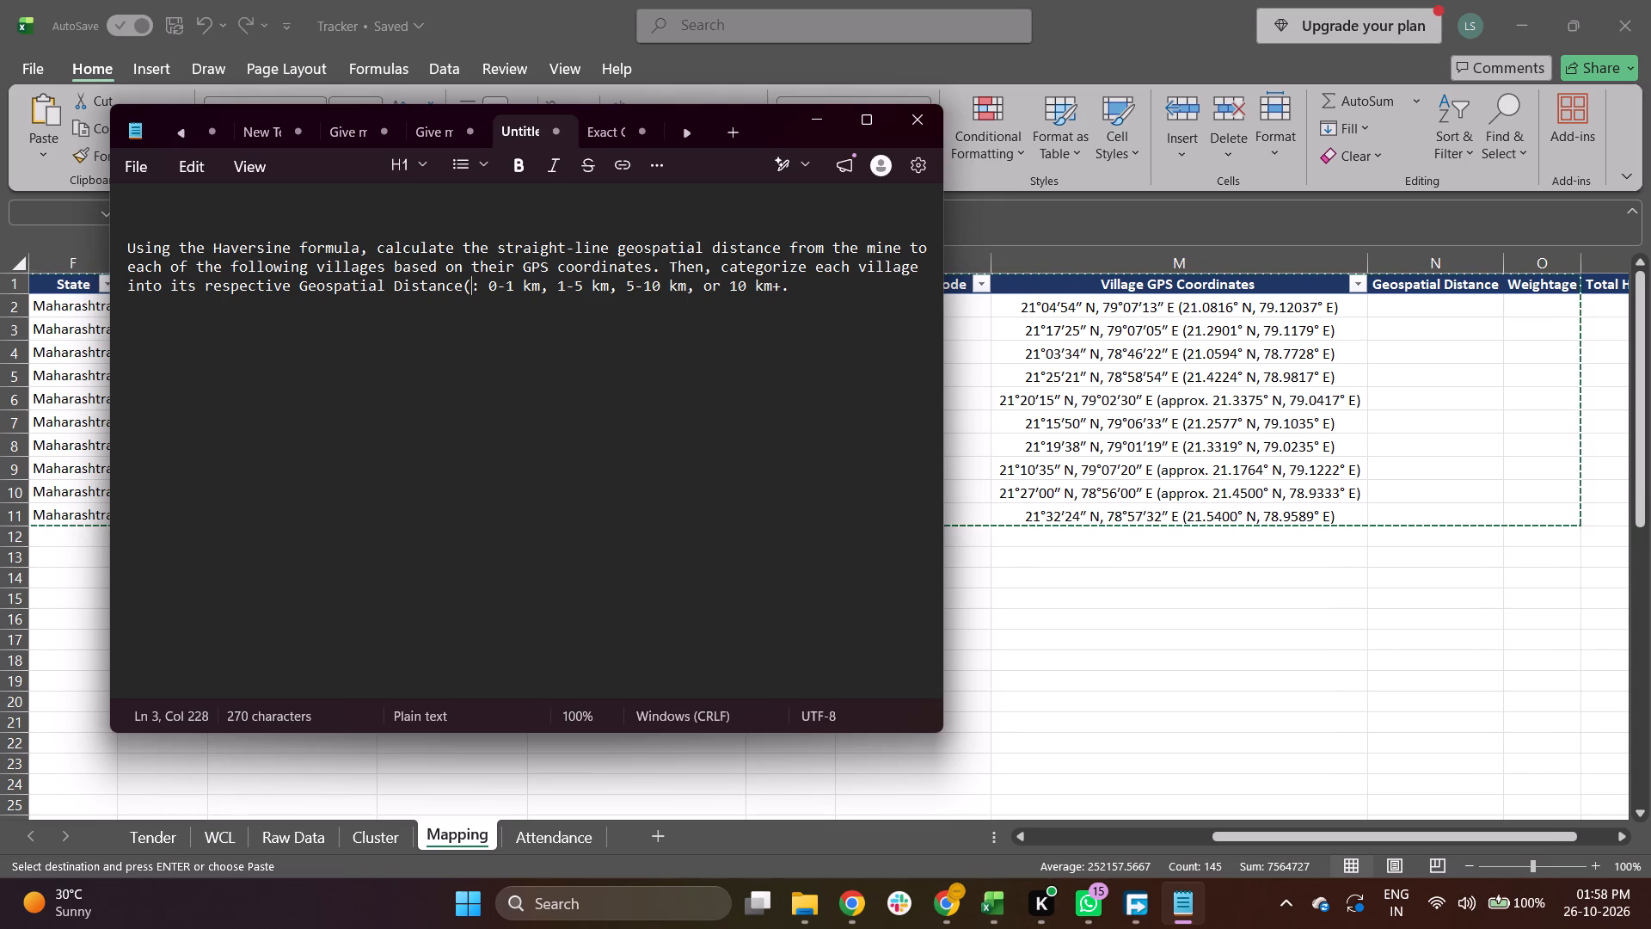
pyautogui.write('in Km')
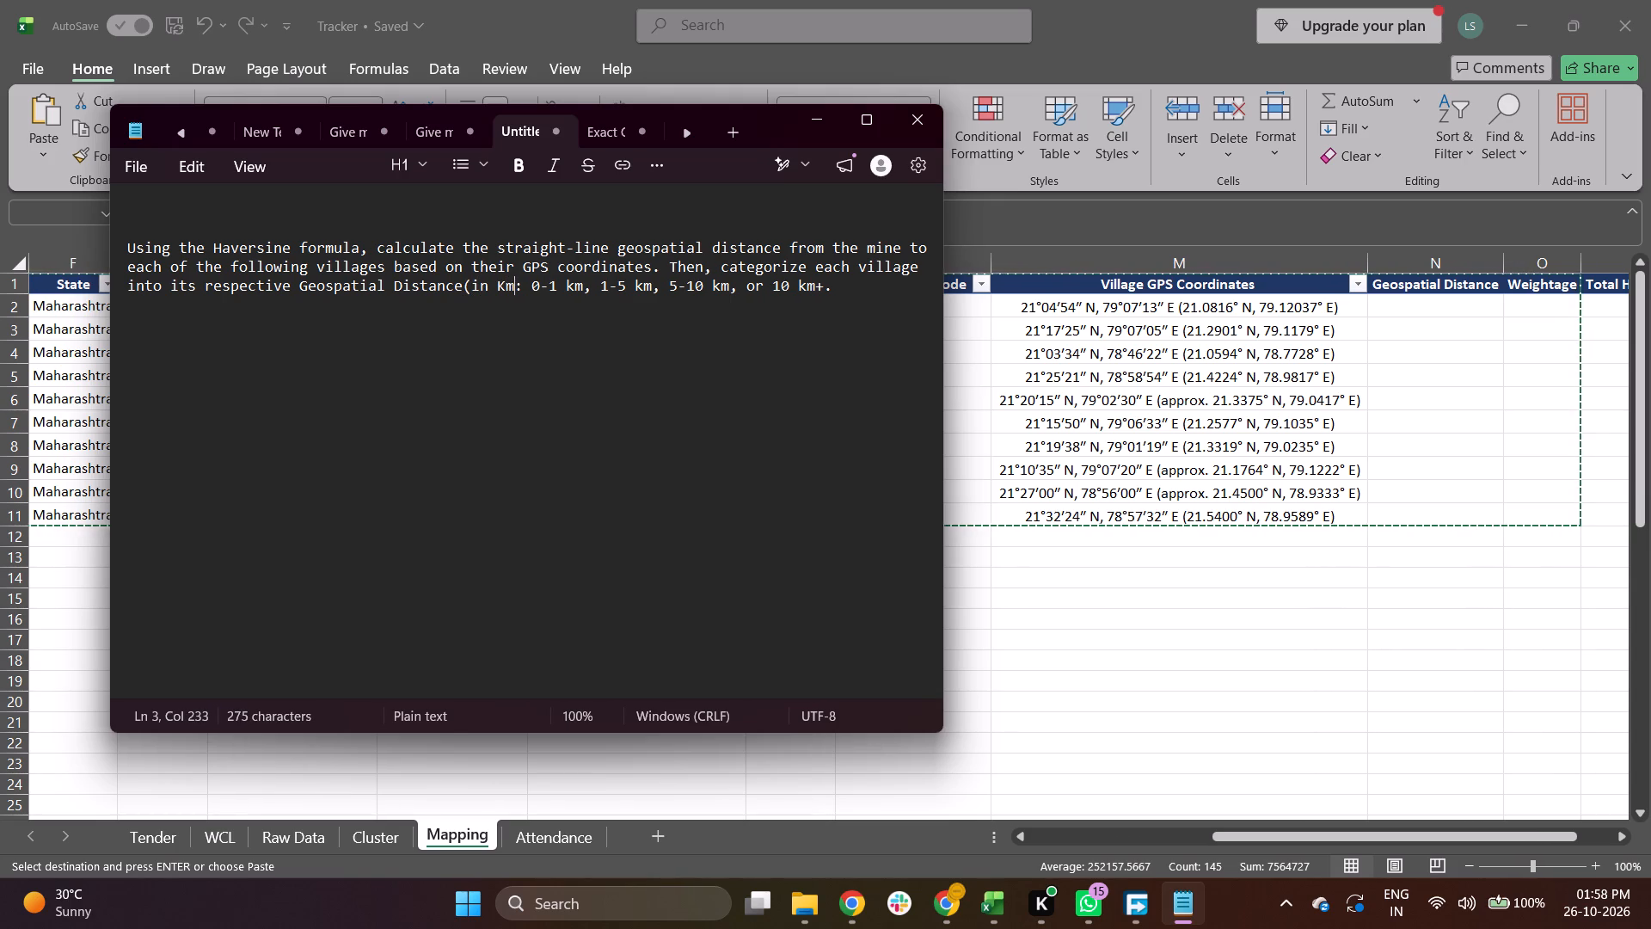
pyautogui.write(')')
pyautogui.press('space')
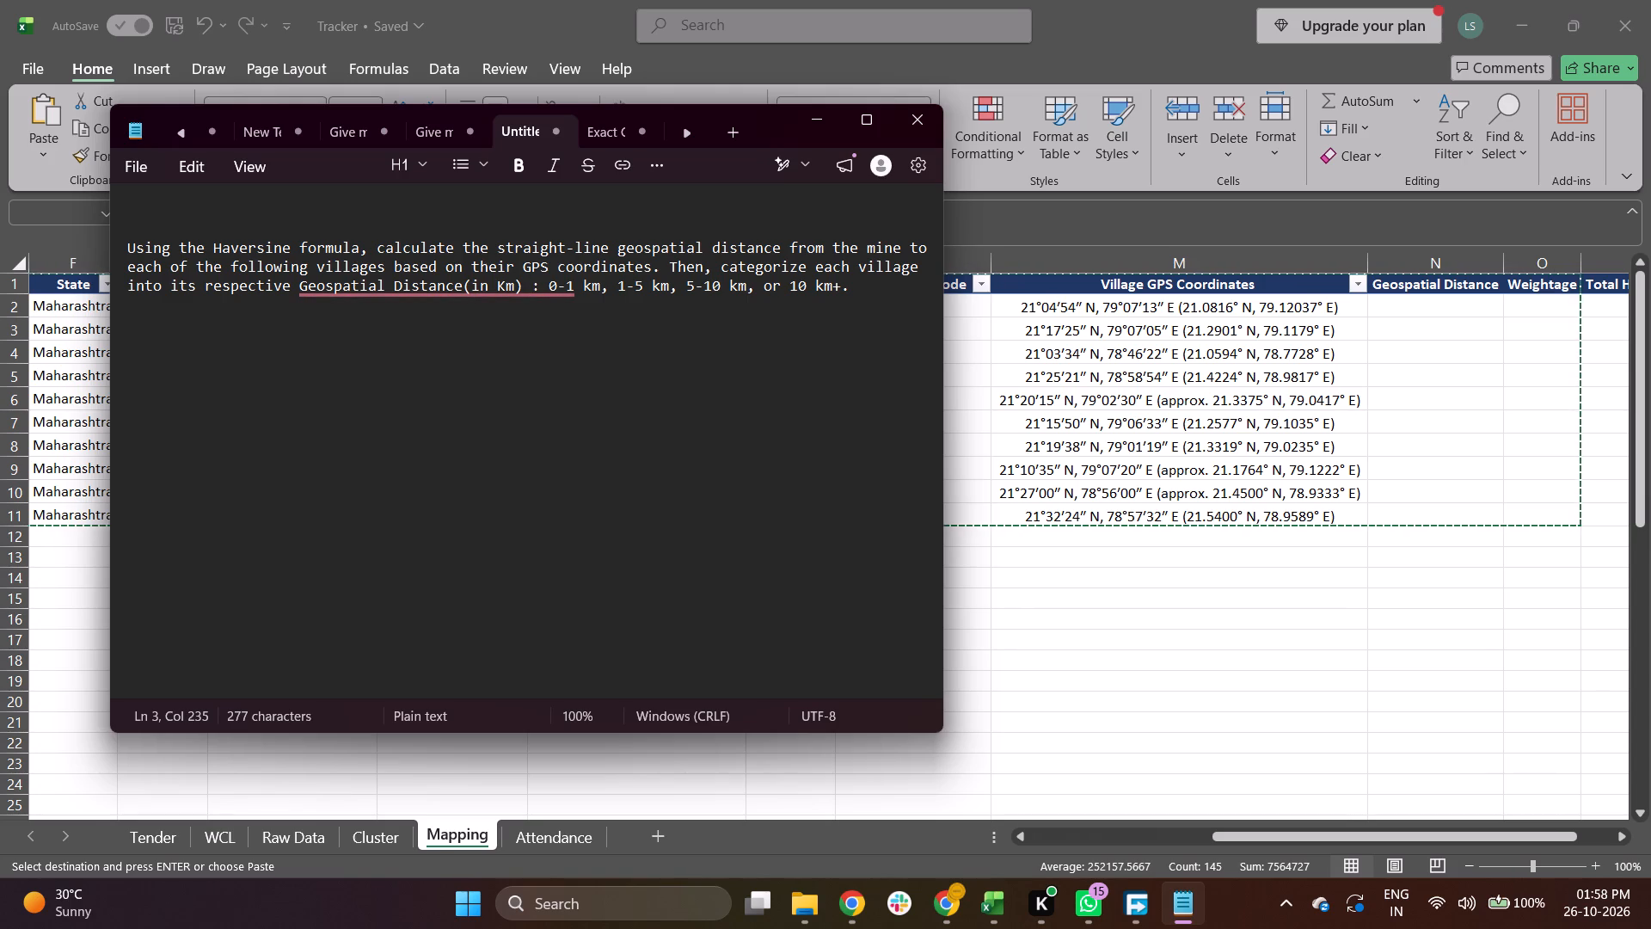
pyautogui.press('7')
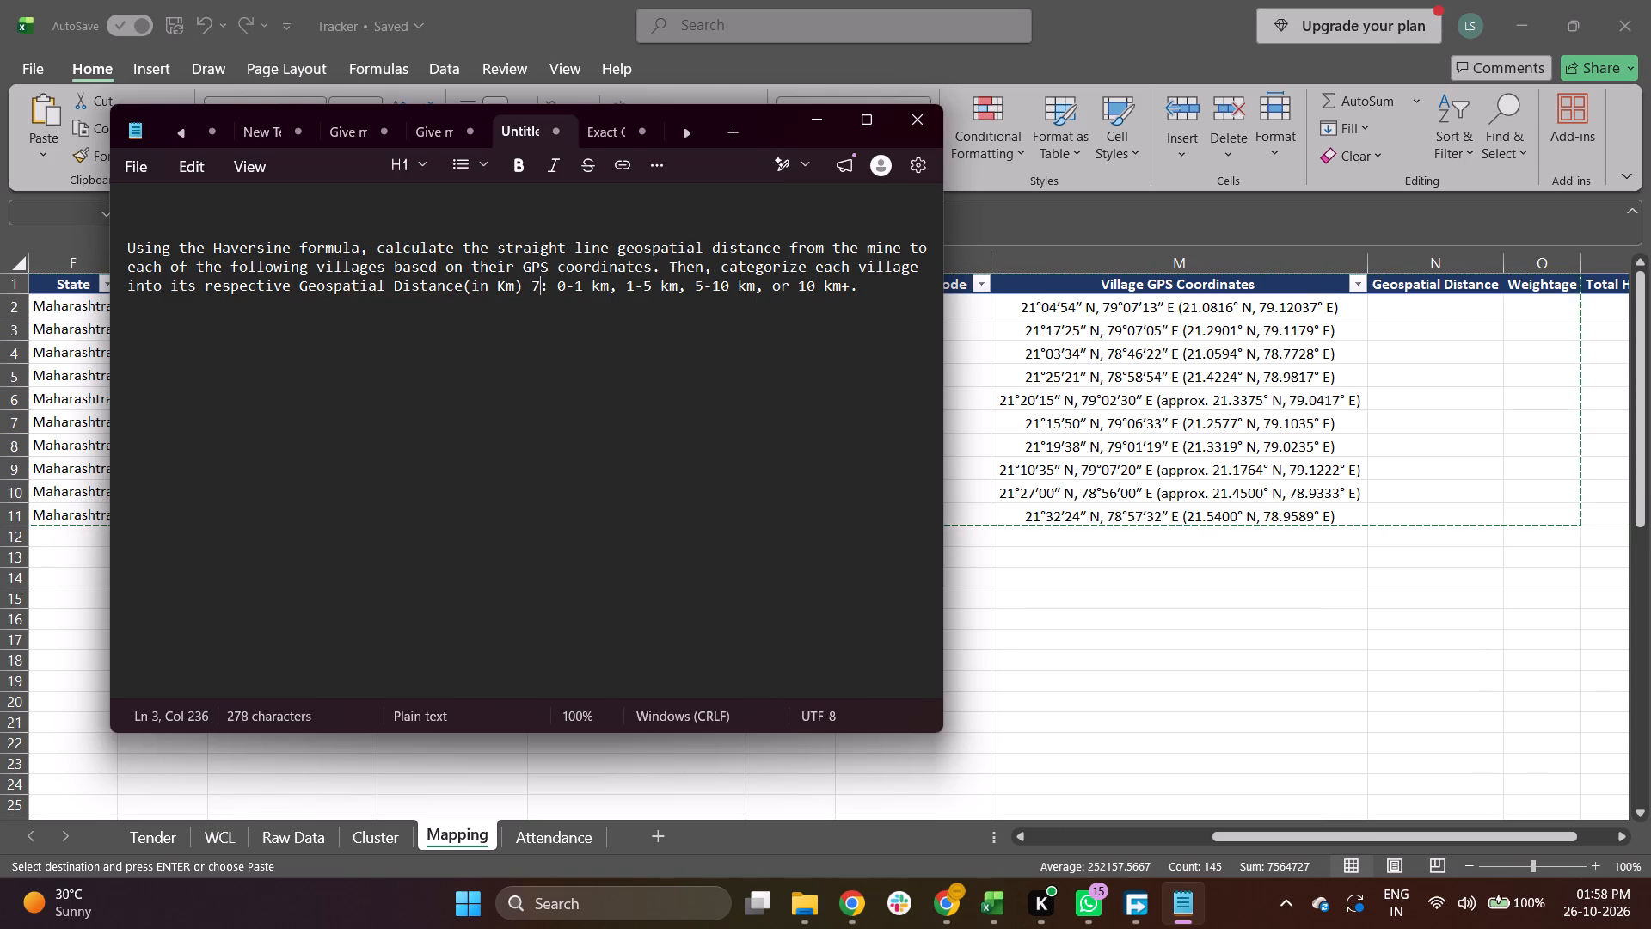
pyautogui.press('BackSpace')
pyautogui.write('&')
pyautogui.press('space')
pyautogui.write('Weightage')
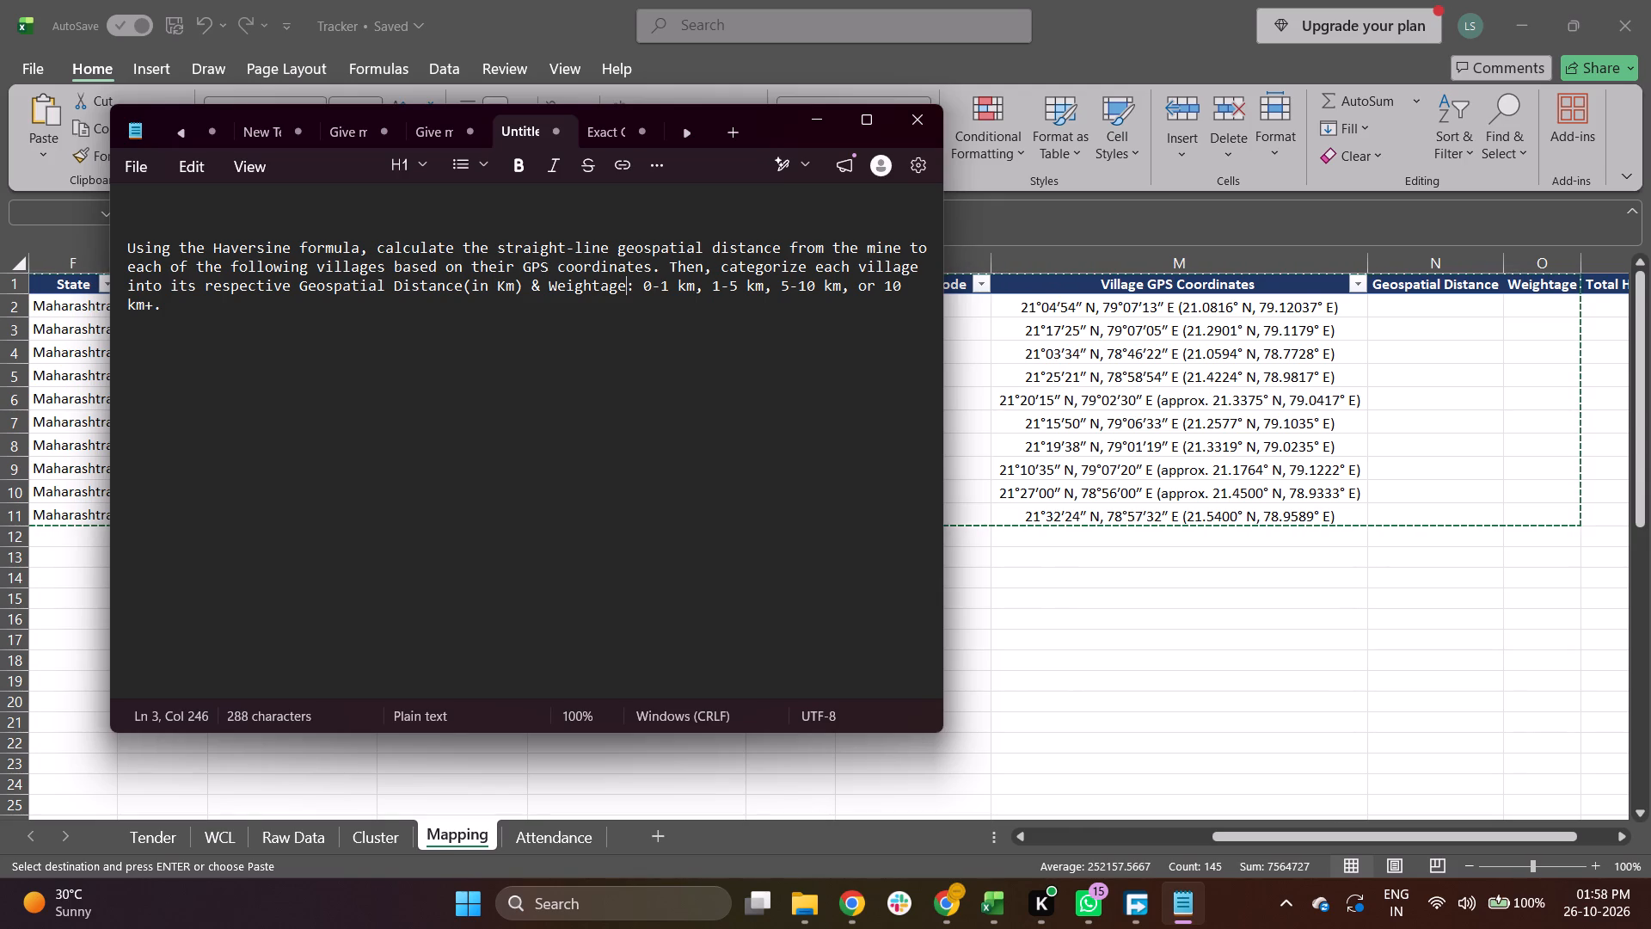
pyautogui.click(463, 305)
pyautogui.click(358, 307)
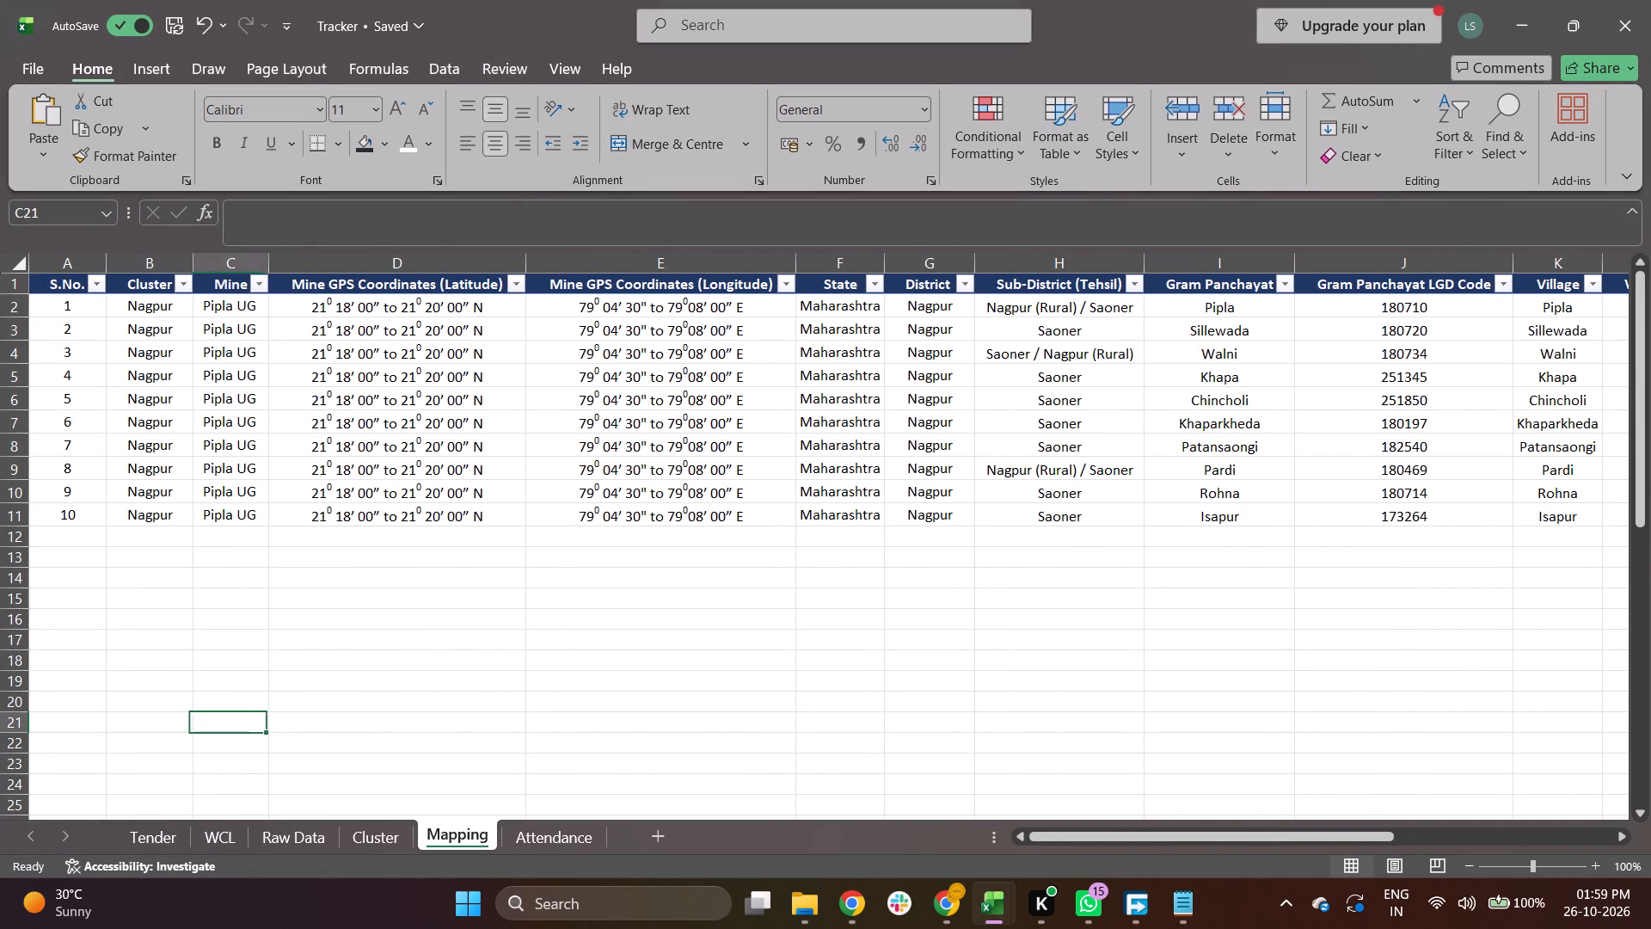
pyautogui.press('Right')
pyautogui.press('Right')
pyautogui.press('Left')
pyautogui.press('Left')
pyautogui.press('Left')
pyautogui.press('Right')
pyautogui.press('Right')
pyautogui.hotkey('ctrl', 'v')
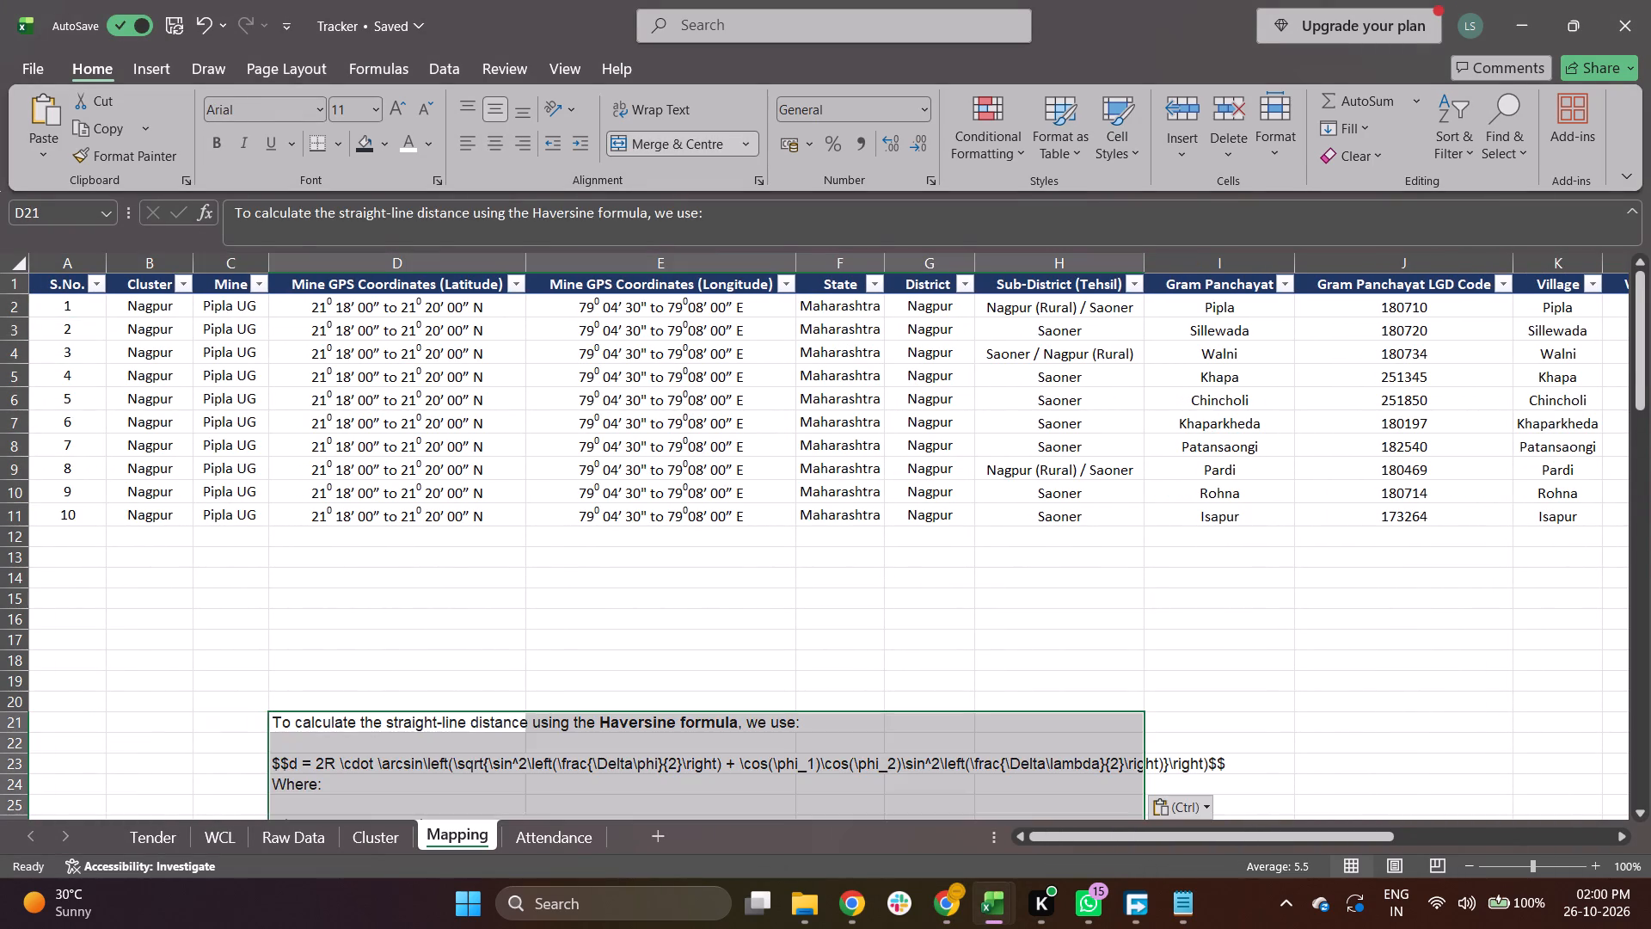
# Clear D21:J35, the pasted formula explanation, reference coordinates and heading above the calculations table.
pyautogui.press('Up')
pyautogui.press('Down')
pyautogui.hotkey('shift', 'Down')
pyautogui.hotkey('shift', 'Down')
pyautogui.hotkey('shift', 'Down')
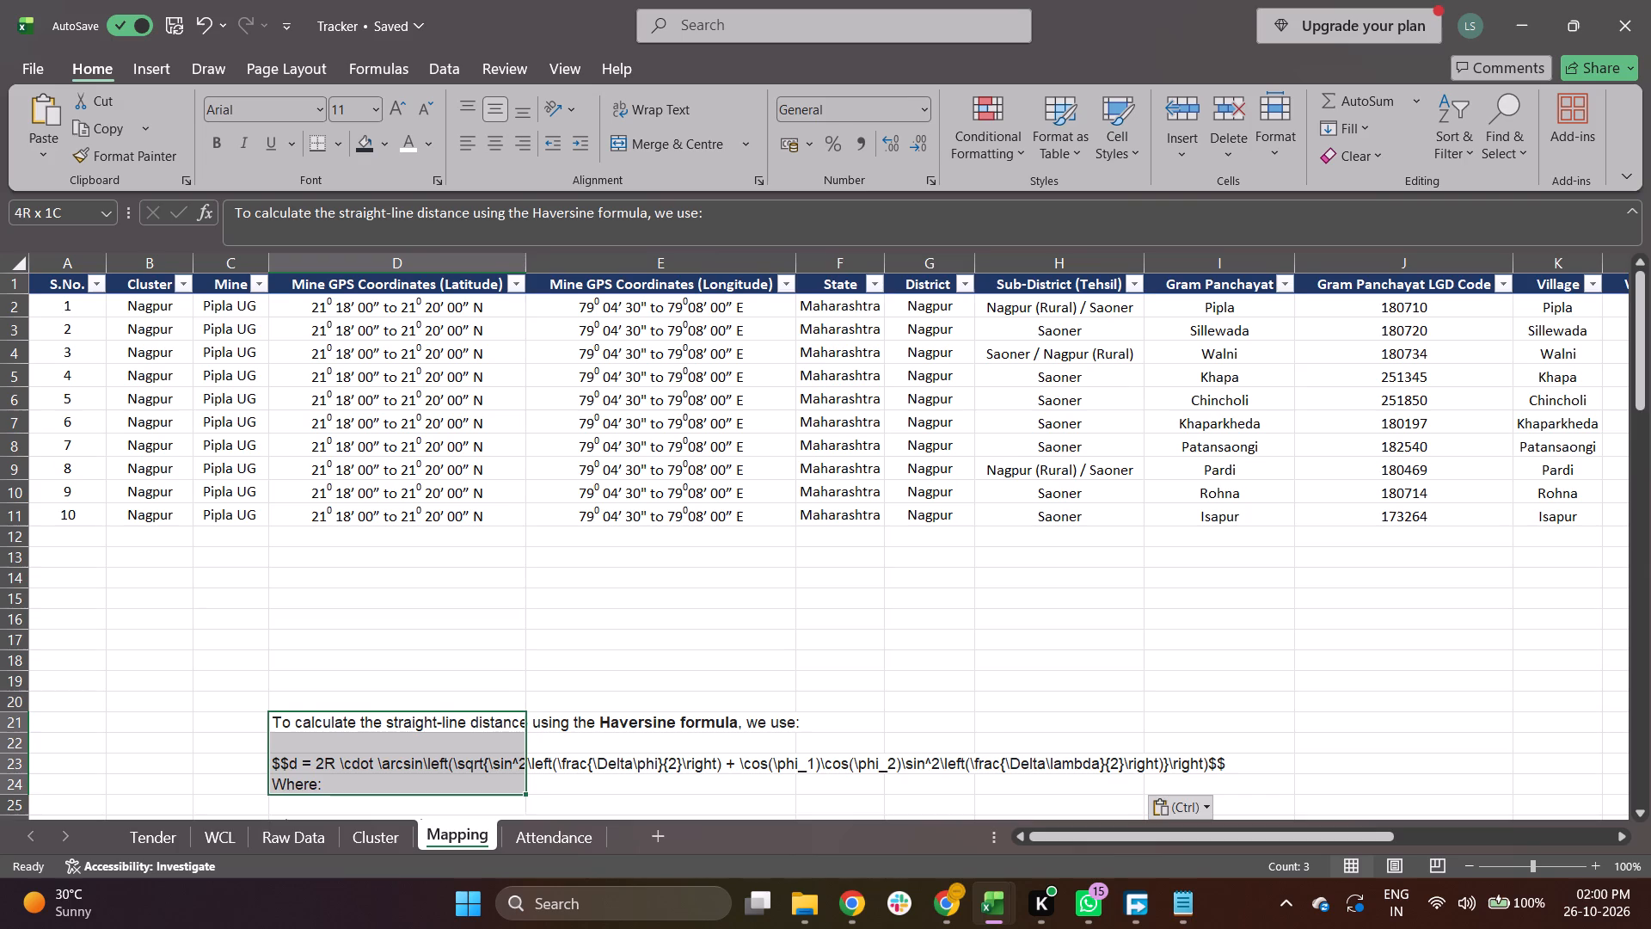
pyautogui.hotkey('shift', 'Down')
pyautogui.hotkey('shift', 'Down')
pyautogui.hotkey('shift', 'Down')
pyautogui.hotkey('shift', 'Down')
pyautogui.hotkey('shift', 'Down')
pyautogui.hotkey('shift', 'Down')
pyautogui.hotkey('shift', 'Down')
pyautogui.hotkey('shift', 'Down')
pyautogui.hotkey('shift', 'Down')
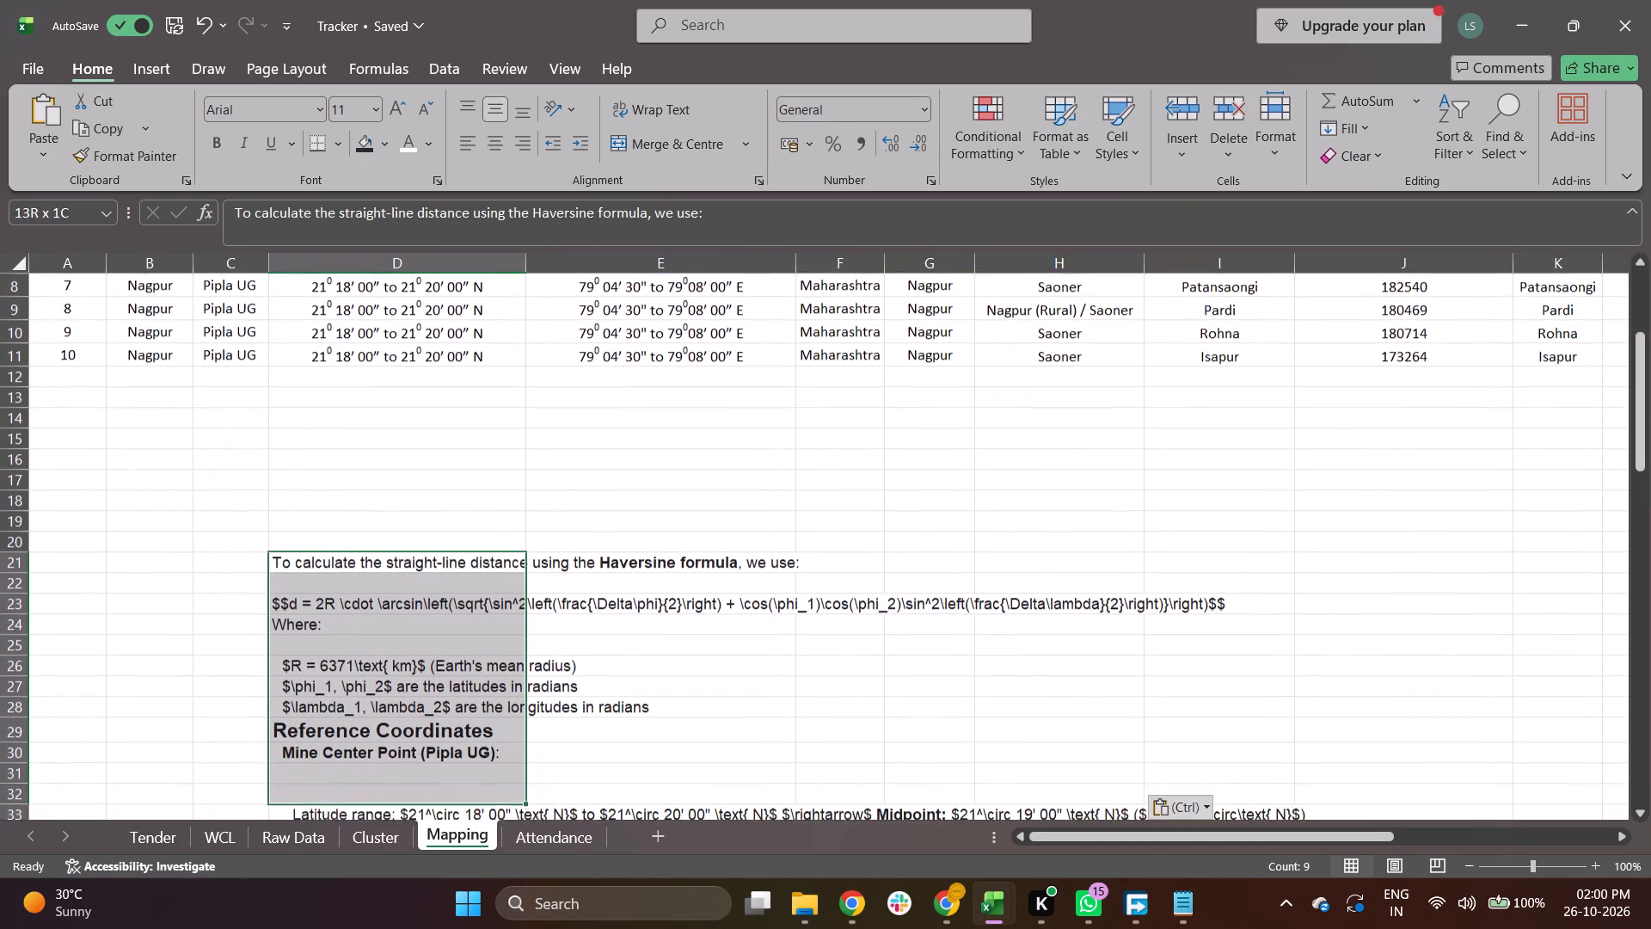
pyautogui.hotkey('shift', 'Down')
pyautogui.hotkey('shift', 'Down')
pyautogui.hotkey('shift', 'Down')
pyautogui.hotkey('shift', 'Up')
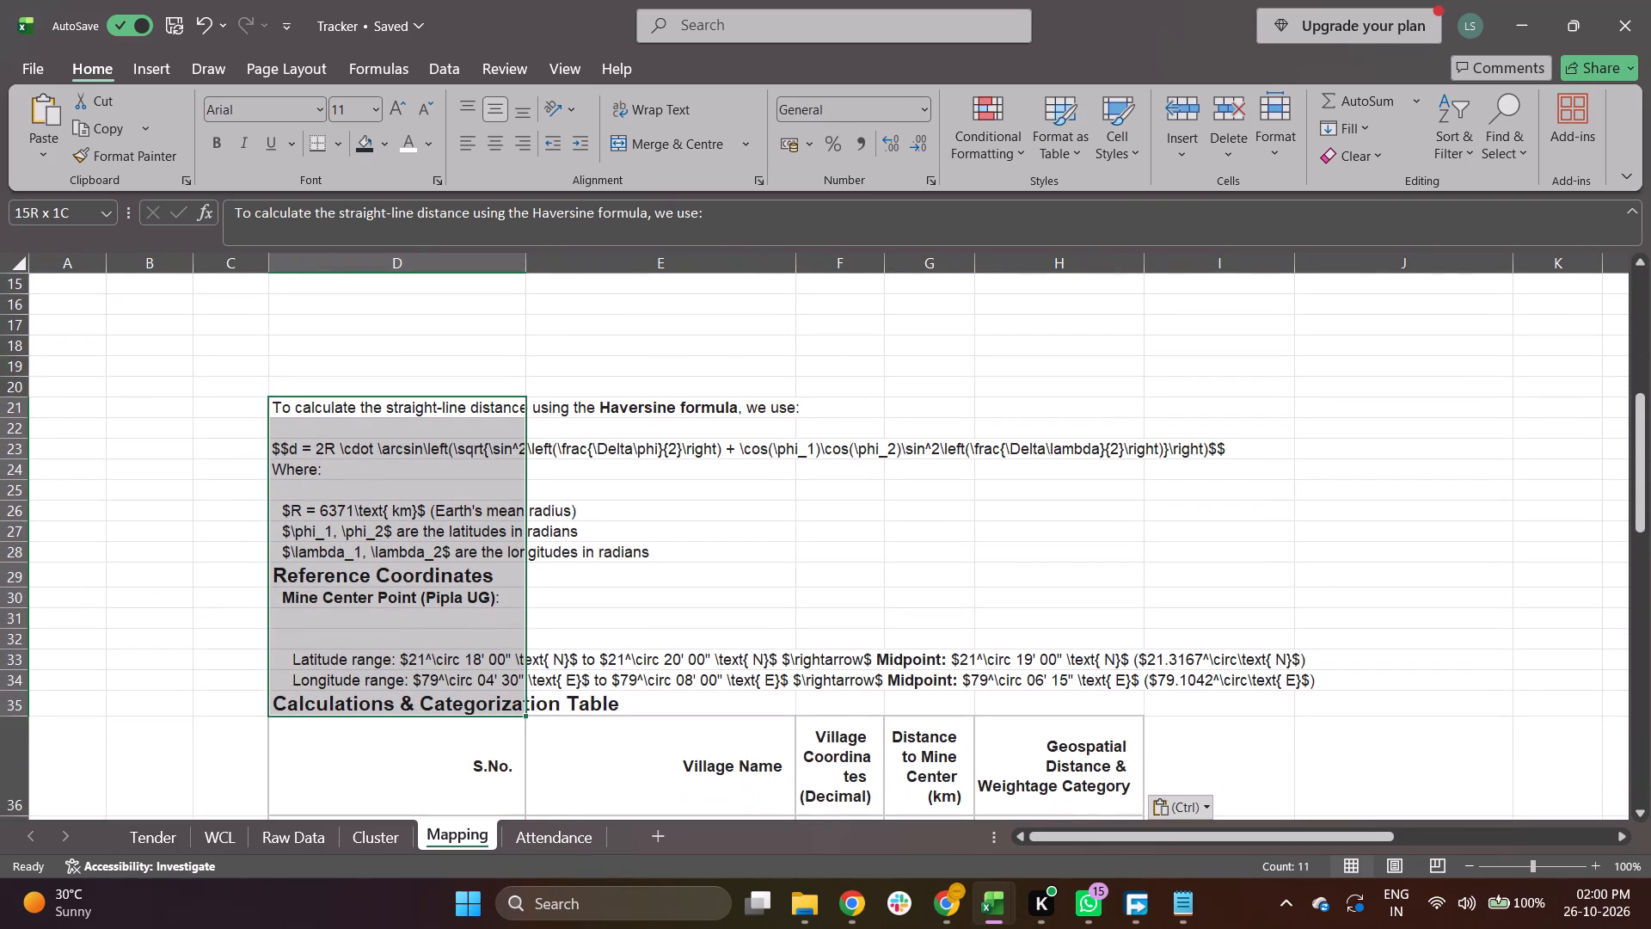
pyautogui.hotkey('shift', 'Right')
pyautogui.hotkey('shift', 'Right')
pyautogui.hotkey('shift', 'Right')
pyautogui.hotkey('shift', 'Right')
pyautogui.hotkey('shift', 'Right')
pyautogui.hotkey('shift', 'Right')
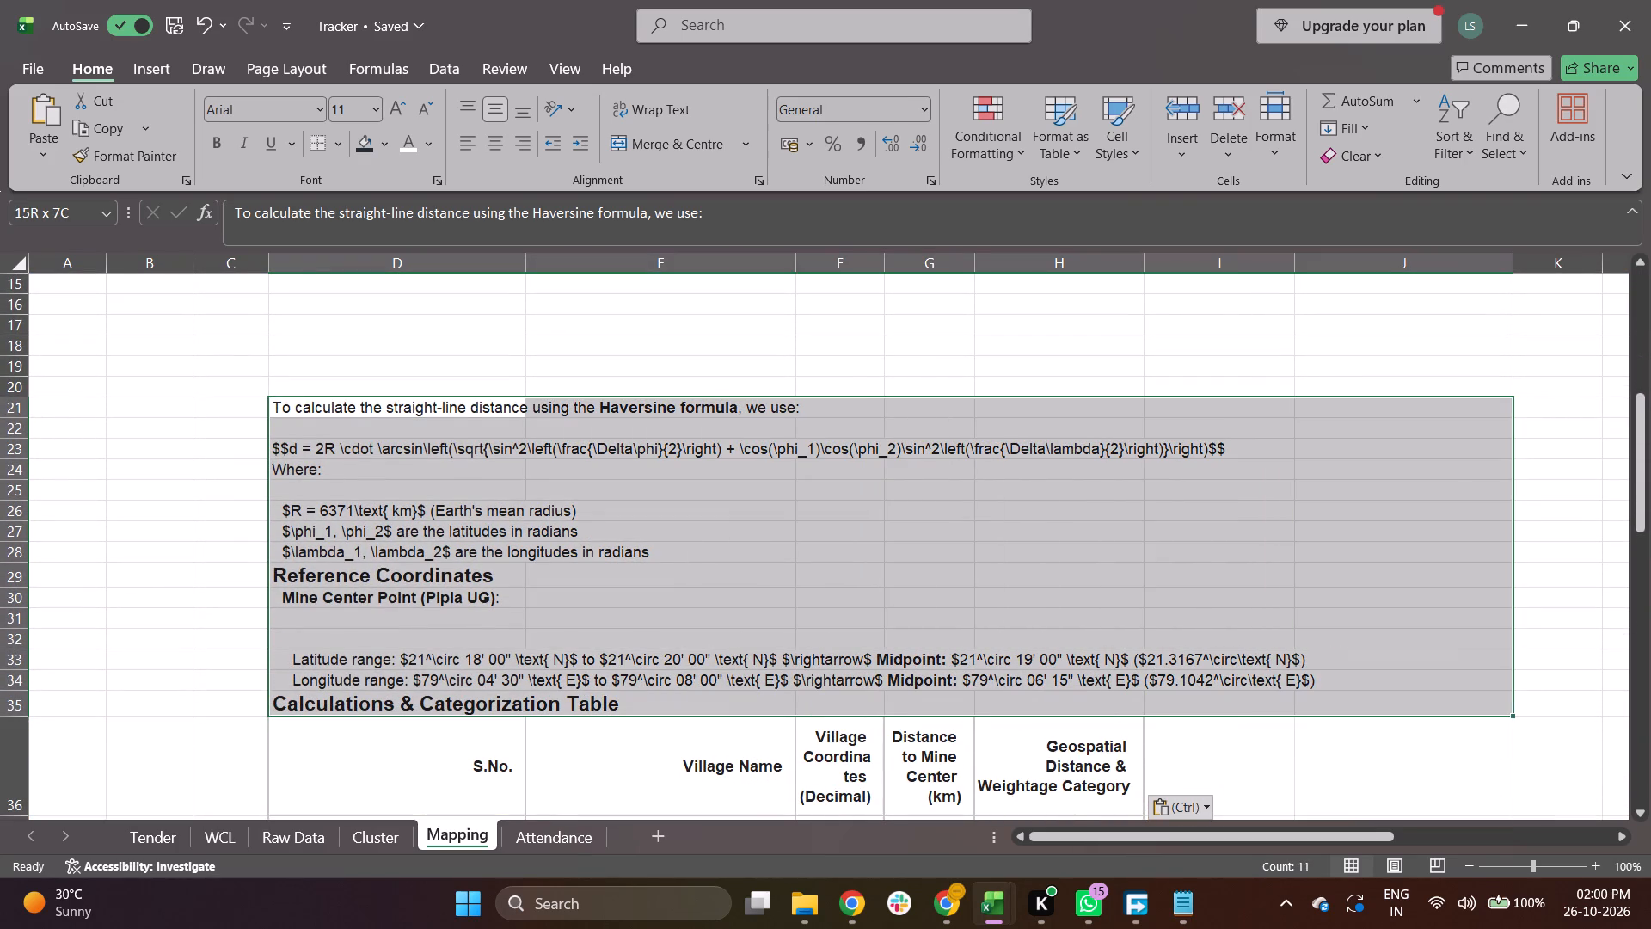
pyautogui.press('Delete')
# Turn off text wrapping for the pasted village distance table, D36:H56, from the S.No. header through the Isapur row.
pyautogui.press('Down')
pyautogui.press('Down')
pyautogui.press('Down')
pyautogui.press('Down')
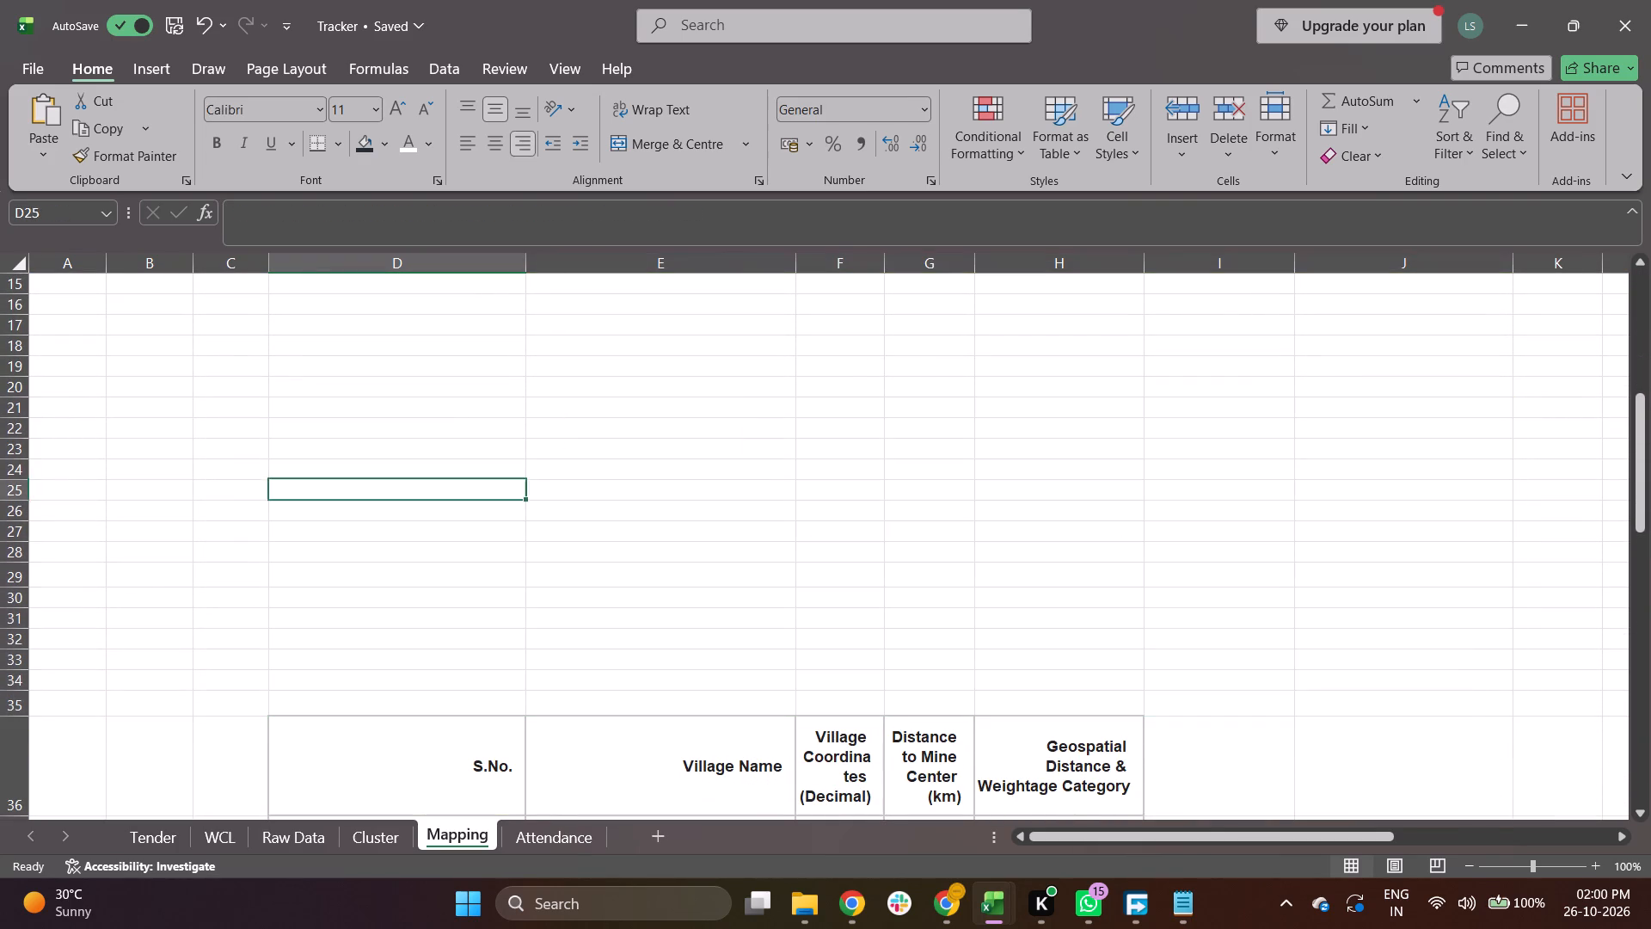
pyautogui.press('Down')
pyautogui.press('Down')
pyautogui.press('Down')
pyautogui.press('Down')
pyautogui.press('Down')
pyautogui.press('Down')
pyautogui.press('Down')
pyautogui.press('Down')
pyautogui.press('Down')
pyautogui.press('Down')
pyautogui.press('Down')
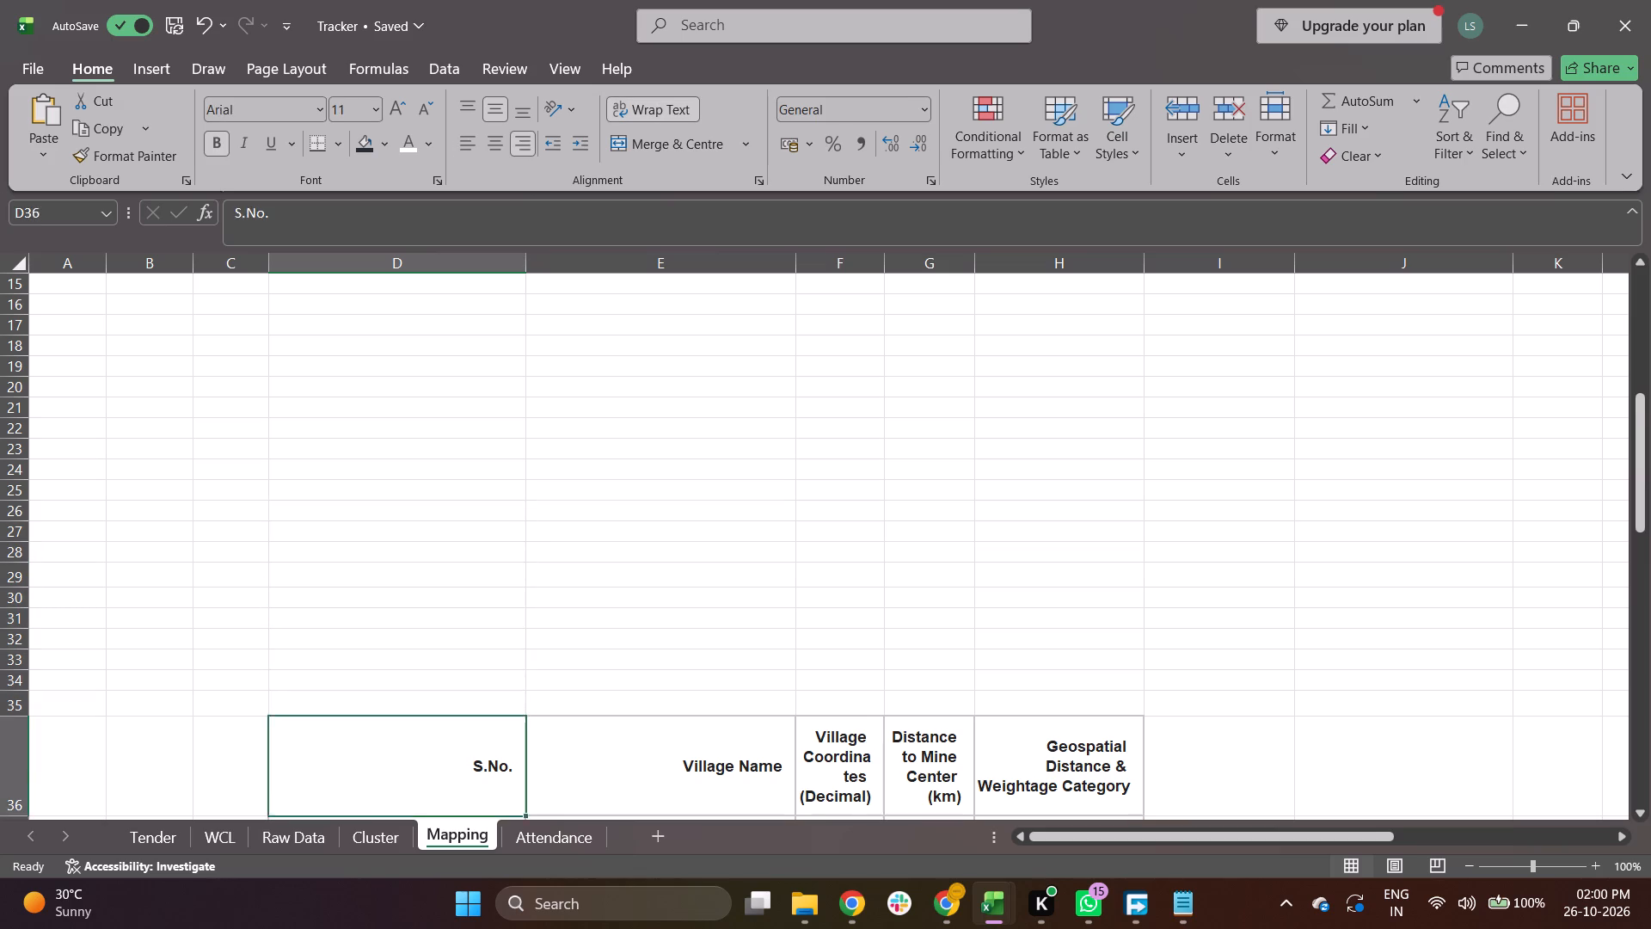
pyautogui.press('Down')
pyautogui.press('Down')
pyautogui.press('Down')
pyautogui.press('Down')
pyautogui.press('Up')
pyautogui.press('Up')
pyautogui.press('Up')
pyautogui.press('Up')
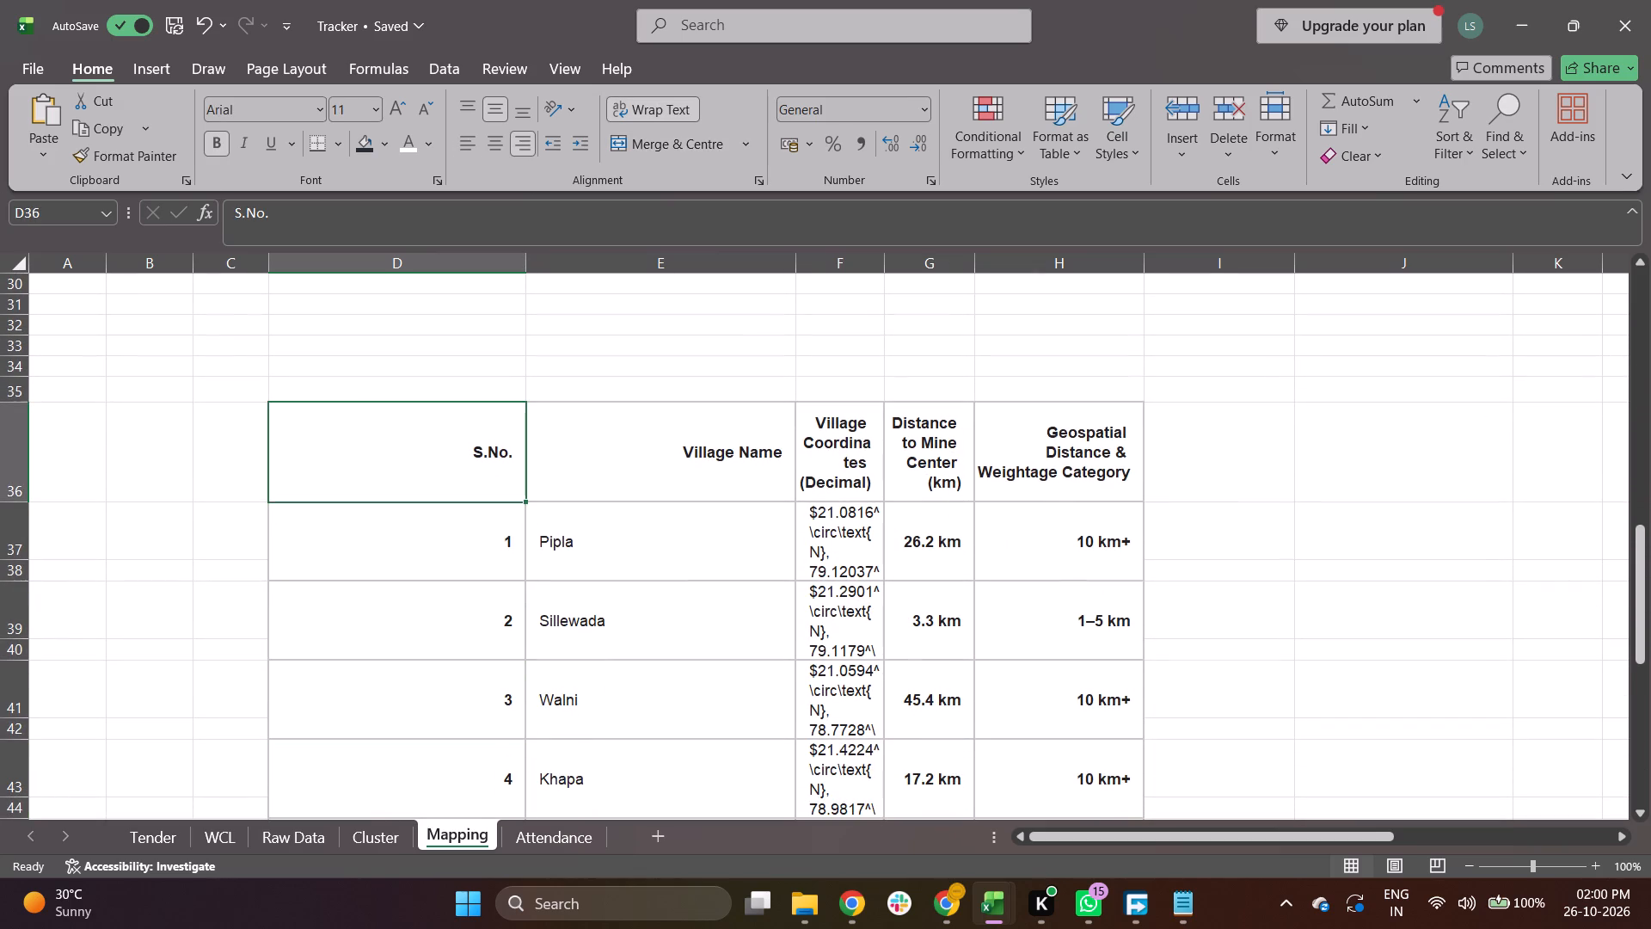
pyautogui.hotkey('shift', 'Down')
pyautogui.hotkey('shift', 'Right')
pyautogui.hotkey('shift', 'Right')
pyautogui.hotkey('shift', 'Down')
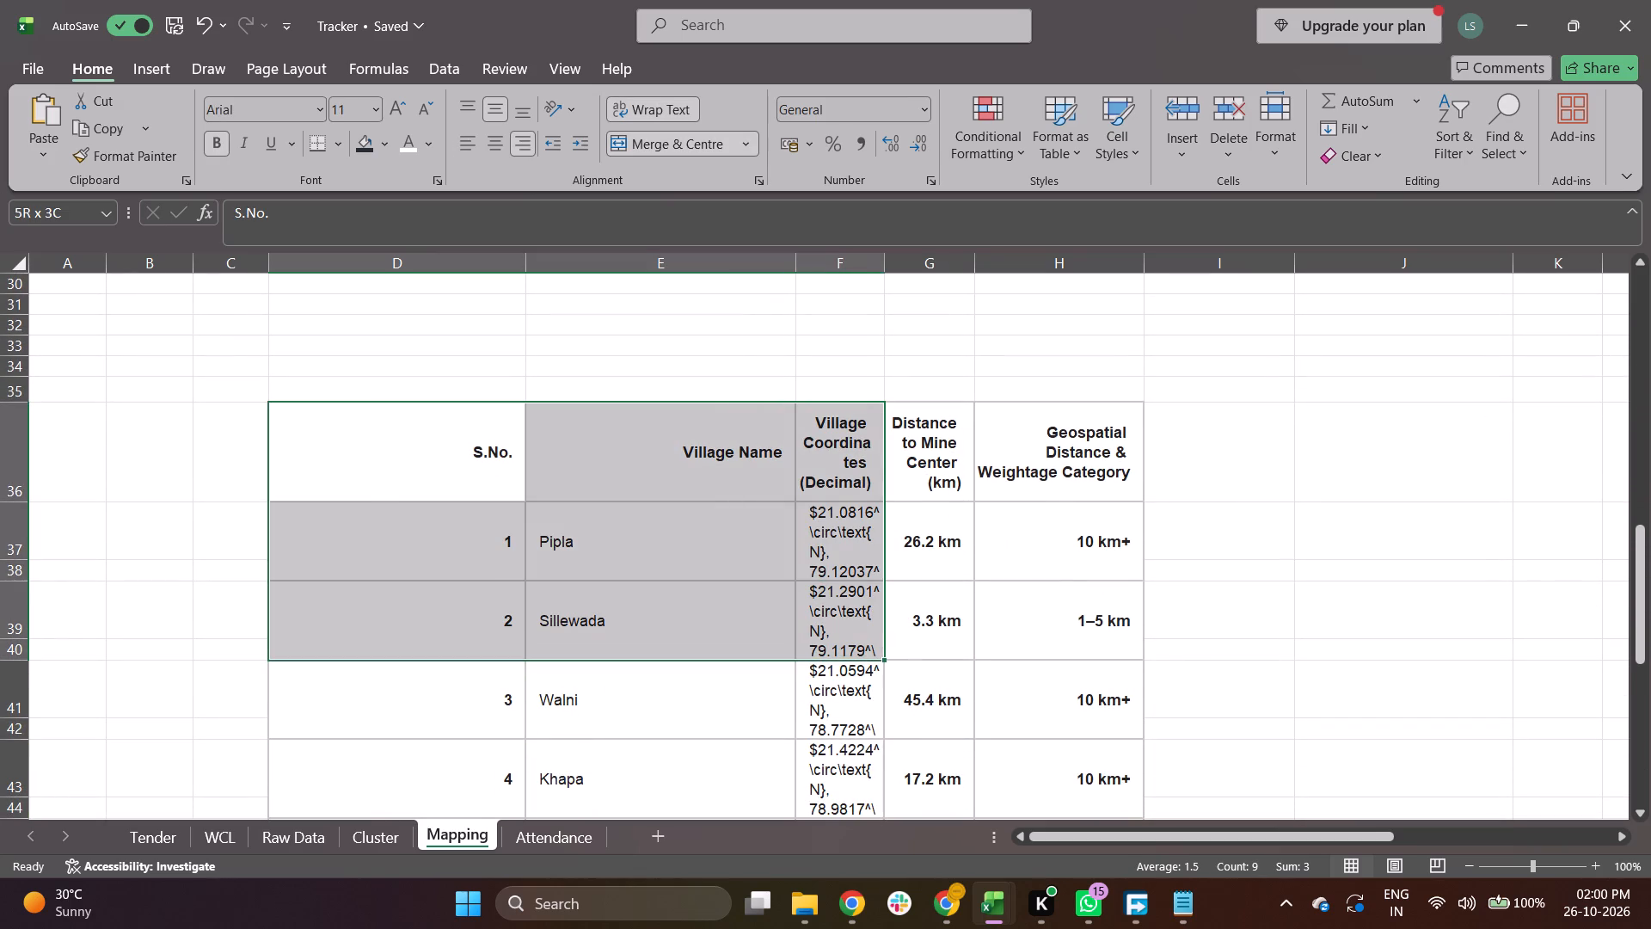
pyautogui.hotkey('shift', 'Right')
pyautogui.hotkey('shift', 'Right')
pyautogui.hotkey('shift', 'Down')
pyautogui.hotkey('shift', 'Down')
pyautogui.hotkey('shift', 'Down')
pyautogui.hotkey('shift', 'Down')
pyautogui.hotkey('shift', 'Down')
pyautogui.hotkey('shift', 'Down')
pyautogui.hotkey('shift', 'Down')
pyautogui.hotkey('shift', 'Down')
pyautogui.hotkey('shift', 'Down')
pyautogui.hotkey('shift', 'Down')
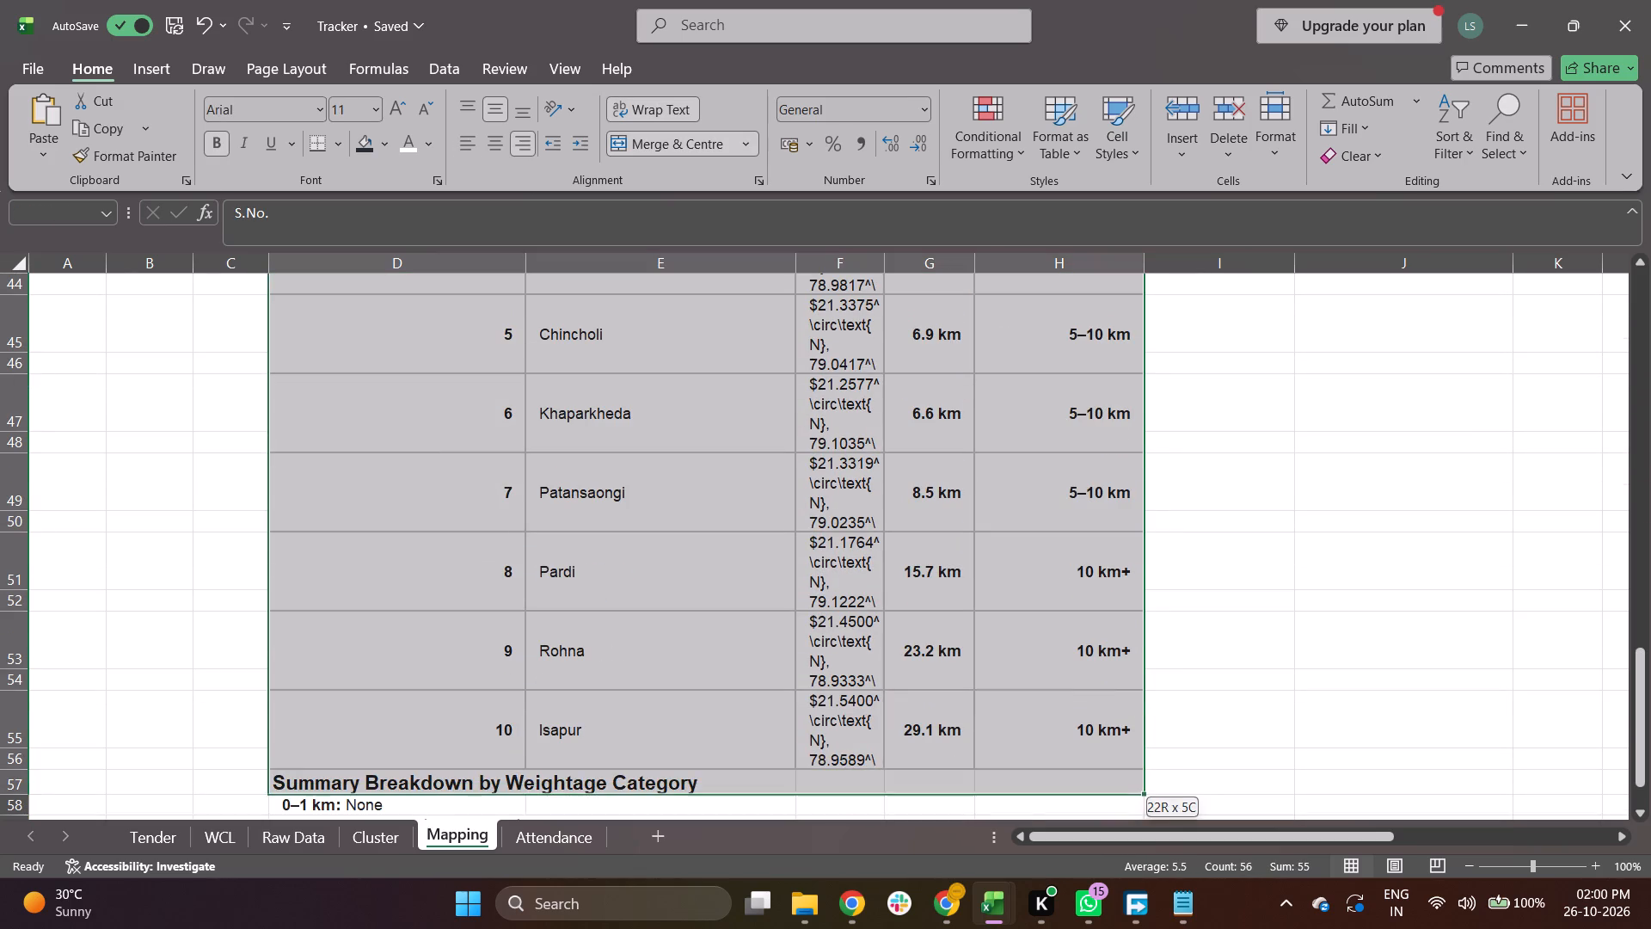
pyautogui.hotkey('shift', 'Up')
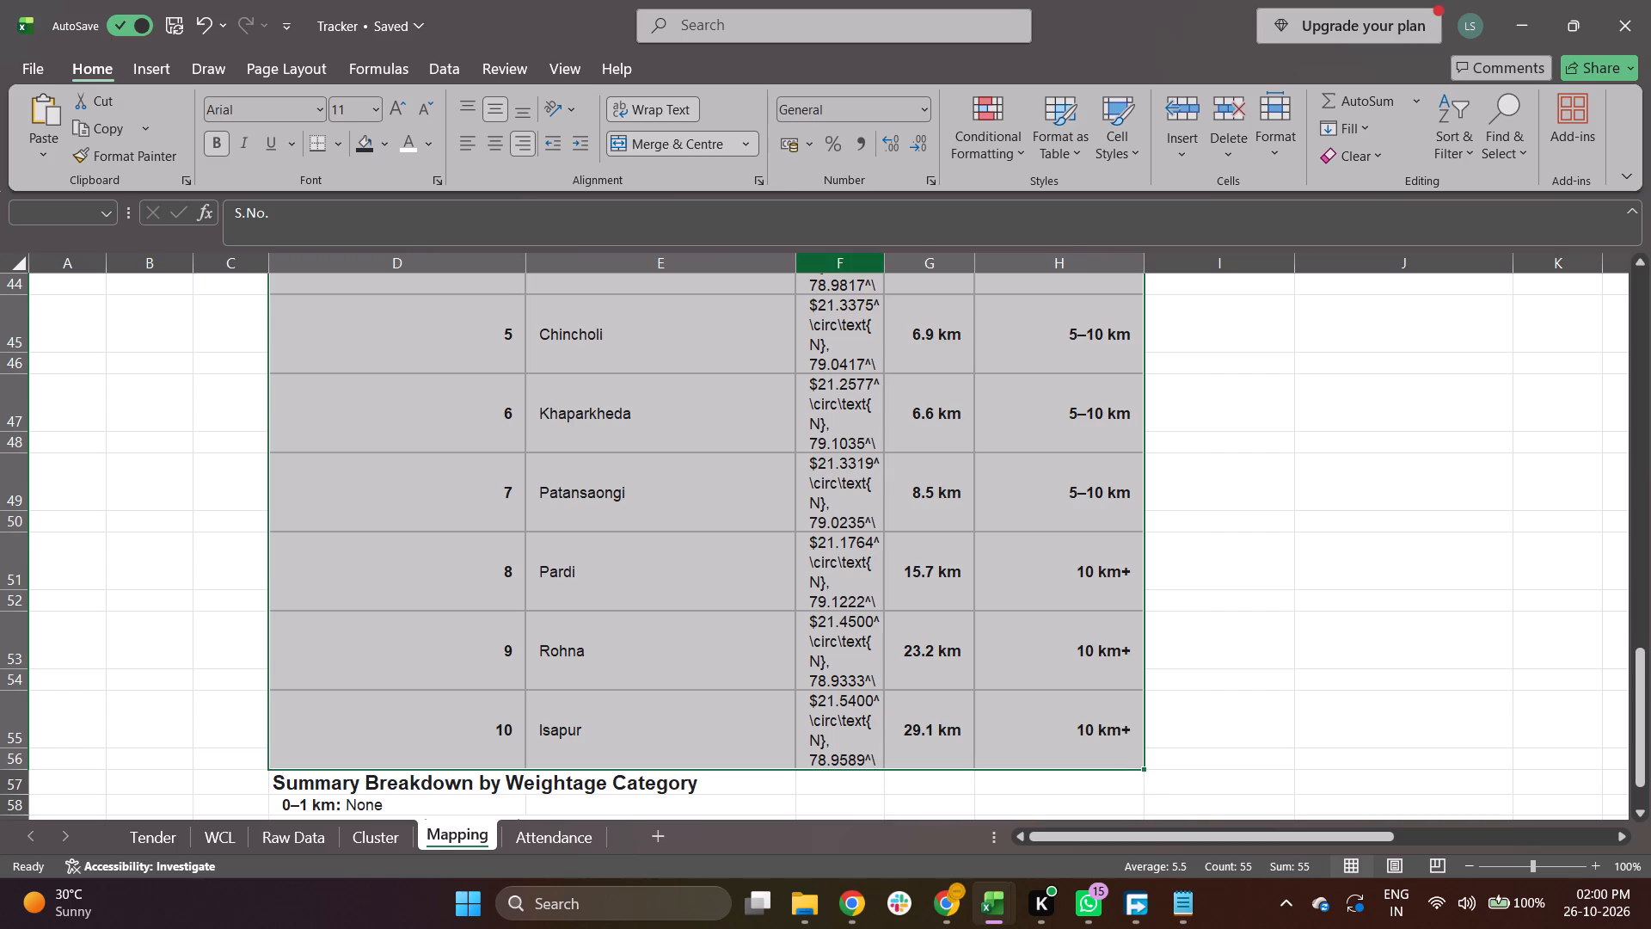
pyautogui.click(682, 109)
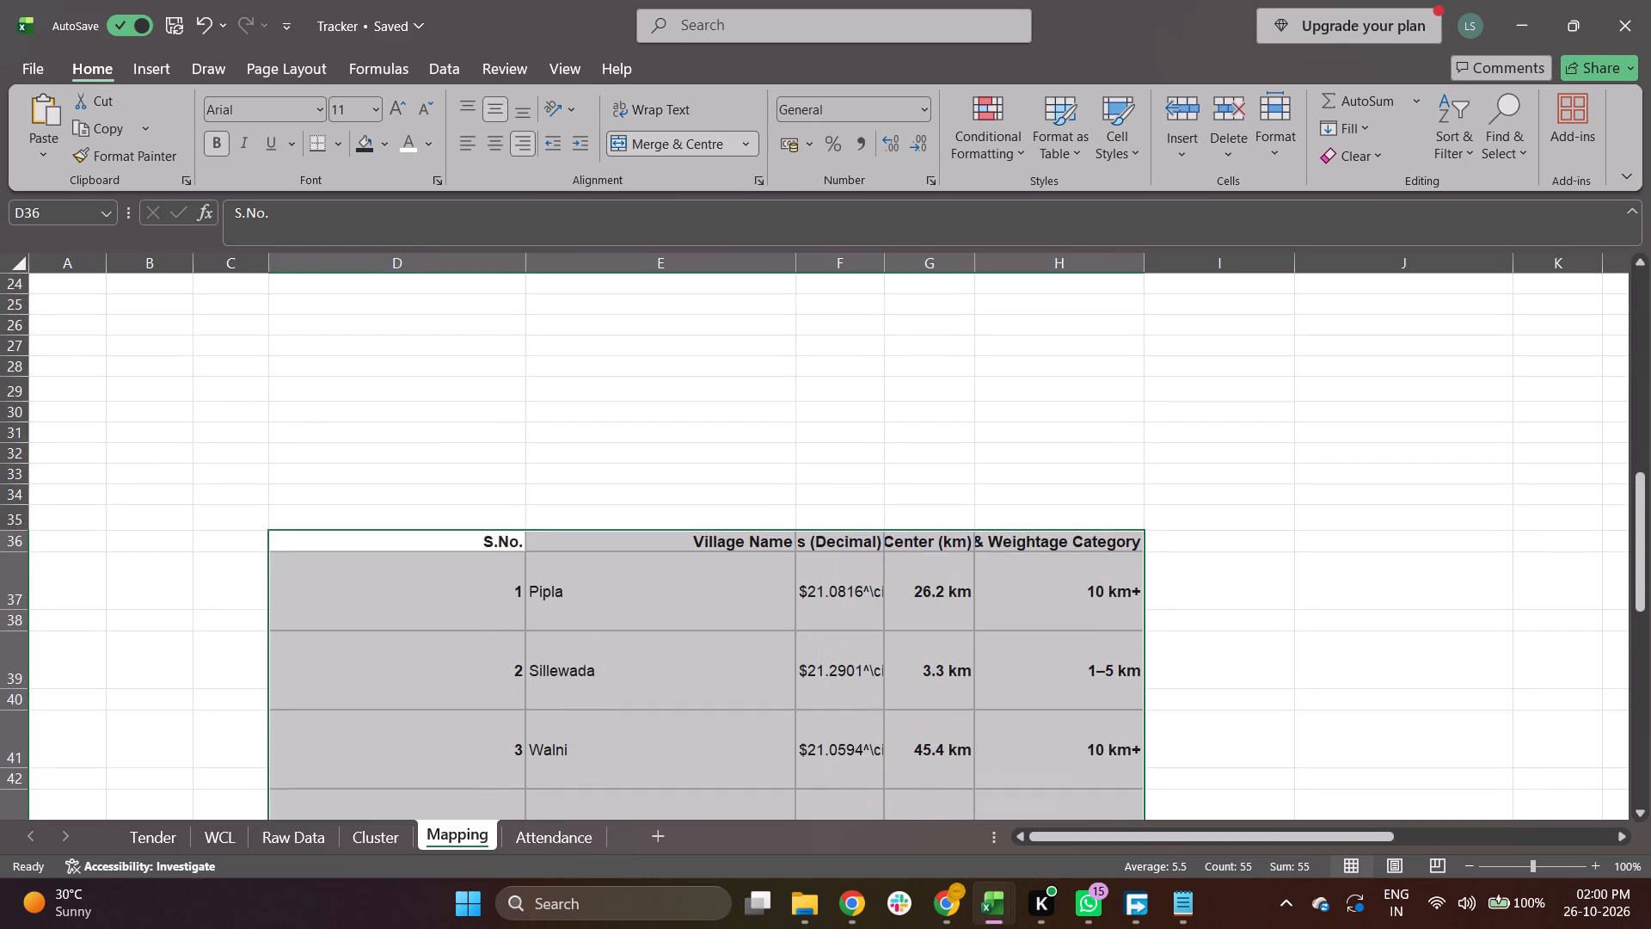
# Clear the S.No. column of the village distance table, D36:D56, including its header and serial numbers.
pyautogui.click(483, 548)
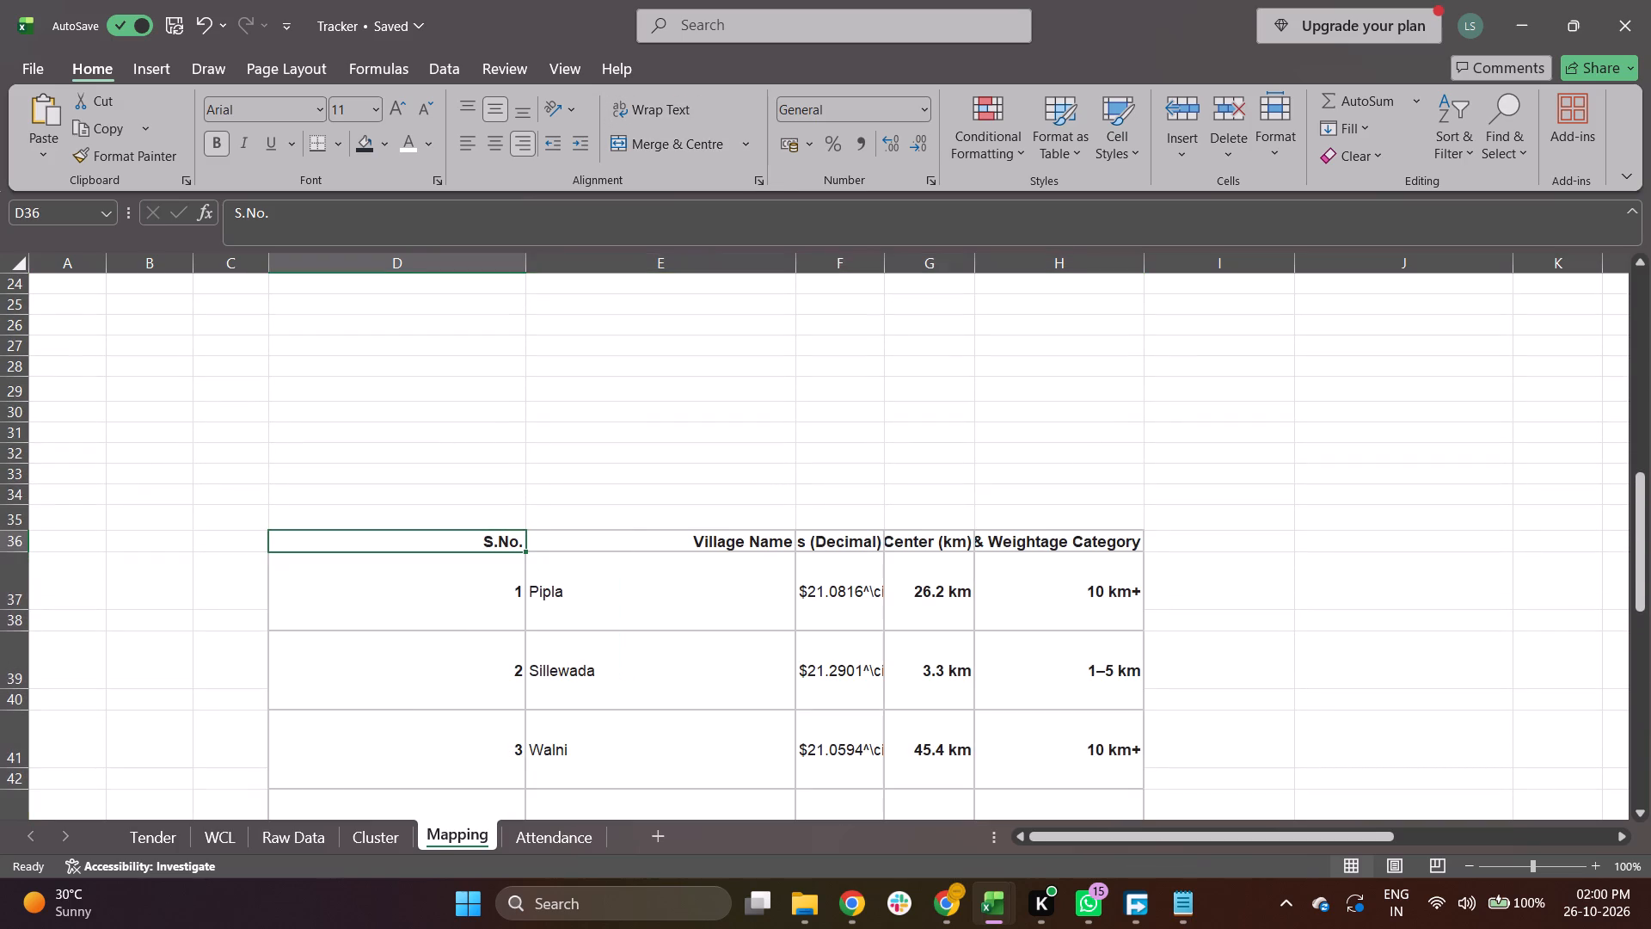
pyautogui.hotkey('ctrl', 'shift', 'Down')
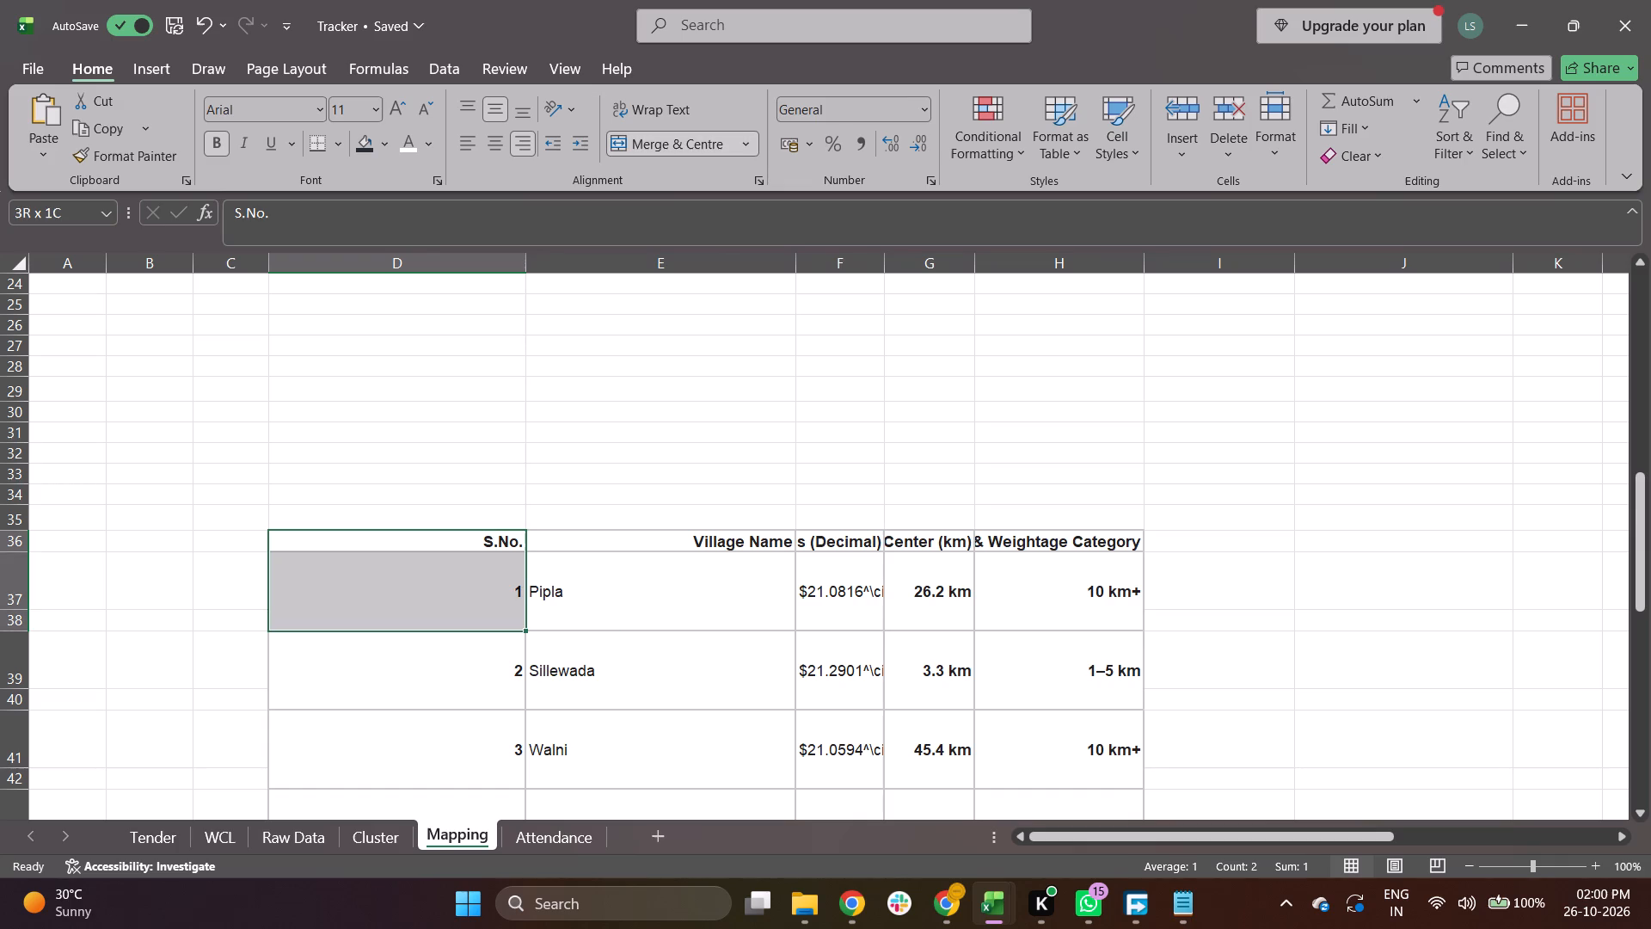
pyautogui.hotkey('ctrl', 'shift', 'Down')
pyautogui.hotkey('ctrl', 'shift', 'Down')
pyautogui.hotkey('ctrl', 'shift', 'Down')
pyautogui.hotkey('ctrl', 'shift', 'Down')
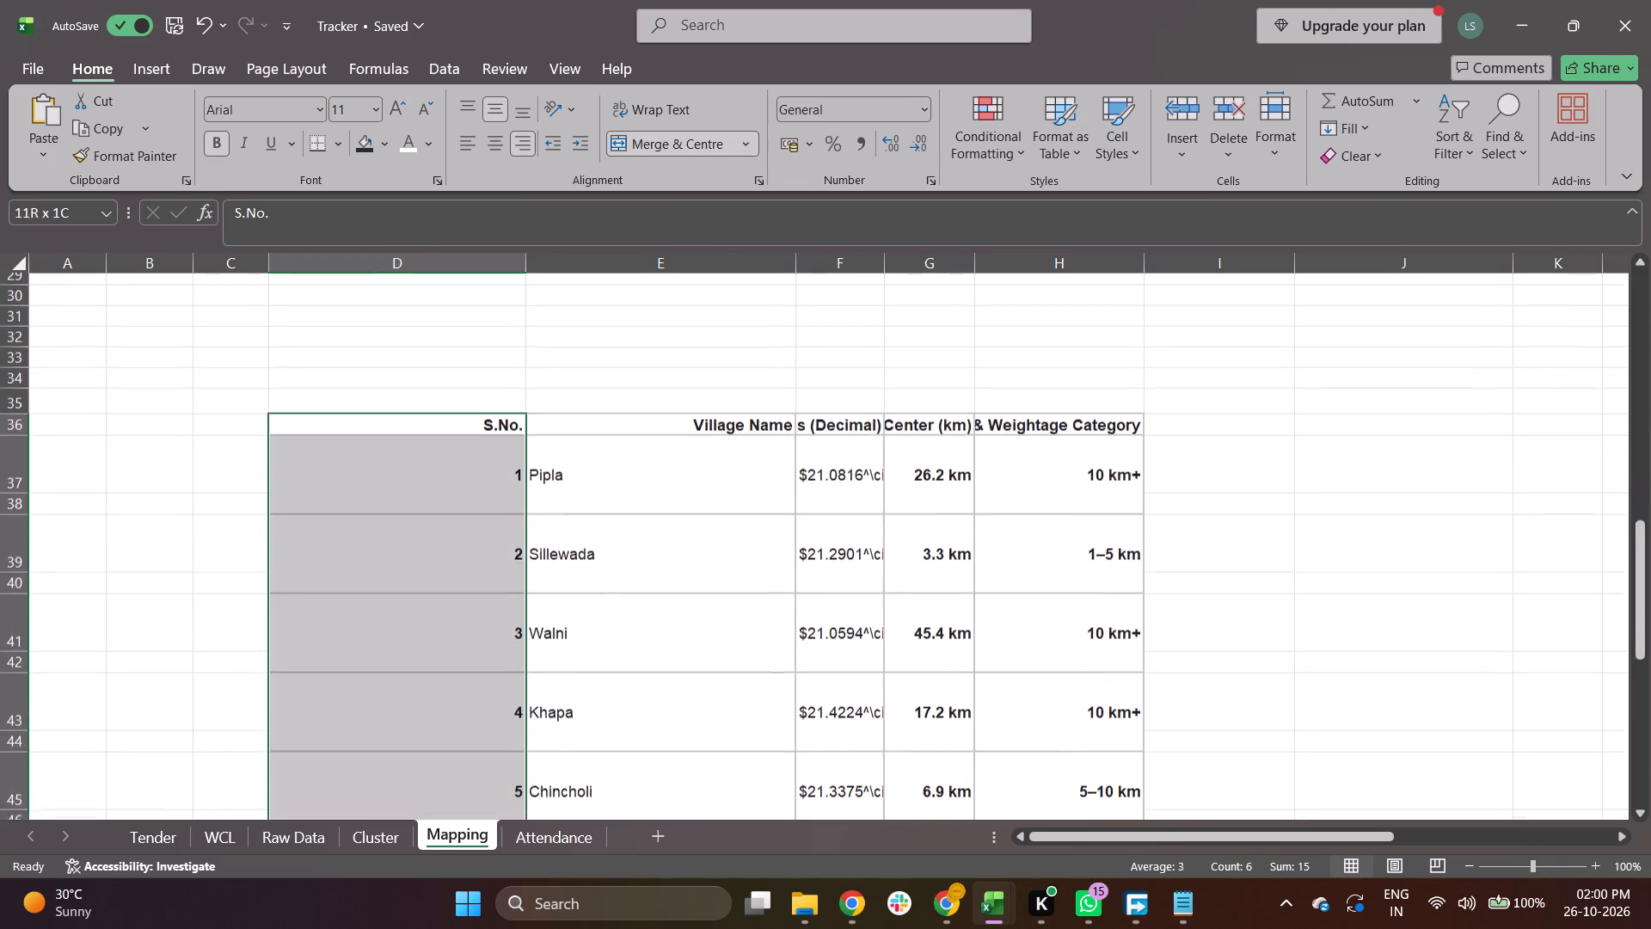
pyautogui.hotkey('ctrl', 'shift', 'Down')
pyautogui.hotkey('ctrl', 'shift', 'Down')
pyautogui.hotkey('ctrl', 'shift', 'Down')
pyautogui.hotkey('ctrl', 'shift', 'Down')
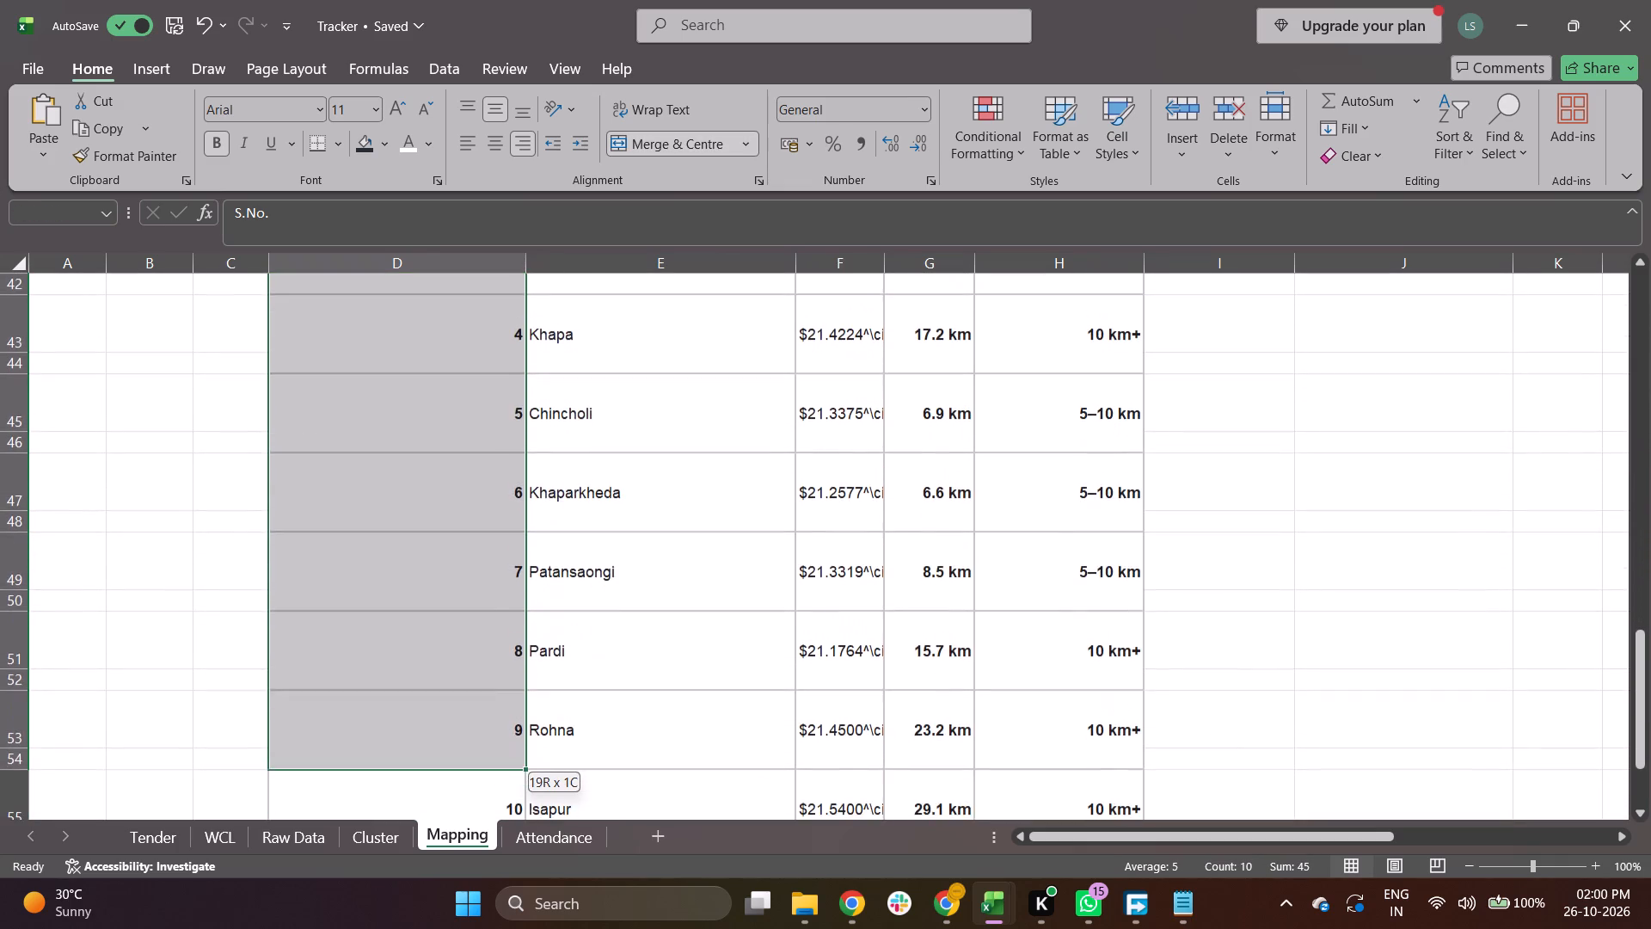
pyautogui.hotkey('ctrl', 'shift', 'Down')
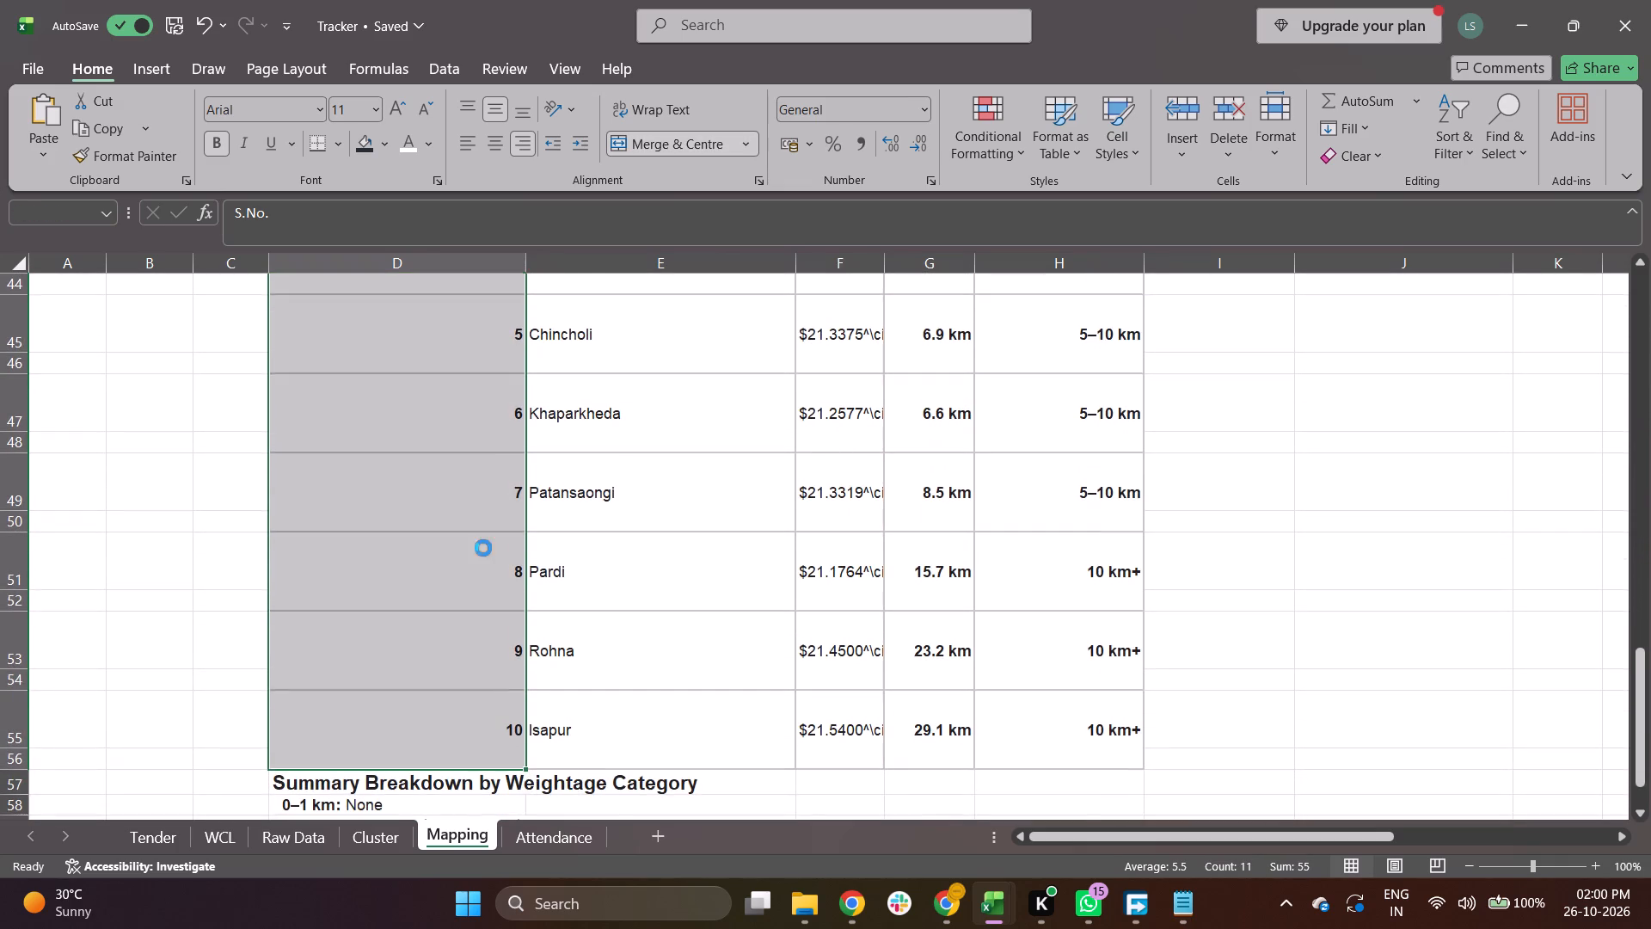
pyautogui.press('Delete')
# Clear the Summary Breakdown by Weightage Category heading and its four distance-band lines in rows 57 to 61.
pyautogui.press('Down')
pyautogui.press('Down')
pyautogui.press('Down')
pyautogui.press('Down')
pyautogui.press('Down')
pyautogui.press('Down')
pyautogui.press('Down')
pyautogui.press('Down')
pyautogui.press('Down')
pyautogui.press('Down')
pyautogui.press('Down')
pyautogui.press('Down')
pyautogui.press('Down')
pyautogui.press('Down')
pyautogui.press('Down')
pyautogui.press('Down')
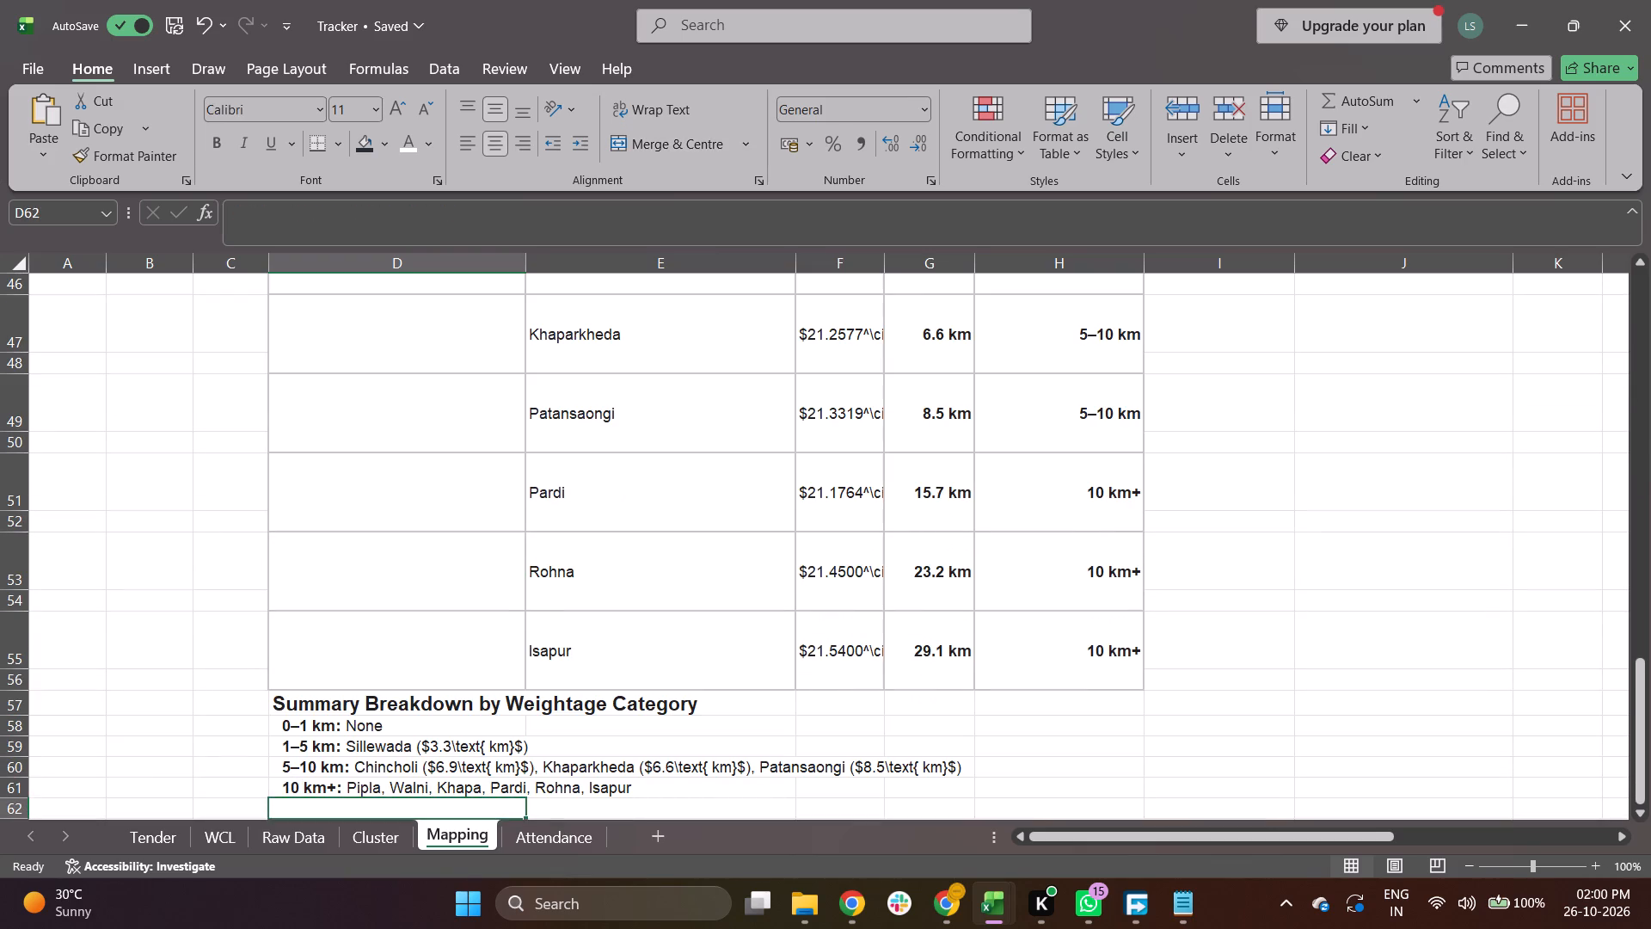
pyautogui.press('Up')
pyautogui.press('Up')
pyautogui.press('Up')
pyautogui.press('Up')
pyautogui.press('Up')
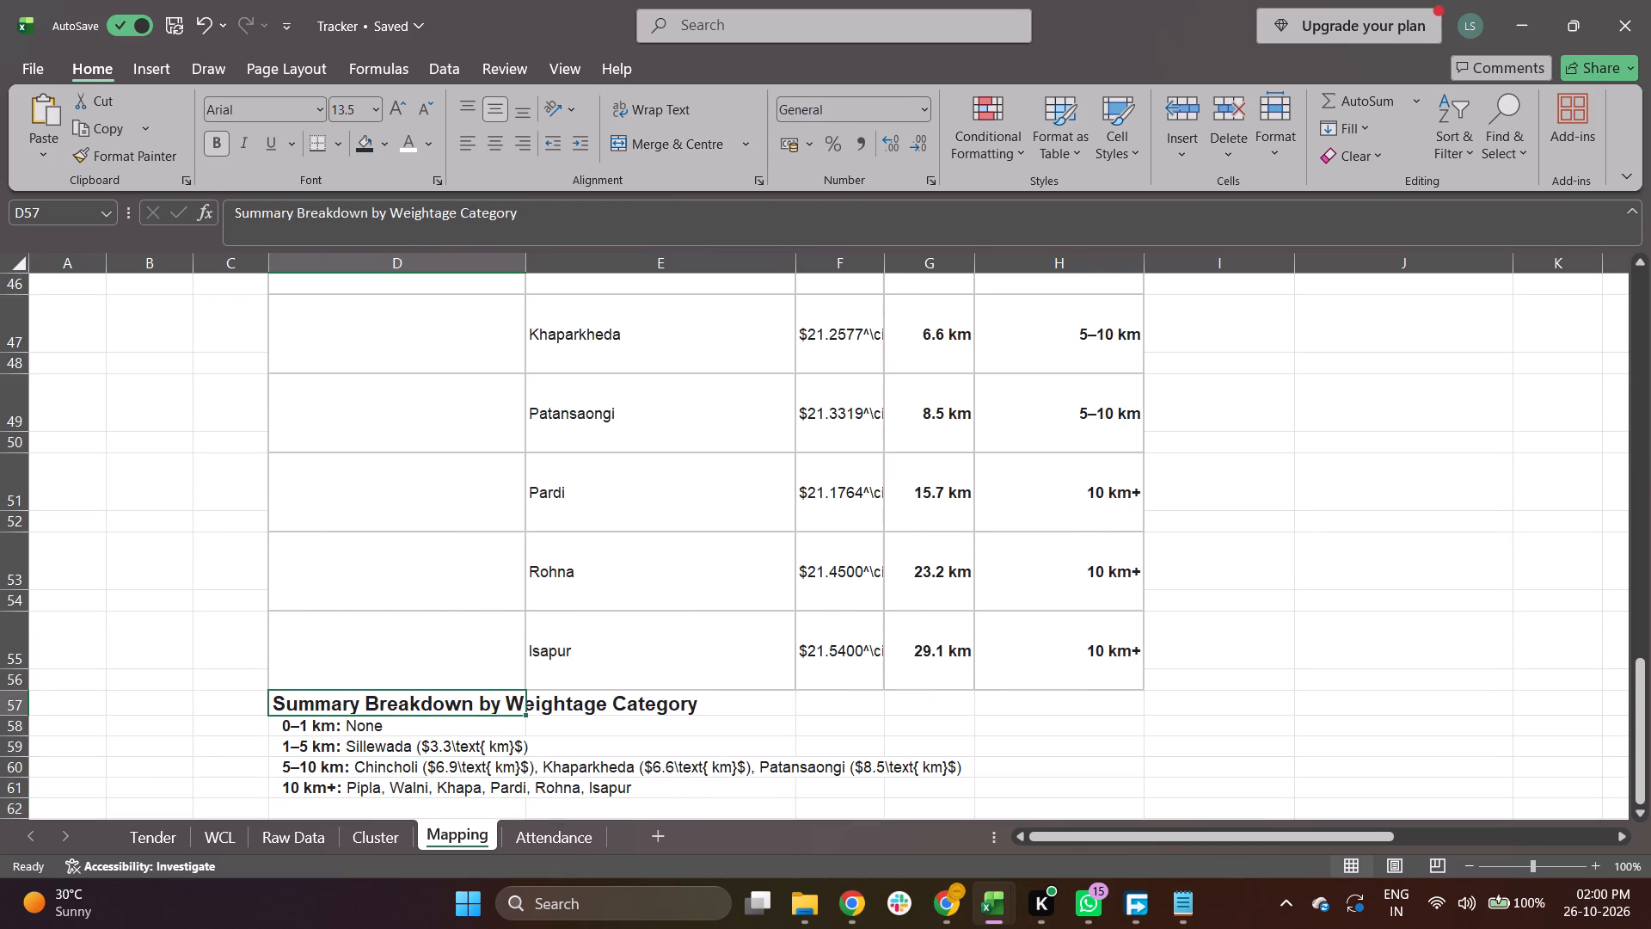
pyautogui.hotkey('ctrl', 'shift', 'Down')
pyautogui.hotkey('ctrl', 'shift', 'Right')
pyautogui.hotkey('ctrl', 'shift', 'Left')
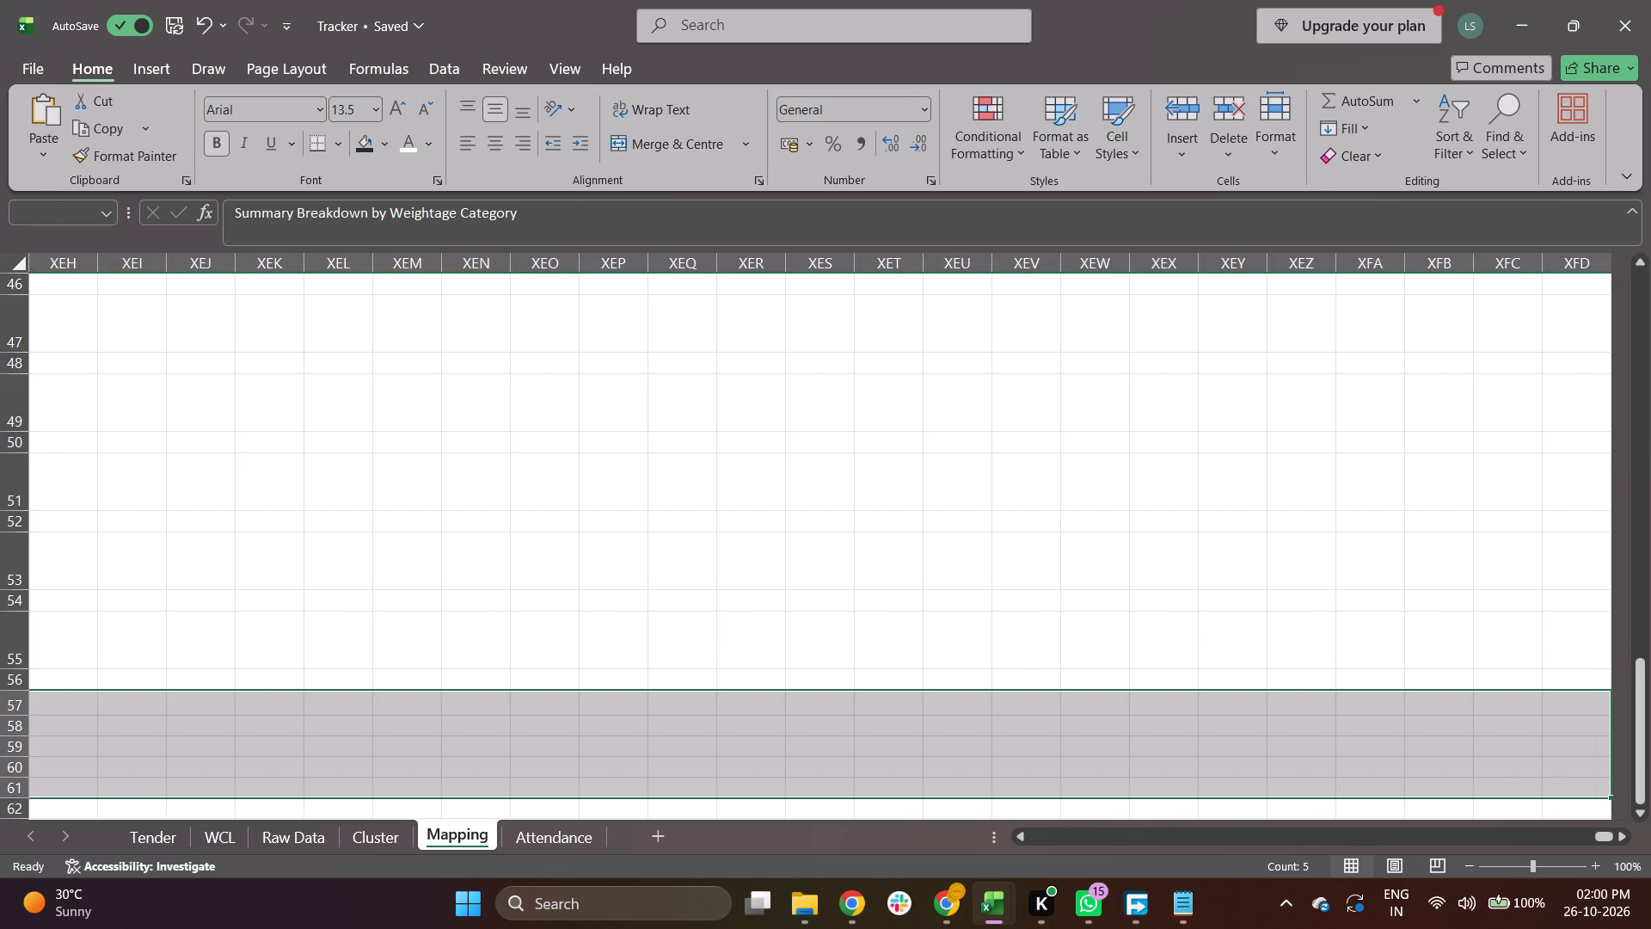
pyautogui.press('Delete')
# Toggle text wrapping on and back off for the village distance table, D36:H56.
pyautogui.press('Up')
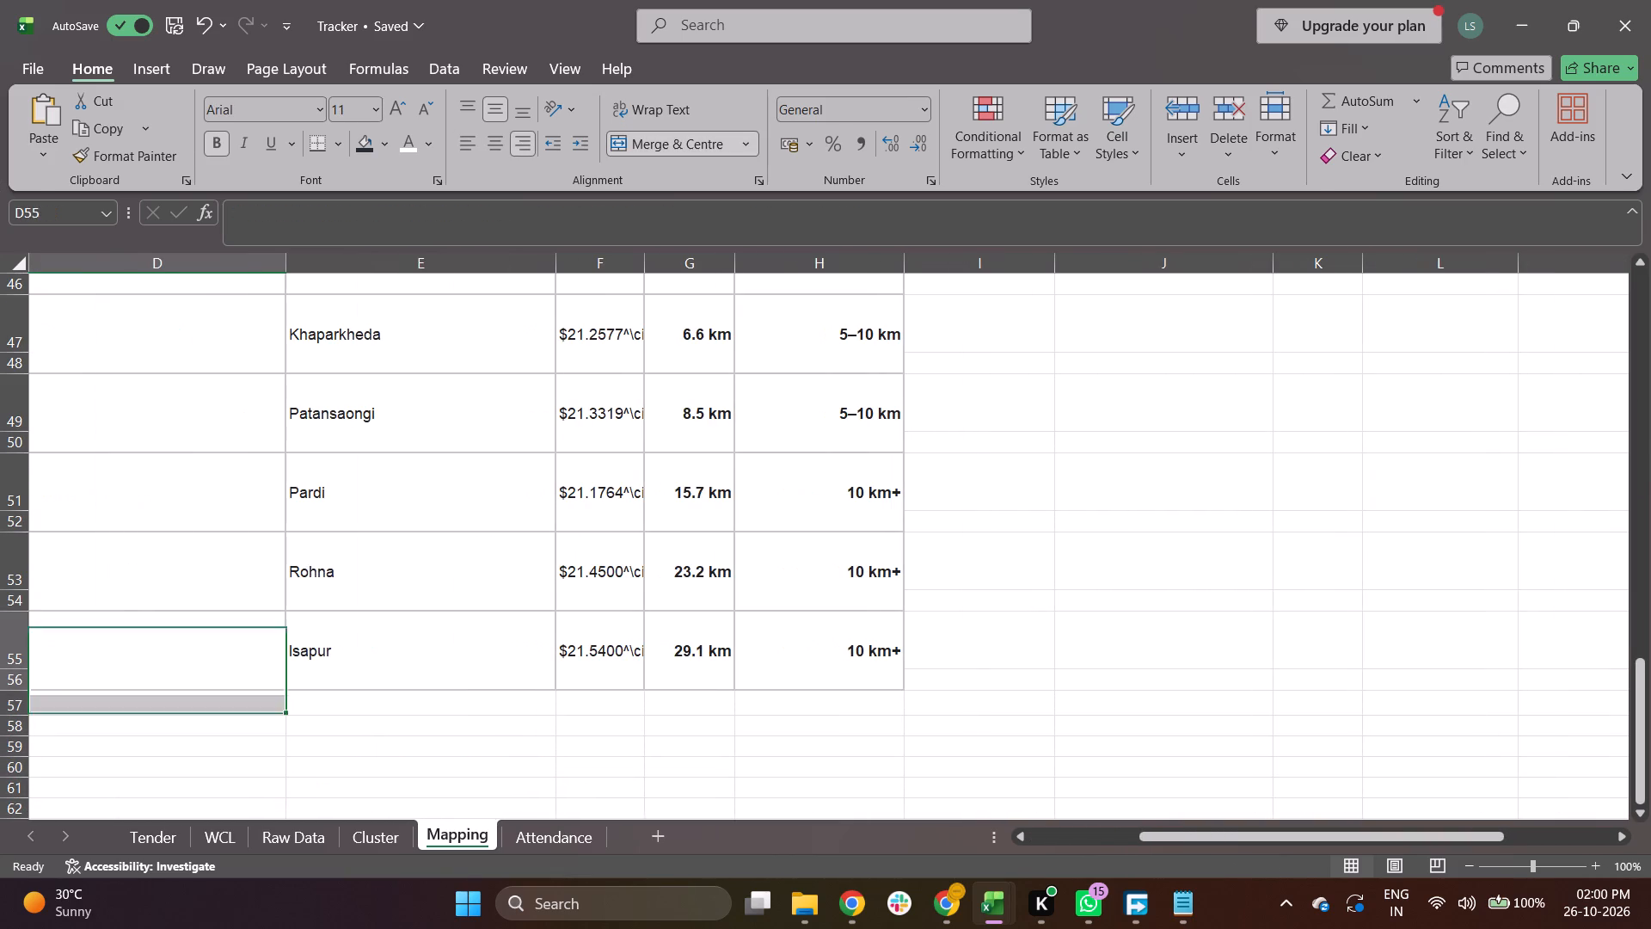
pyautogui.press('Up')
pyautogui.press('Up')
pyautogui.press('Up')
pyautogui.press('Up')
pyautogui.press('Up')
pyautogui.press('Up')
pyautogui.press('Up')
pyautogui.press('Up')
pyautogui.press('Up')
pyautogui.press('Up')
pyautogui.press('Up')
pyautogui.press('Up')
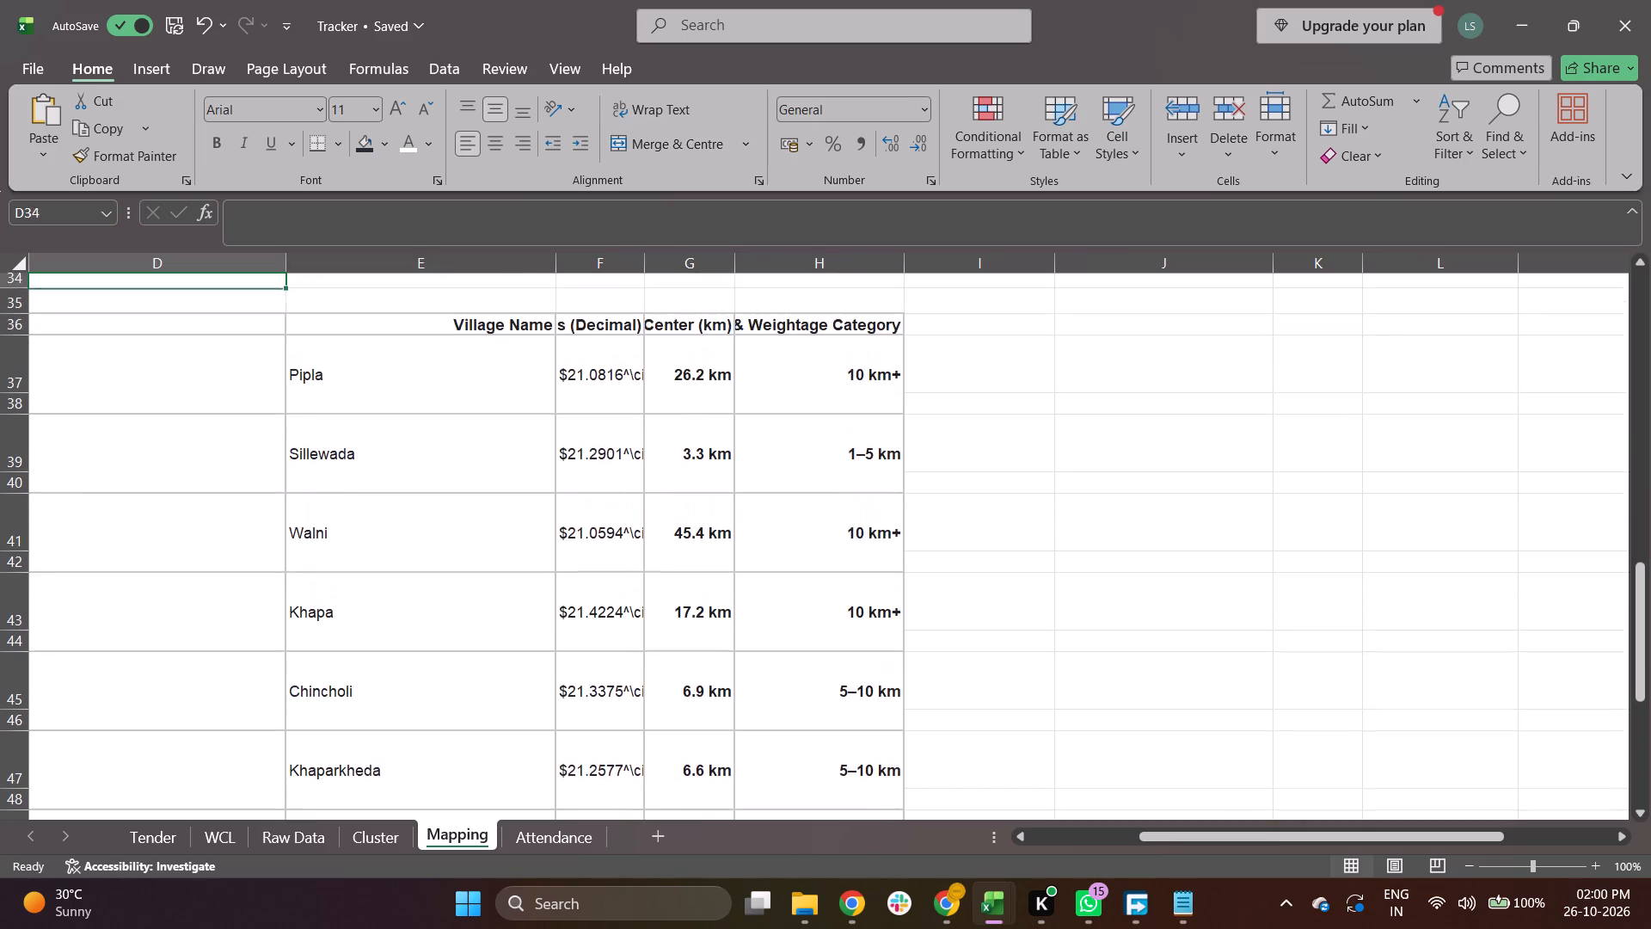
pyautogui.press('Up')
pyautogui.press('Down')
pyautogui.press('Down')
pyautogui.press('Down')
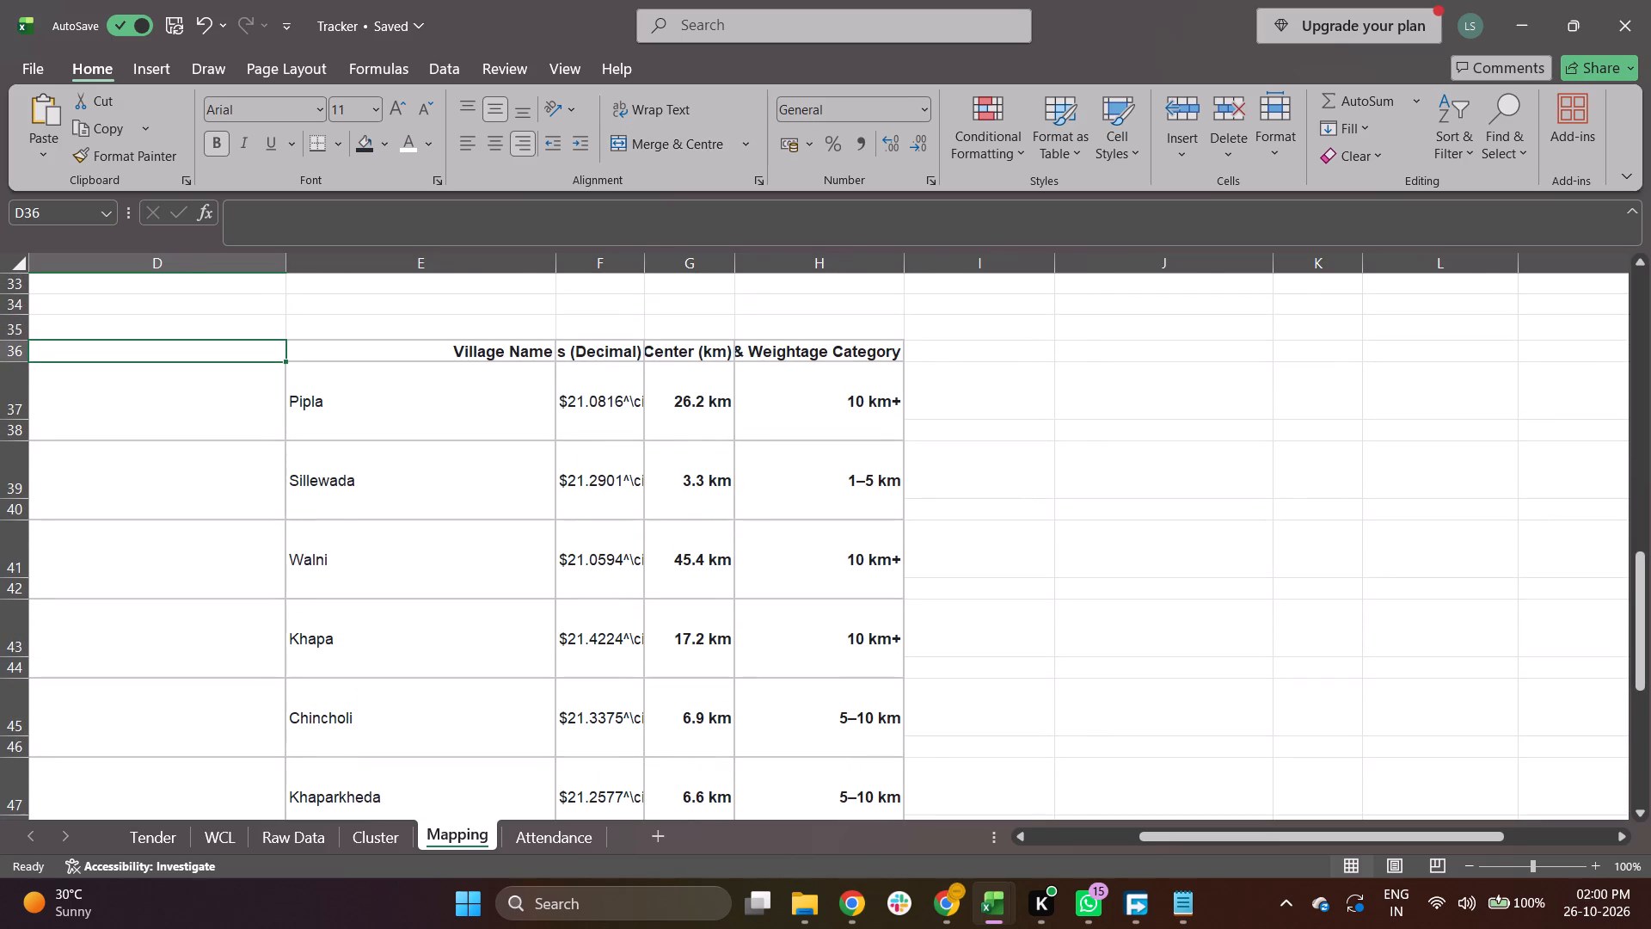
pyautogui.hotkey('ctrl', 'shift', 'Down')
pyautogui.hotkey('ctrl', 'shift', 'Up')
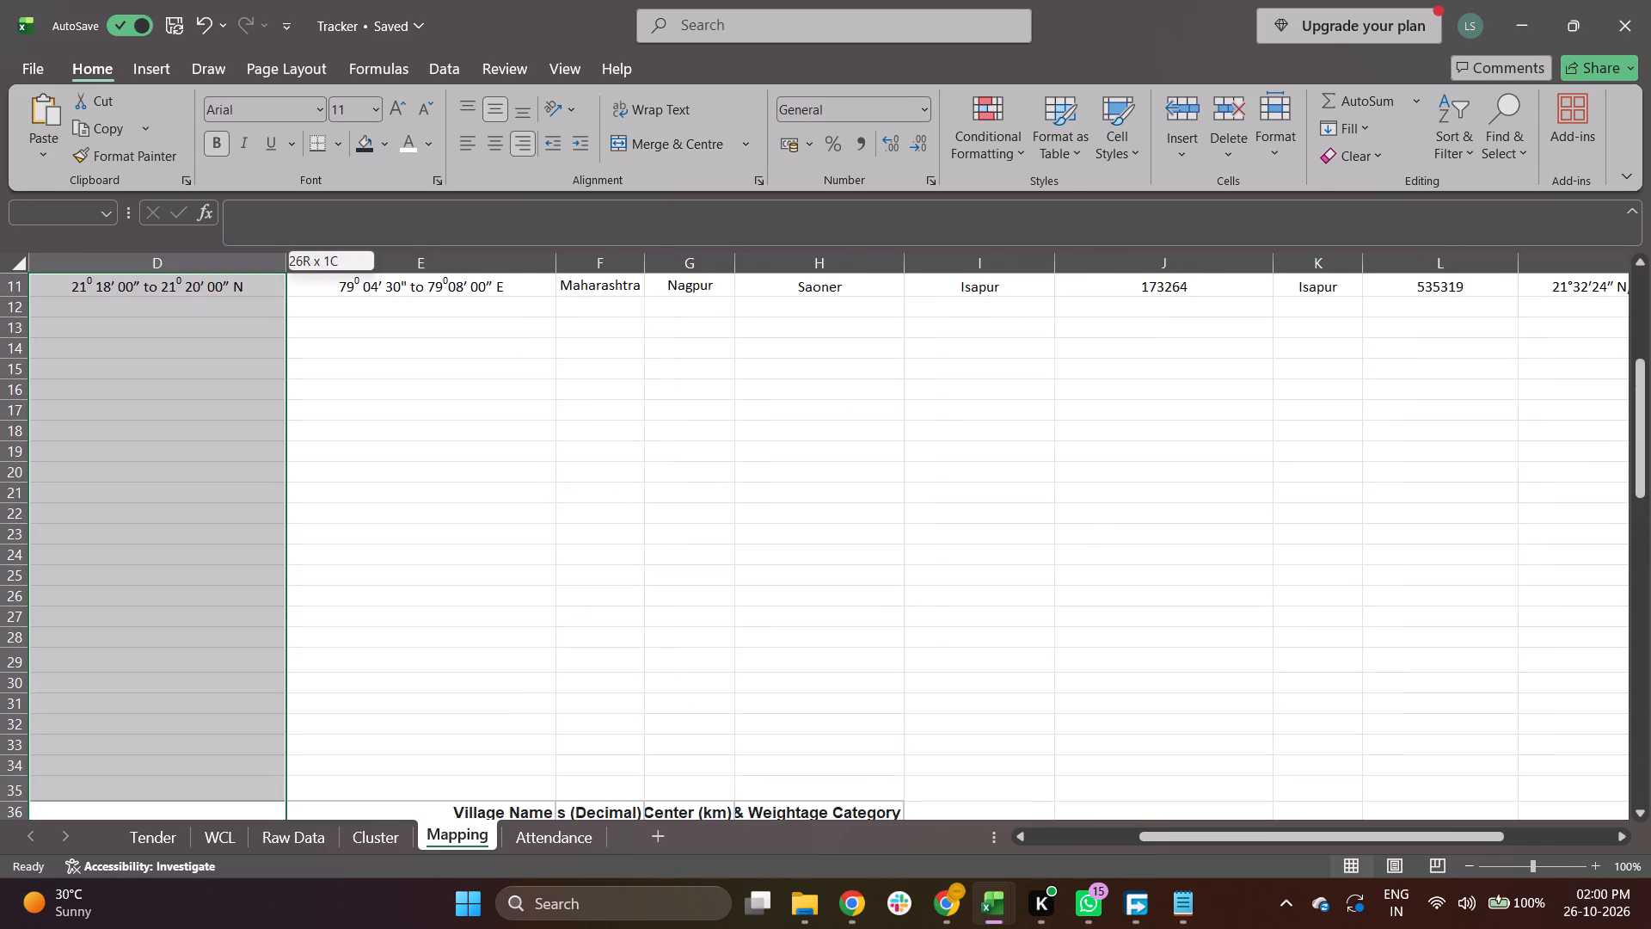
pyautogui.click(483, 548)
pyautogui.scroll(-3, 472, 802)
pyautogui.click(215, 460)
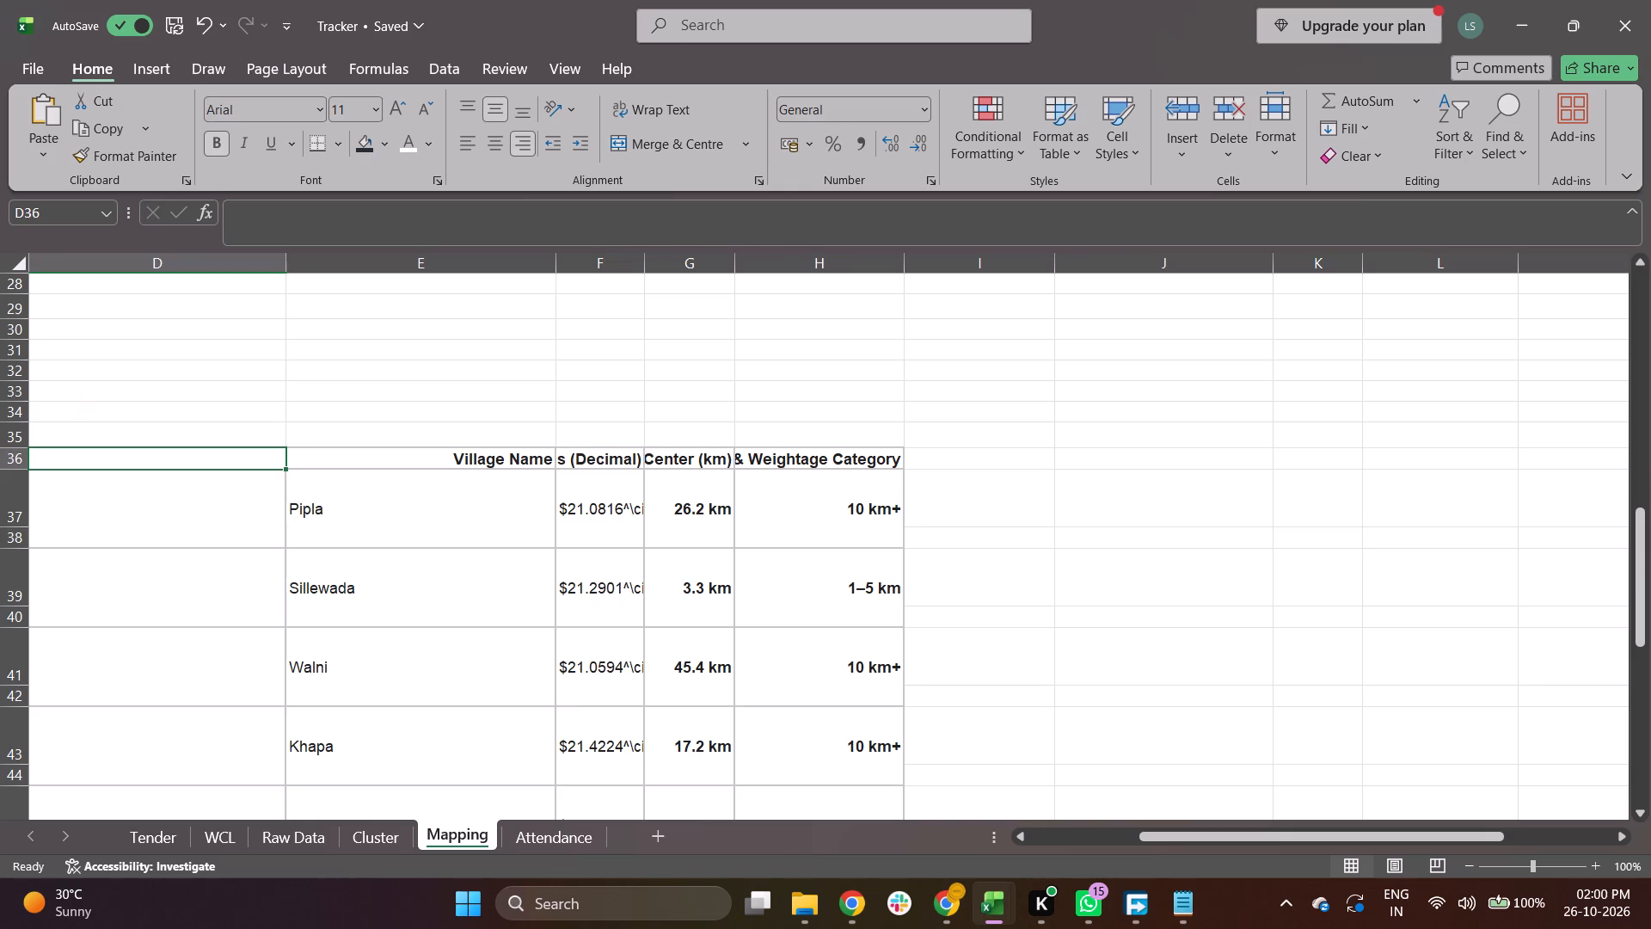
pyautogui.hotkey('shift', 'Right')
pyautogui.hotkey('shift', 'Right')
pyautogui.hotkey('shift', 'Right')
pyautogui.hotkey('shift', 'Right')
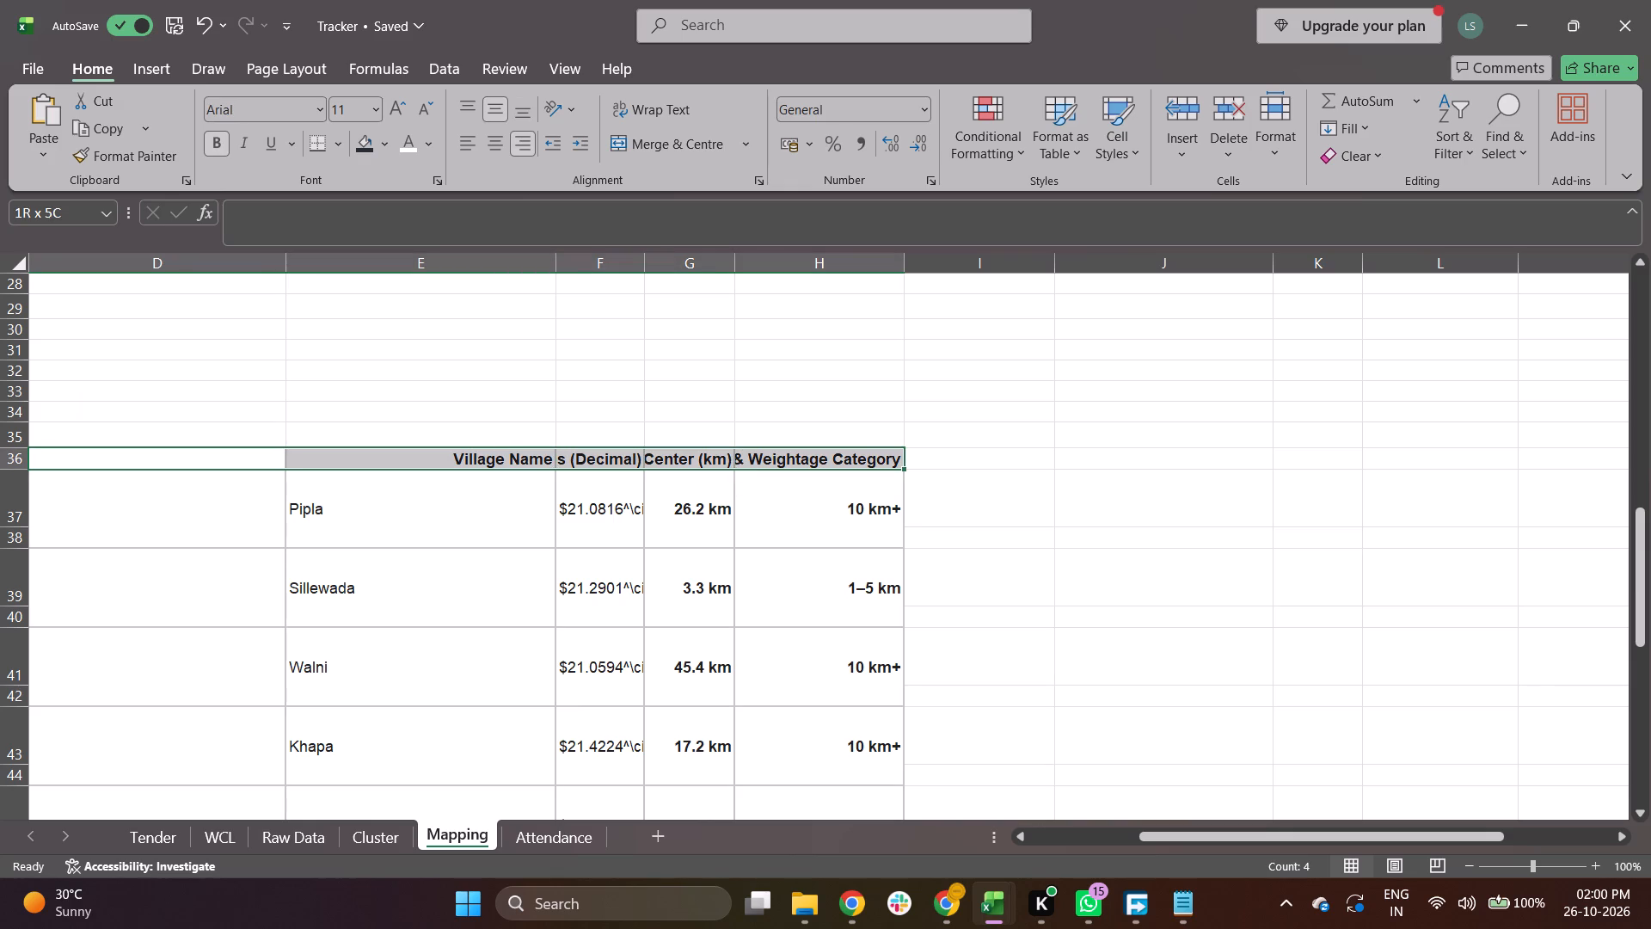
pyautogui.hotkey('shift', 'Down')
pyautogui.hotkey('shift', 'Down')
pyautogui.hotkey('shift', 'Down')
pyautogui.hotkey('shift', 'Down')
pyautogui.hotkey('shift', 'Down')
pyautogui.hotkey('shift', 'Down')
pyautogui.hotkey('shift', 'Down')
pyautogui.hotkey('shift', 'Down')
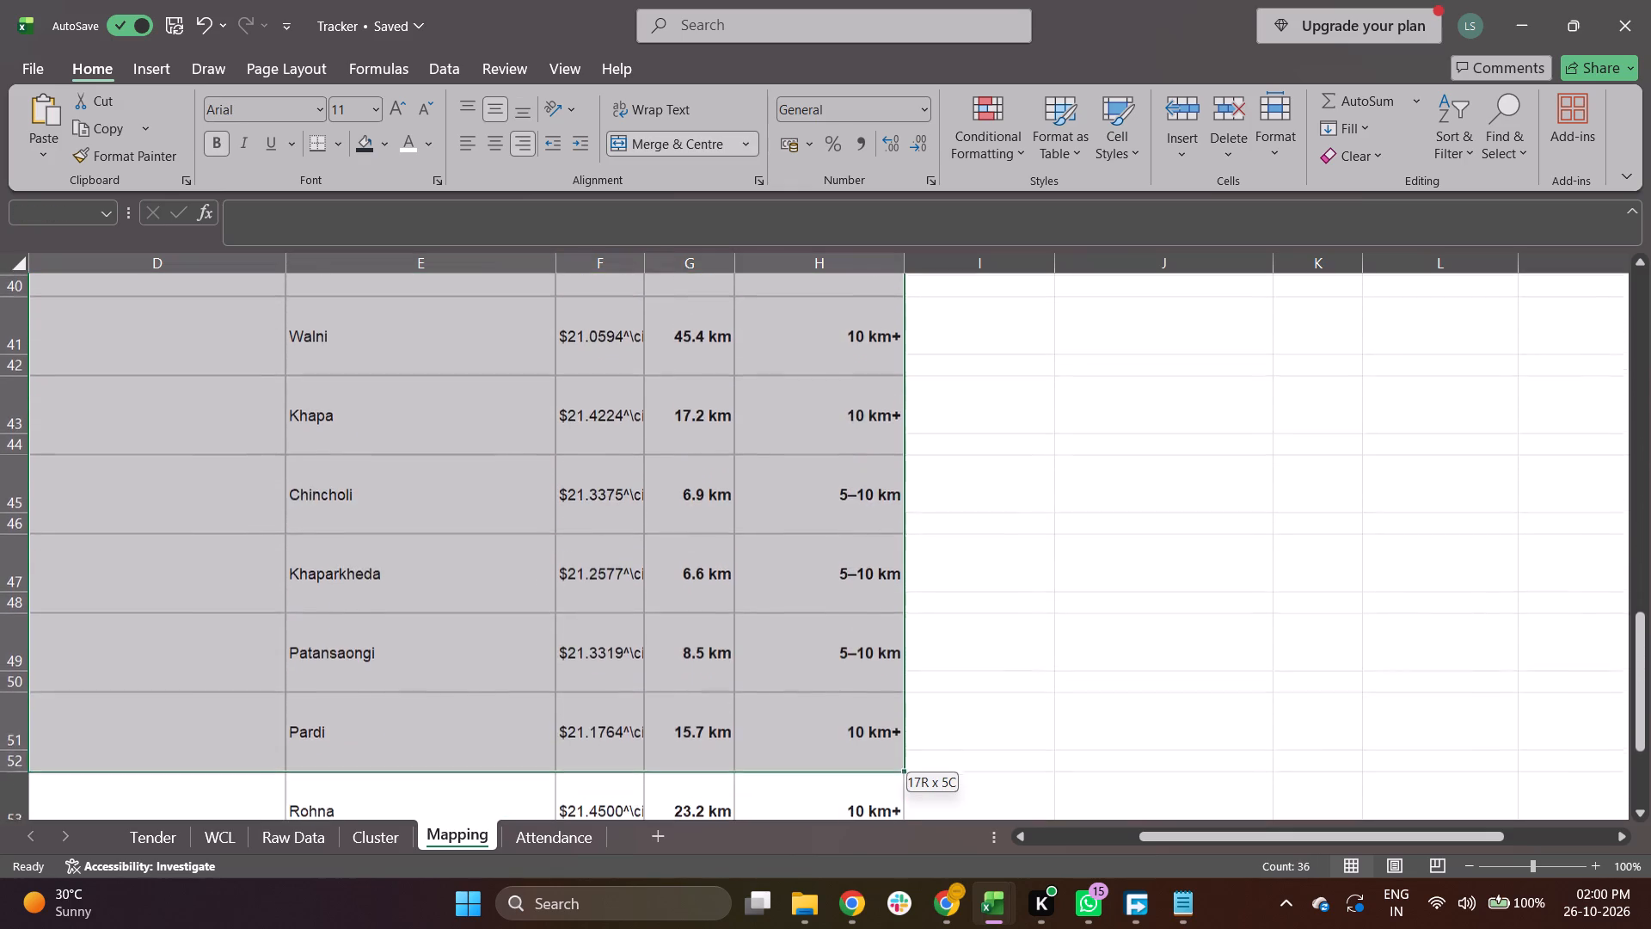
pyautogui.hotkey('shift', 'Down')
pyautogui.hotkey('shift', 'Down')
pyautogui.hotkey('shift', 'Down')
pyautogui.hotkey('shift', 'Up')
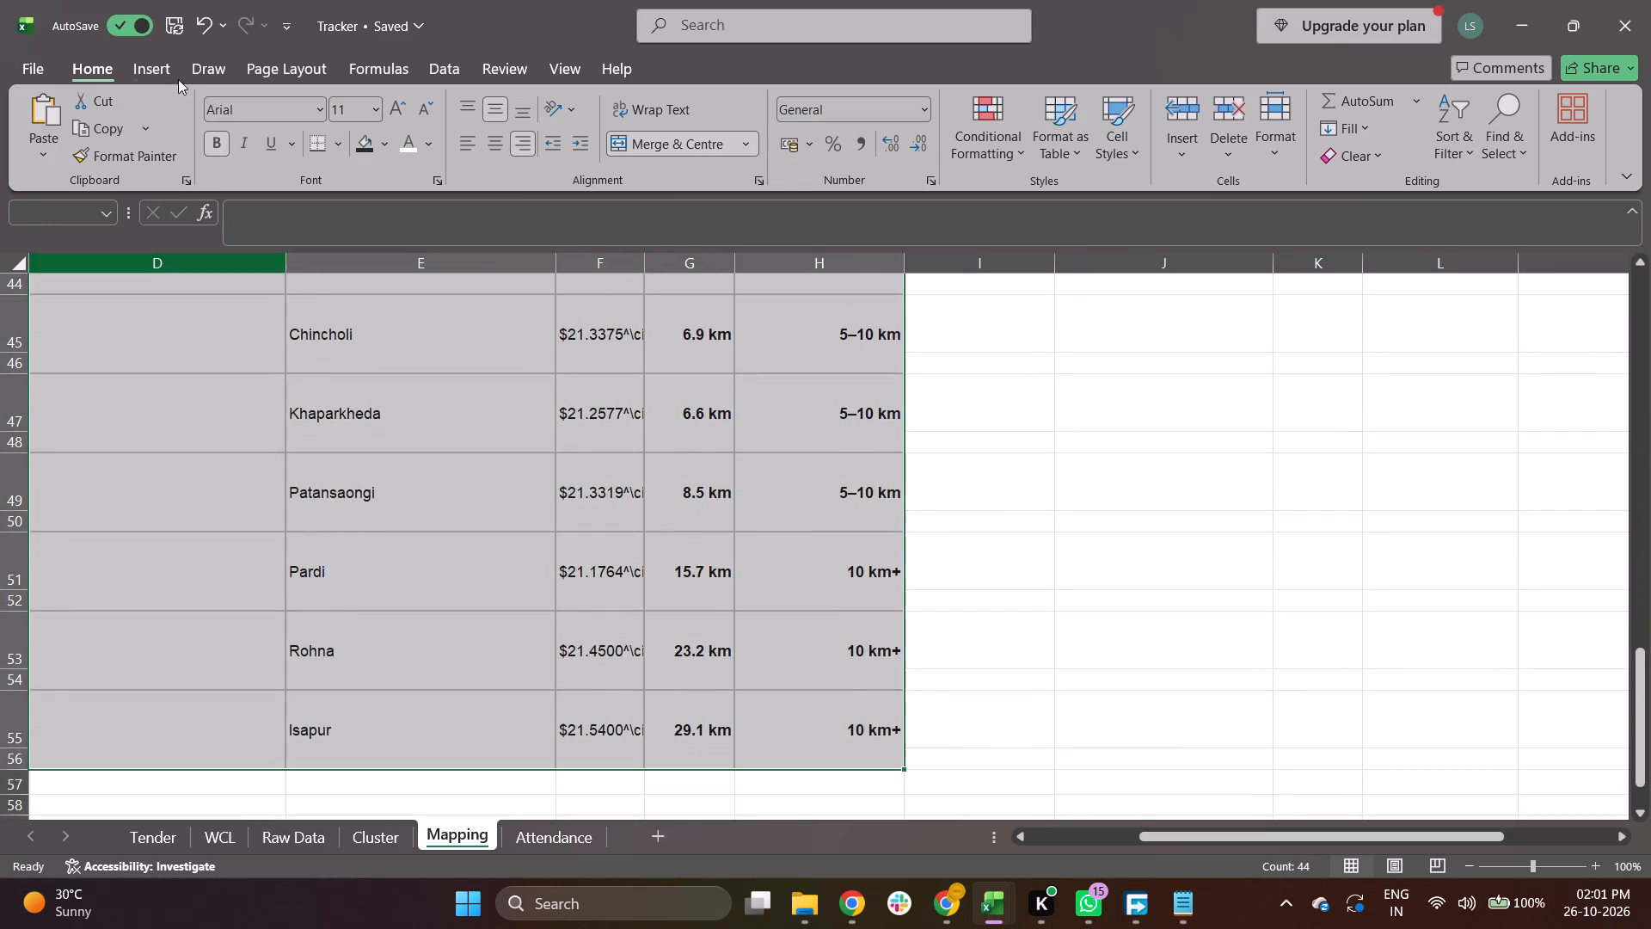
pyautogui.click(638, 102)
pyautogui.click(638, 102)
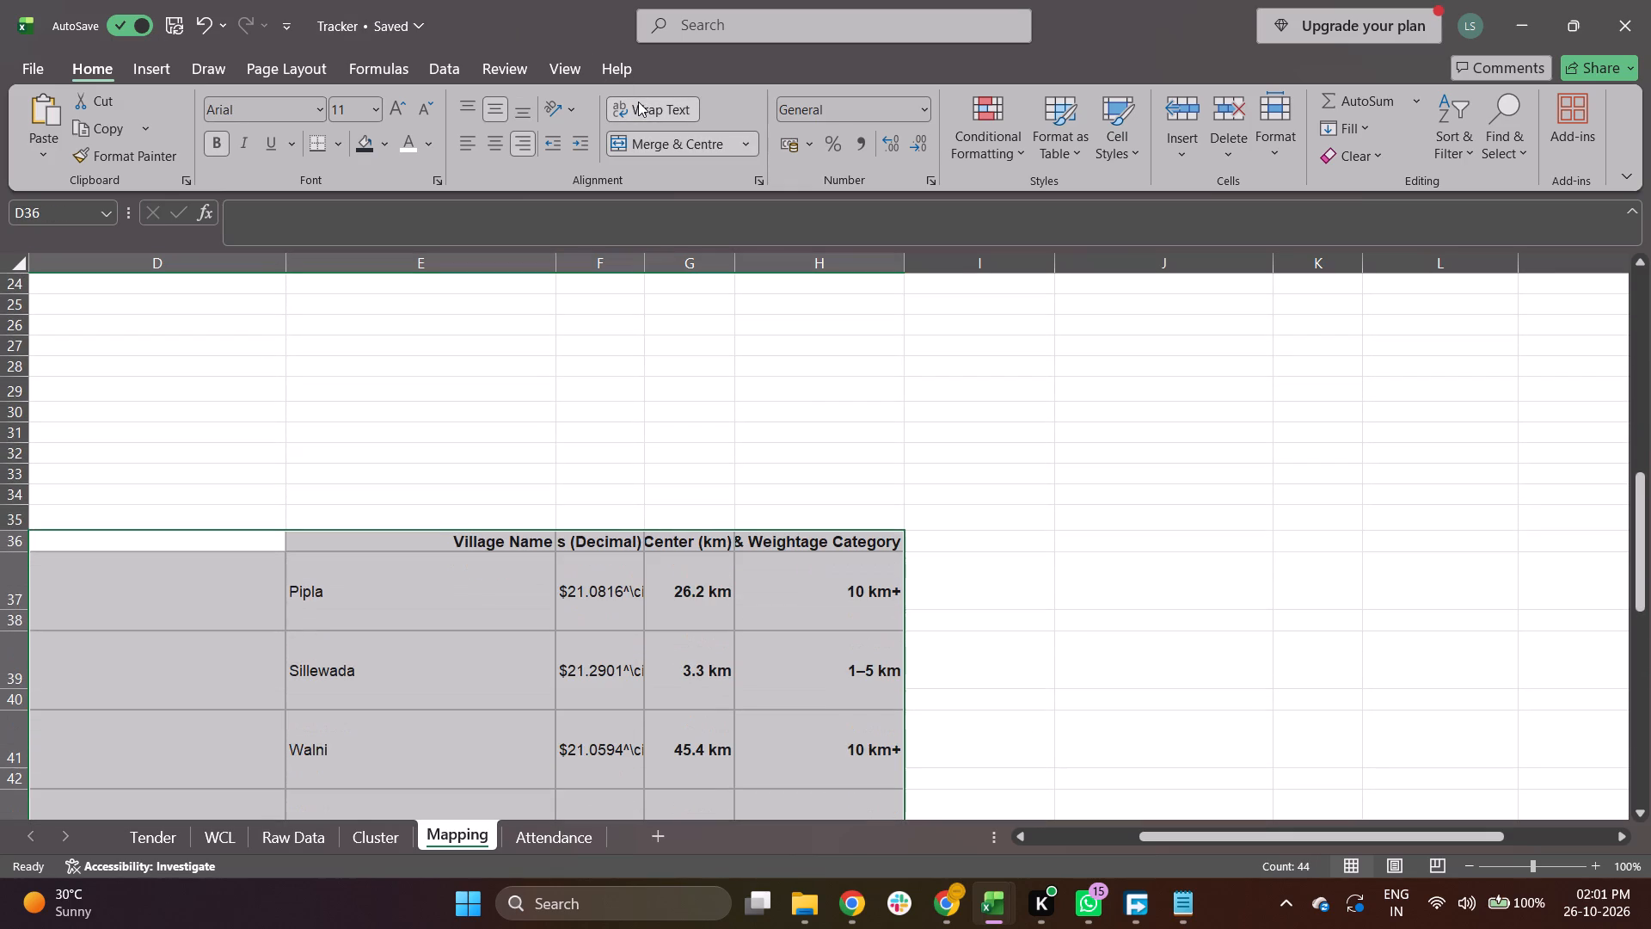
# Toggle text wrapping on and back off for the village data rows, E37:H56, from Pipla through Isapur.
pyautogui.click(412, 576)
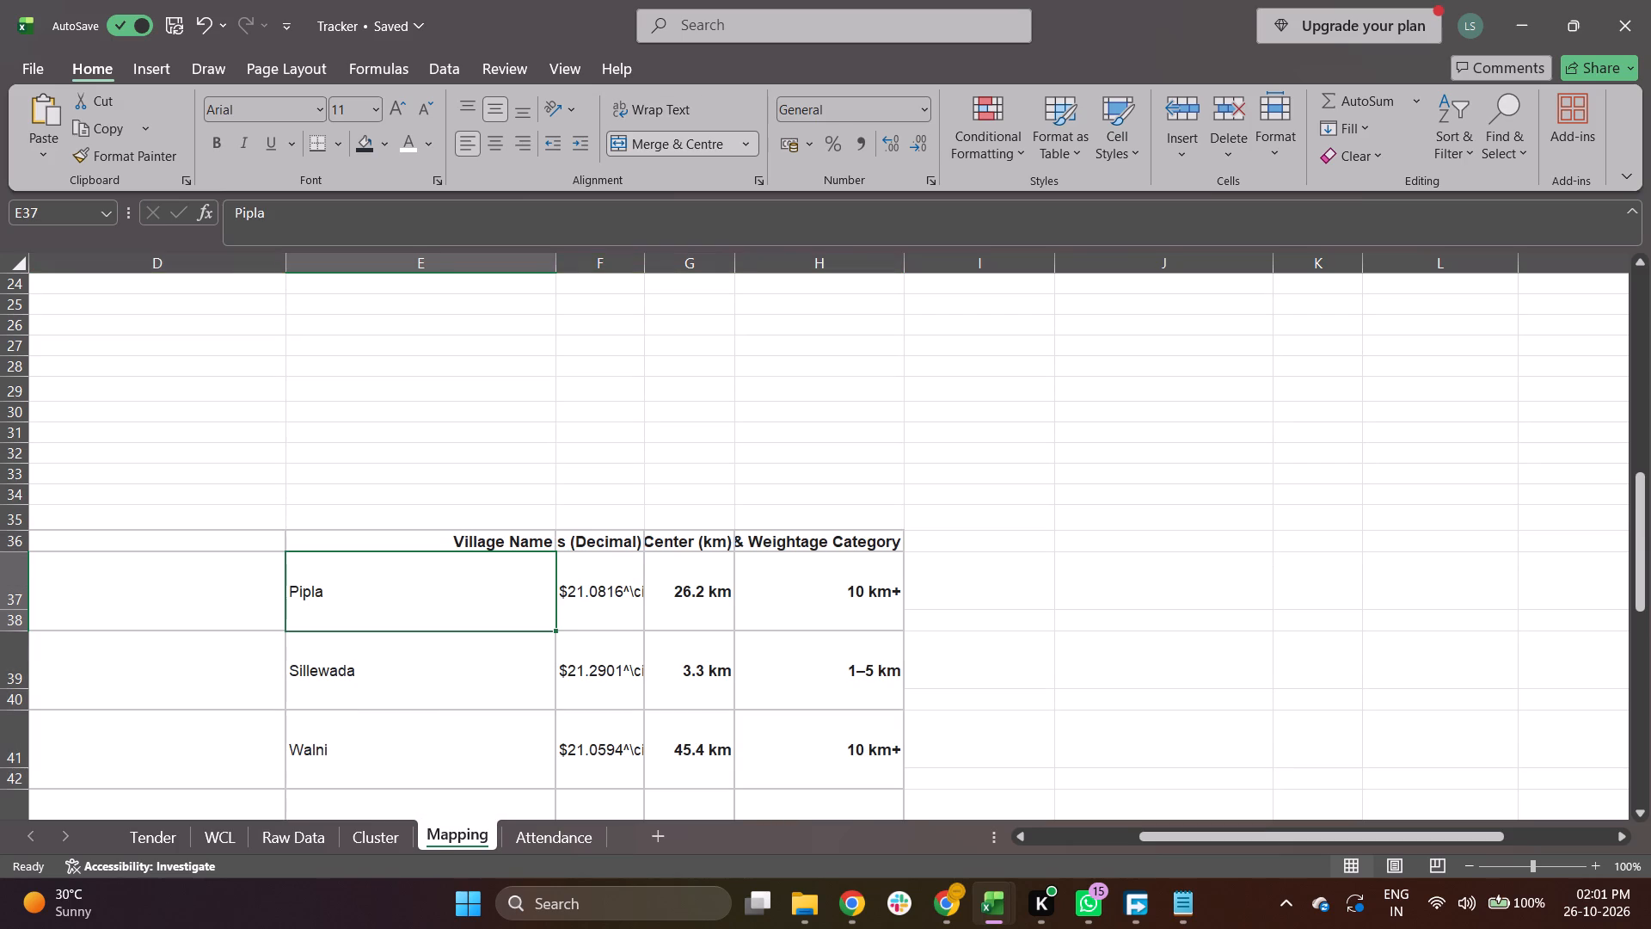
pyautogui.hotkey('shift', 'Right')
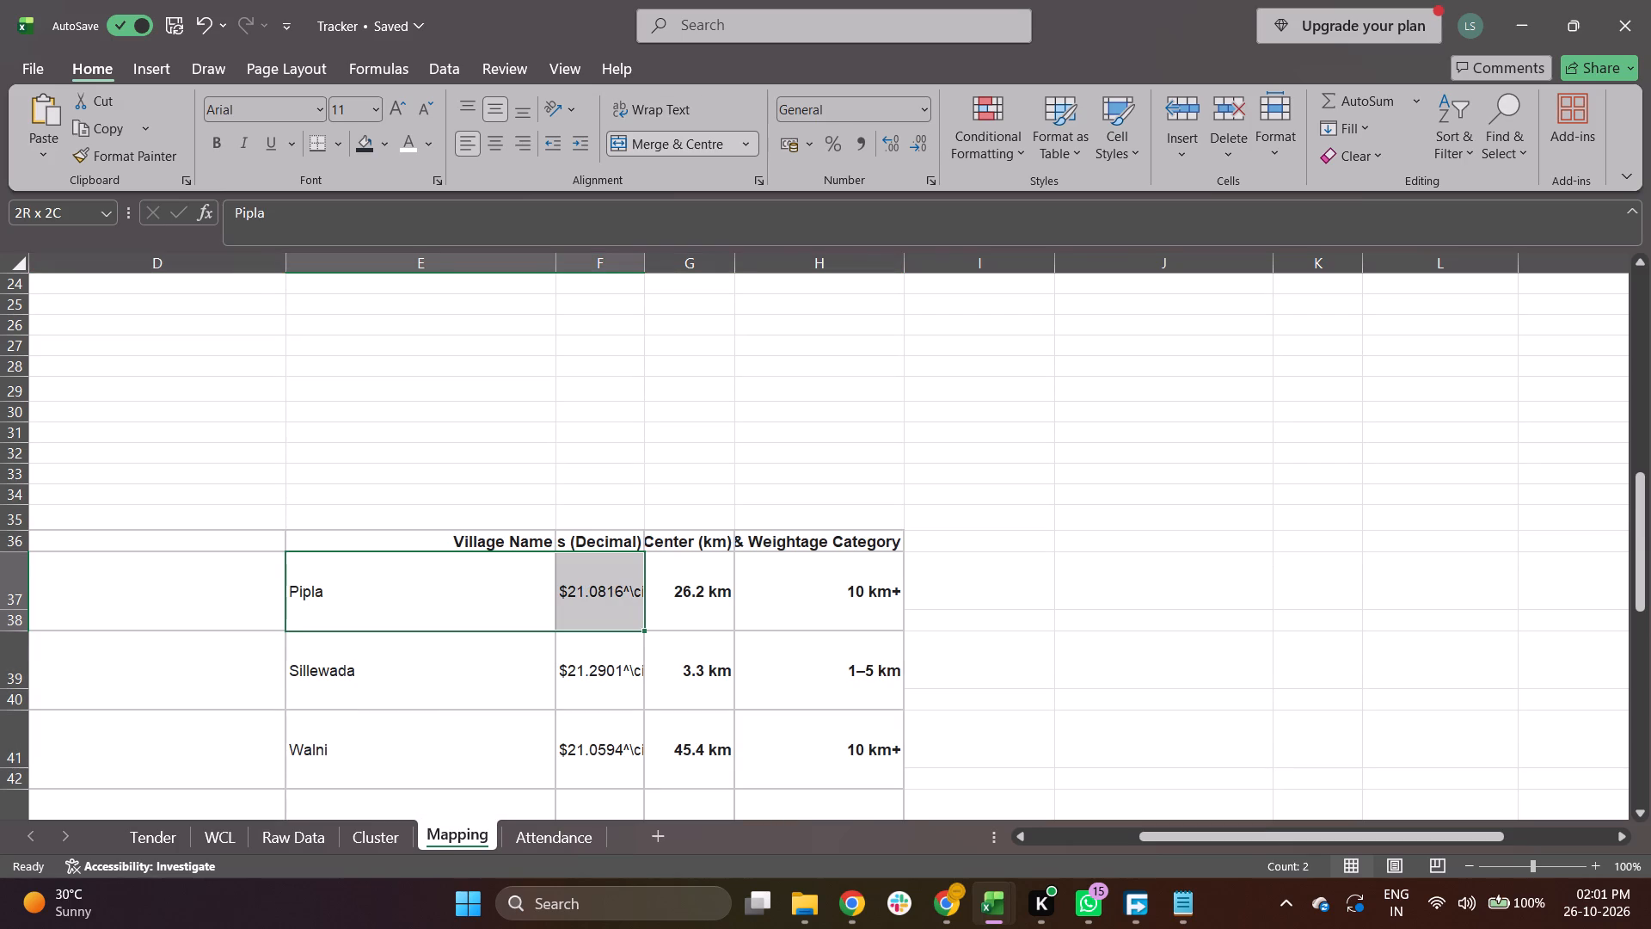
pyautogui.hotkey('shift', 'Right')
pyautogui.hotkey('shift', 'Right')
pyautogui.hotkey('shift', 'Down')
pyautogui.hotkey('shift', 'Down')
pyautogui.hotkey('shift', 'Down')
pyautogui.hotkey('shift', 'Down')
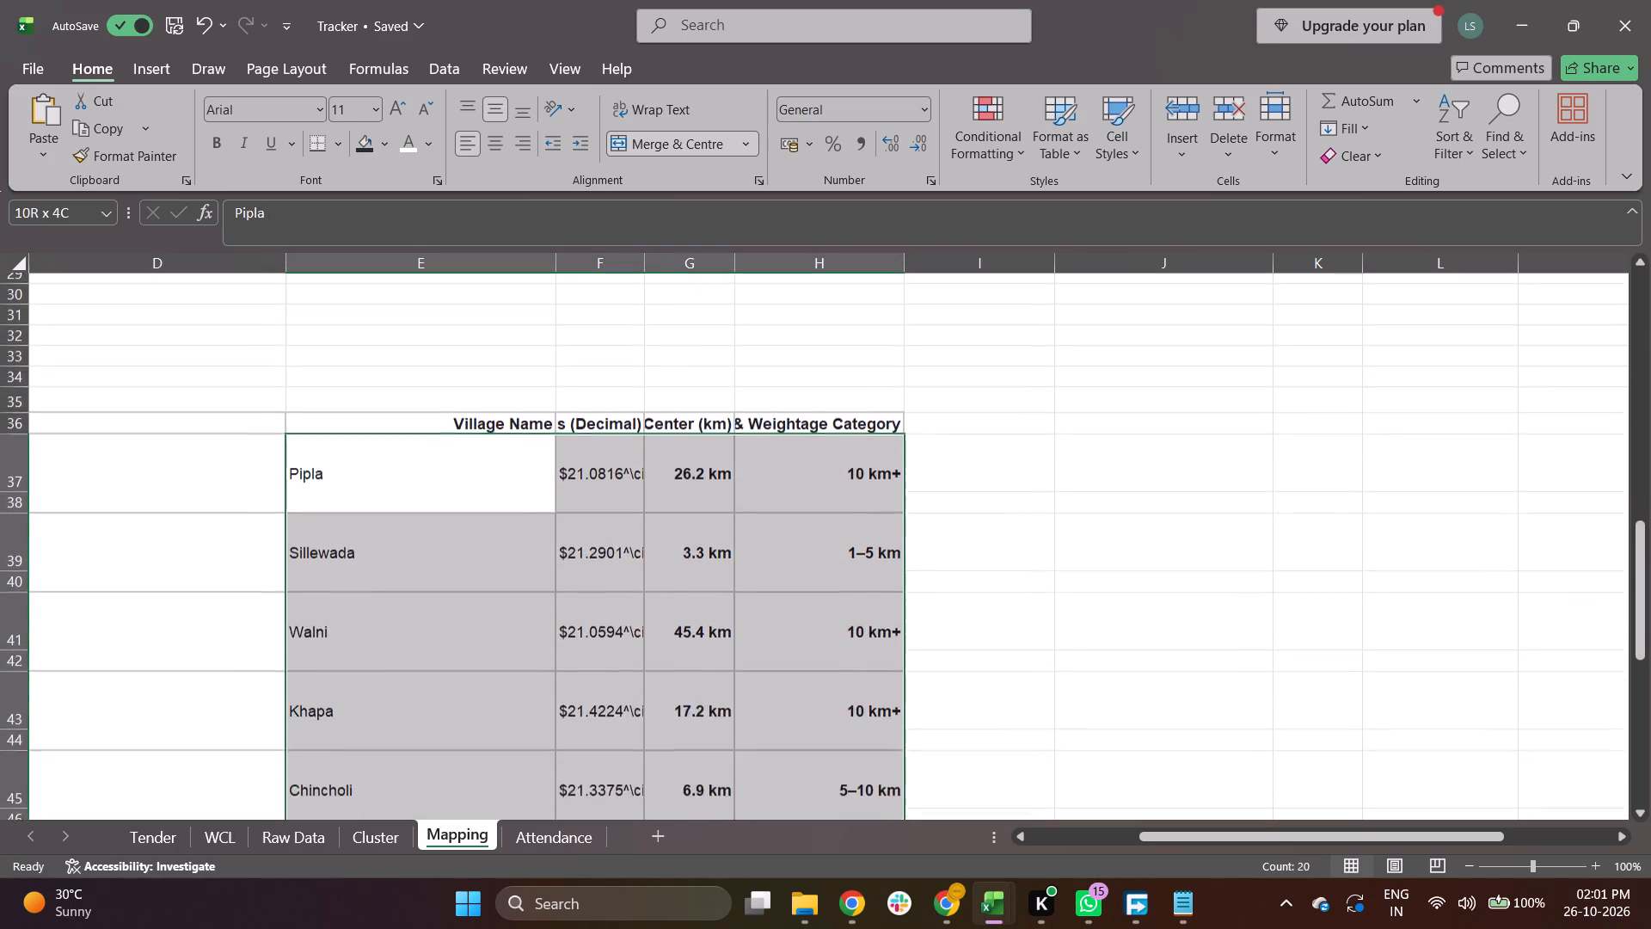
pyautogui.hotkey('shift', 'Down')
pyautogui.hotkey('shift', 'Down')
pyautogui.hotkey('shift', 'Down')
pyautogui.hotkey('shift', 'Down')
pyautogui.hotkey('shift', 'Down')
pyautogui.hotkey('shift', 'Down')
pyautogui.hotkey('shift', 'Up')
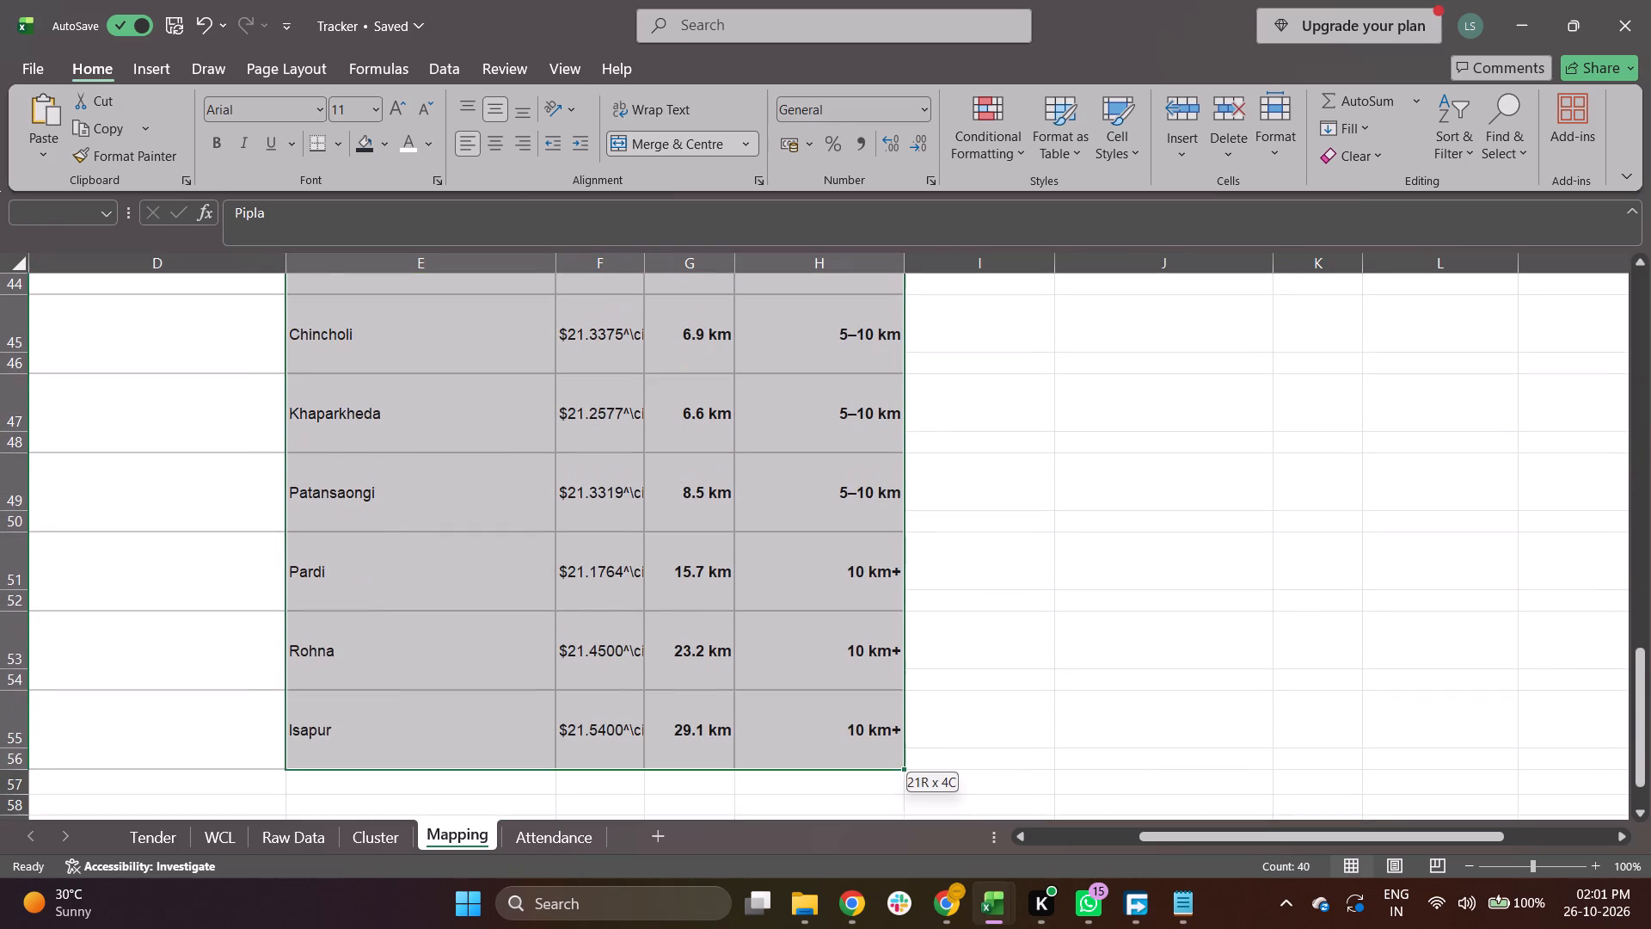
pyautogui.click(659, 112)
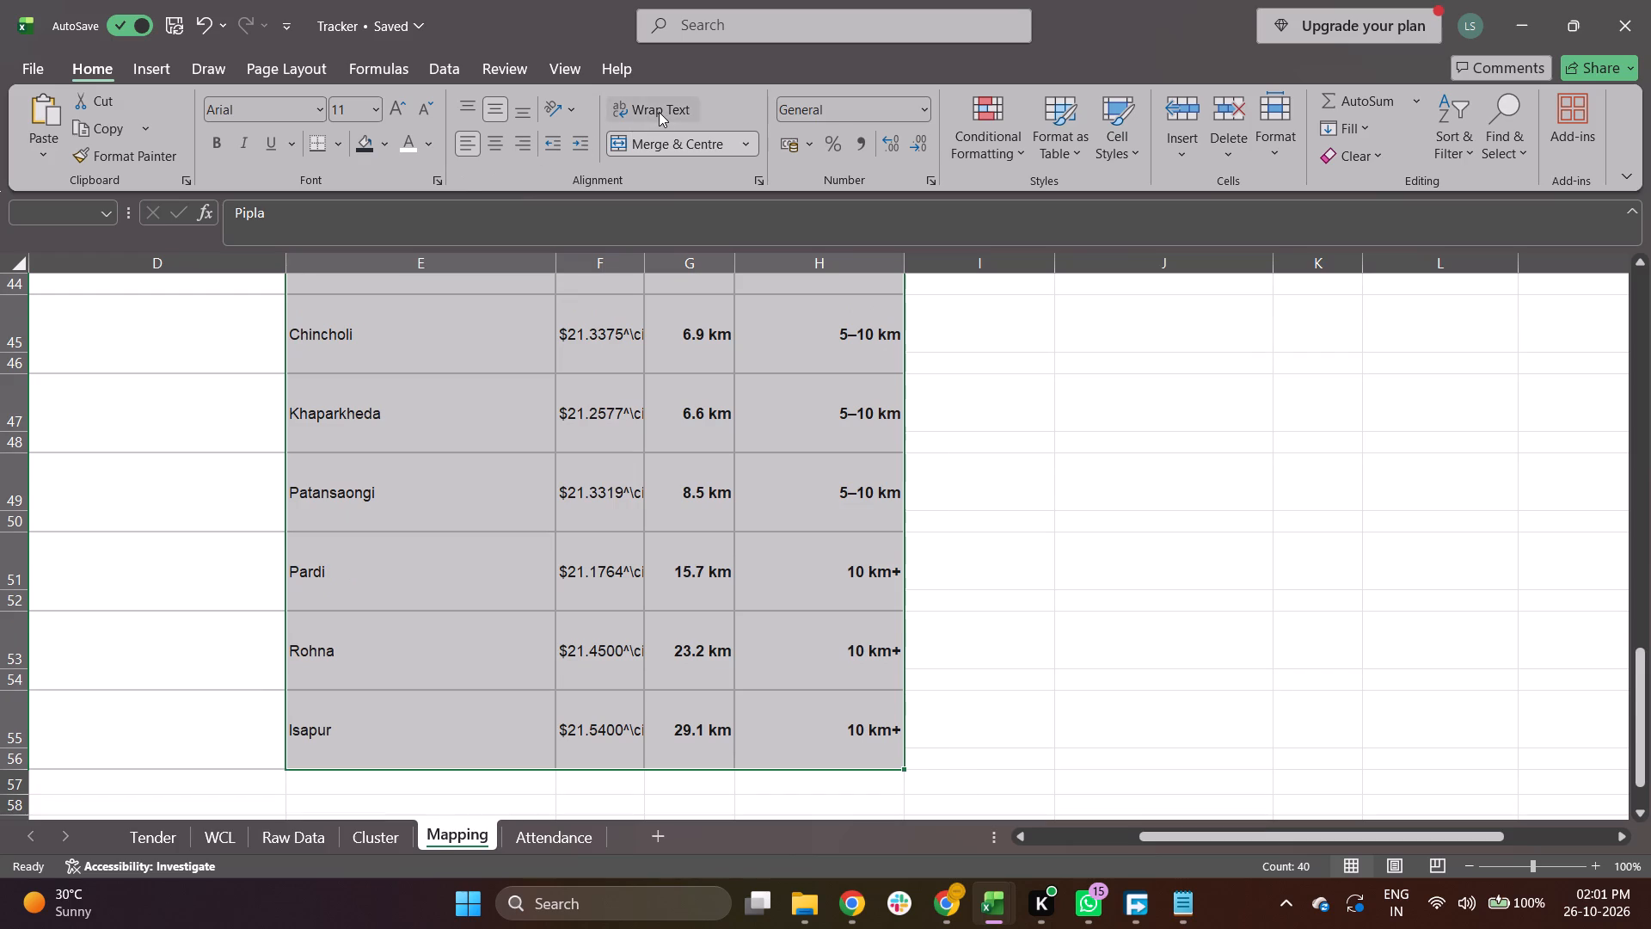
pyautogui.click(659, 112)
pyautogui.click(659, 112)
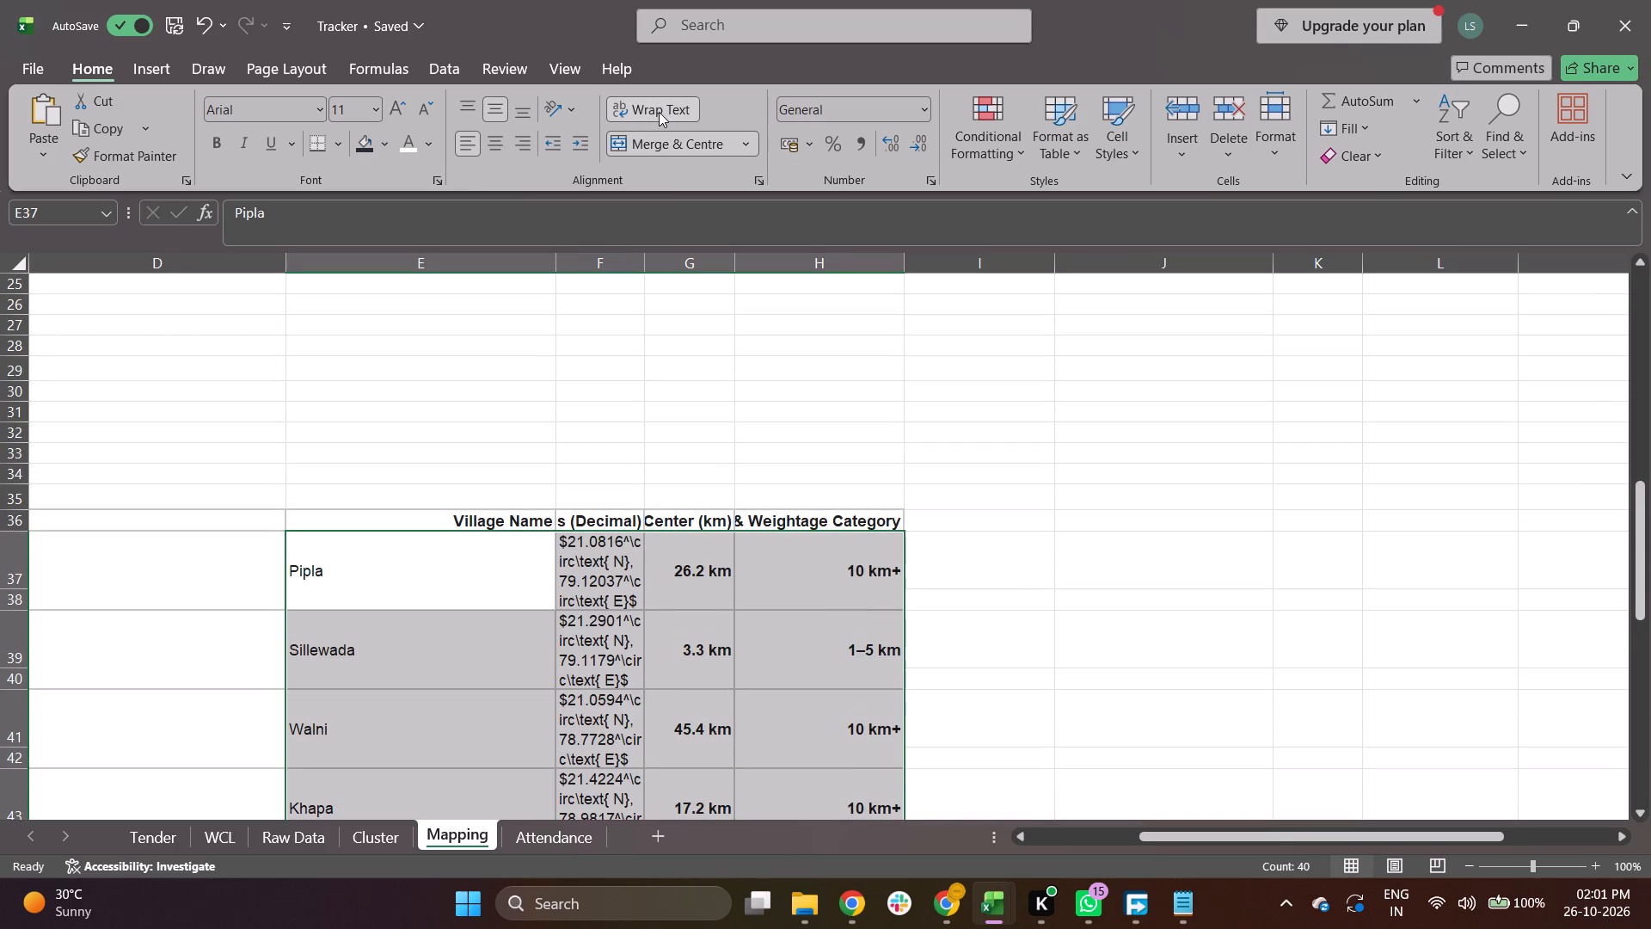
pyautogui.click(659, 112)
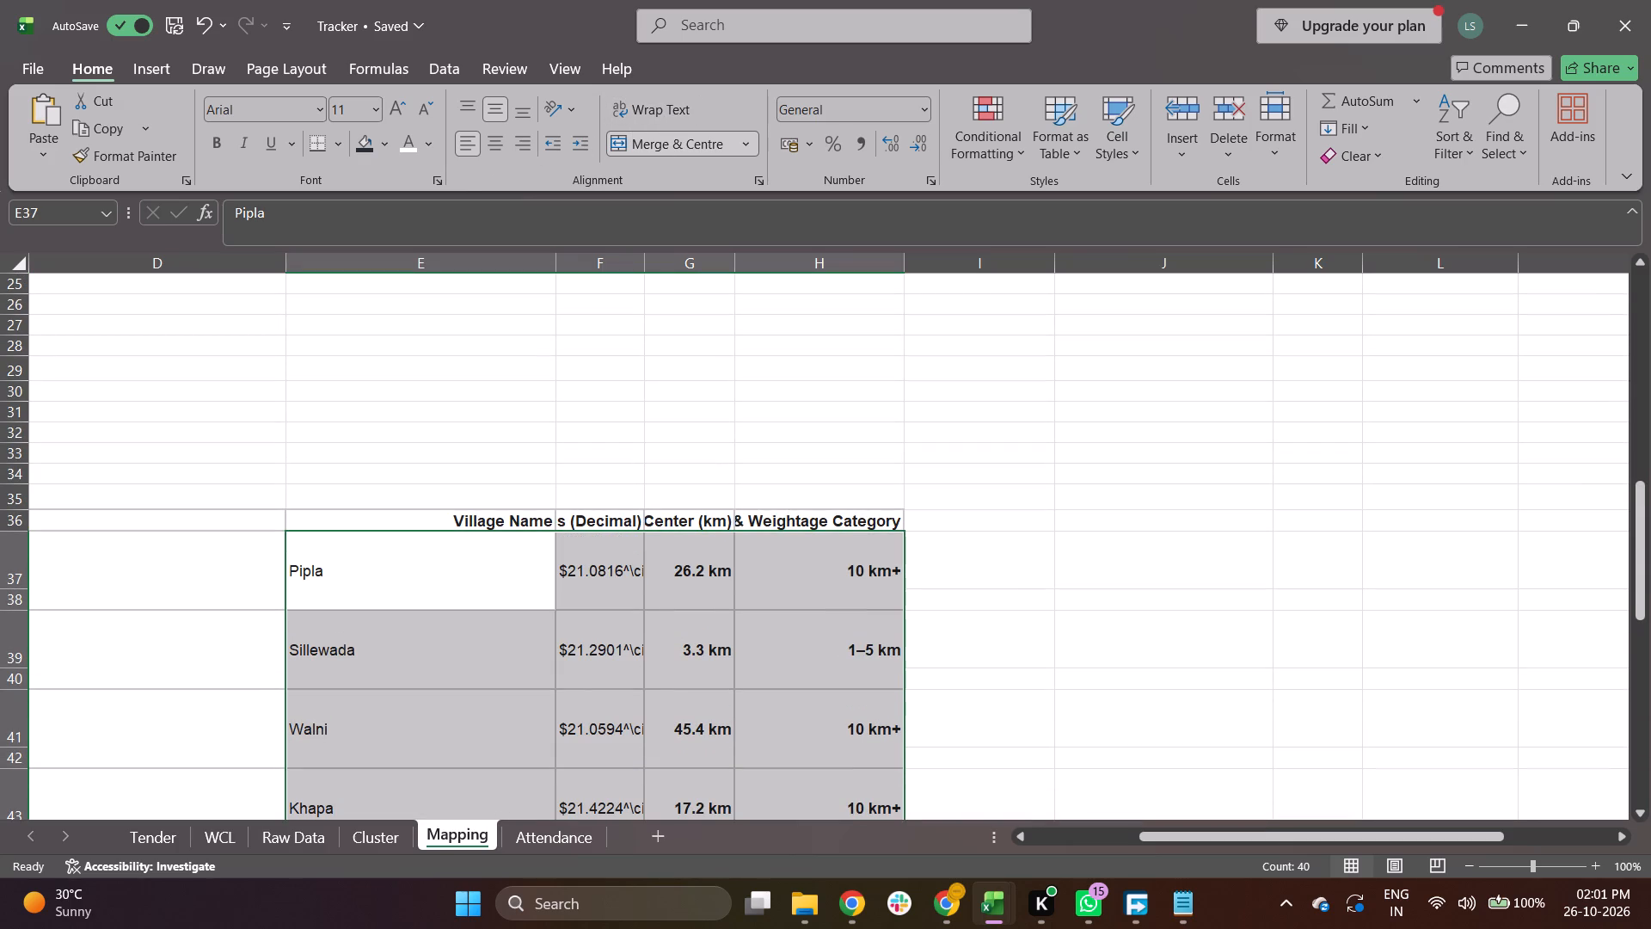
# AutoFit the widths of columns E to H to the village distance table's contents.
pyautogui.click(500, 574)
pyautogui.hotkey('ctrl', 'a')
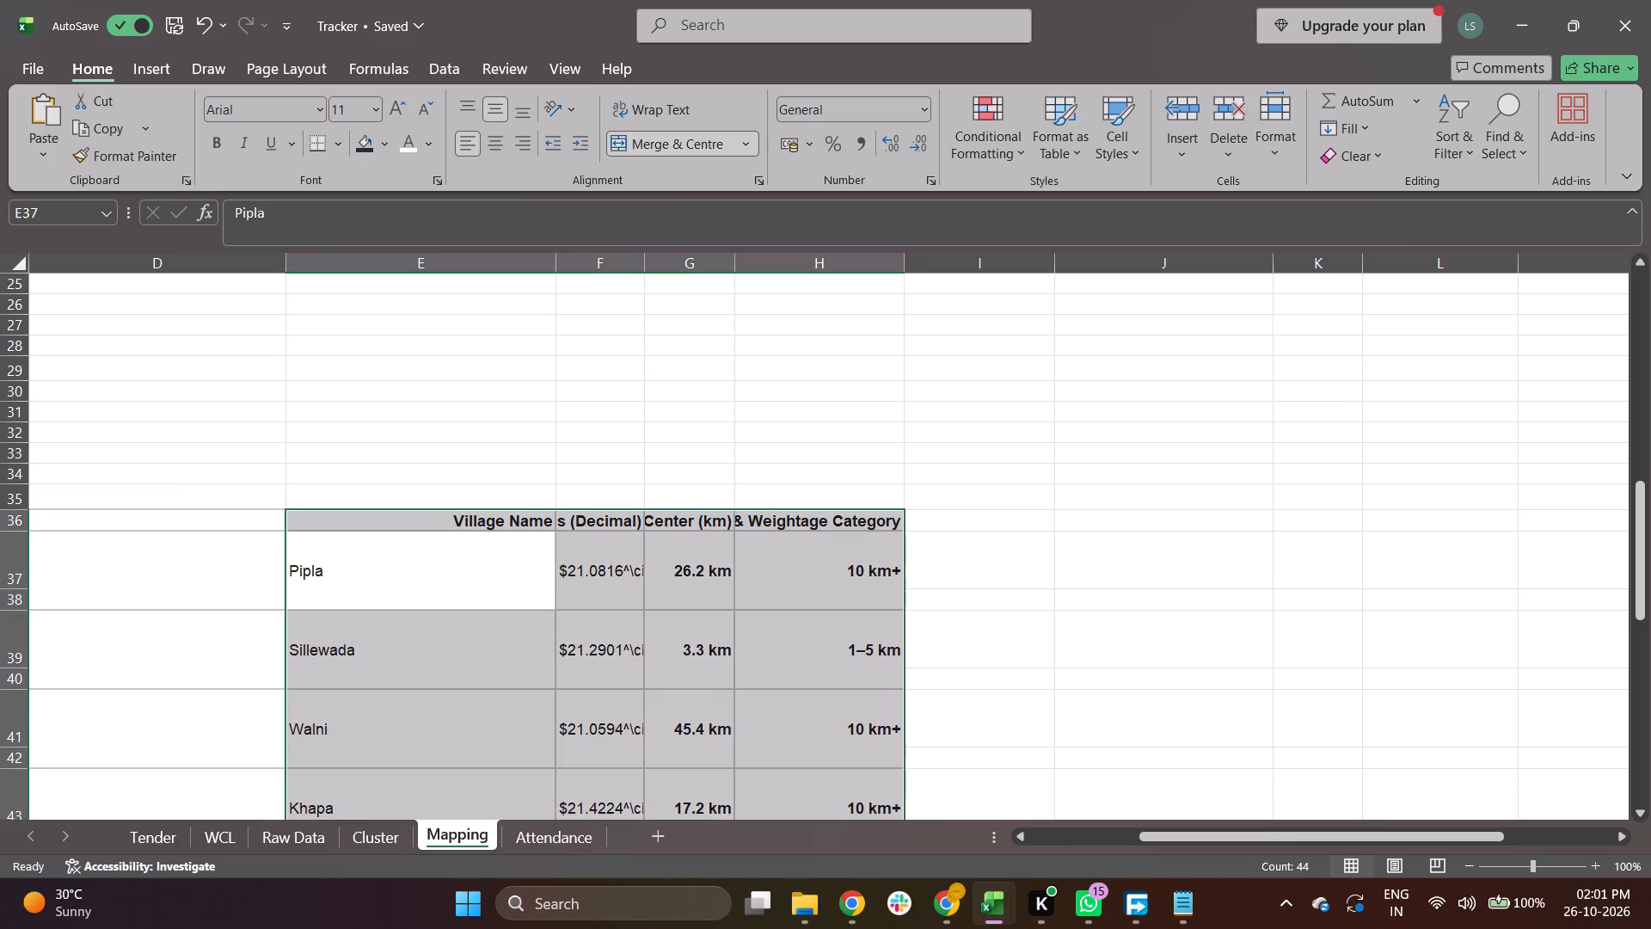
pyautogui.write('hoi')
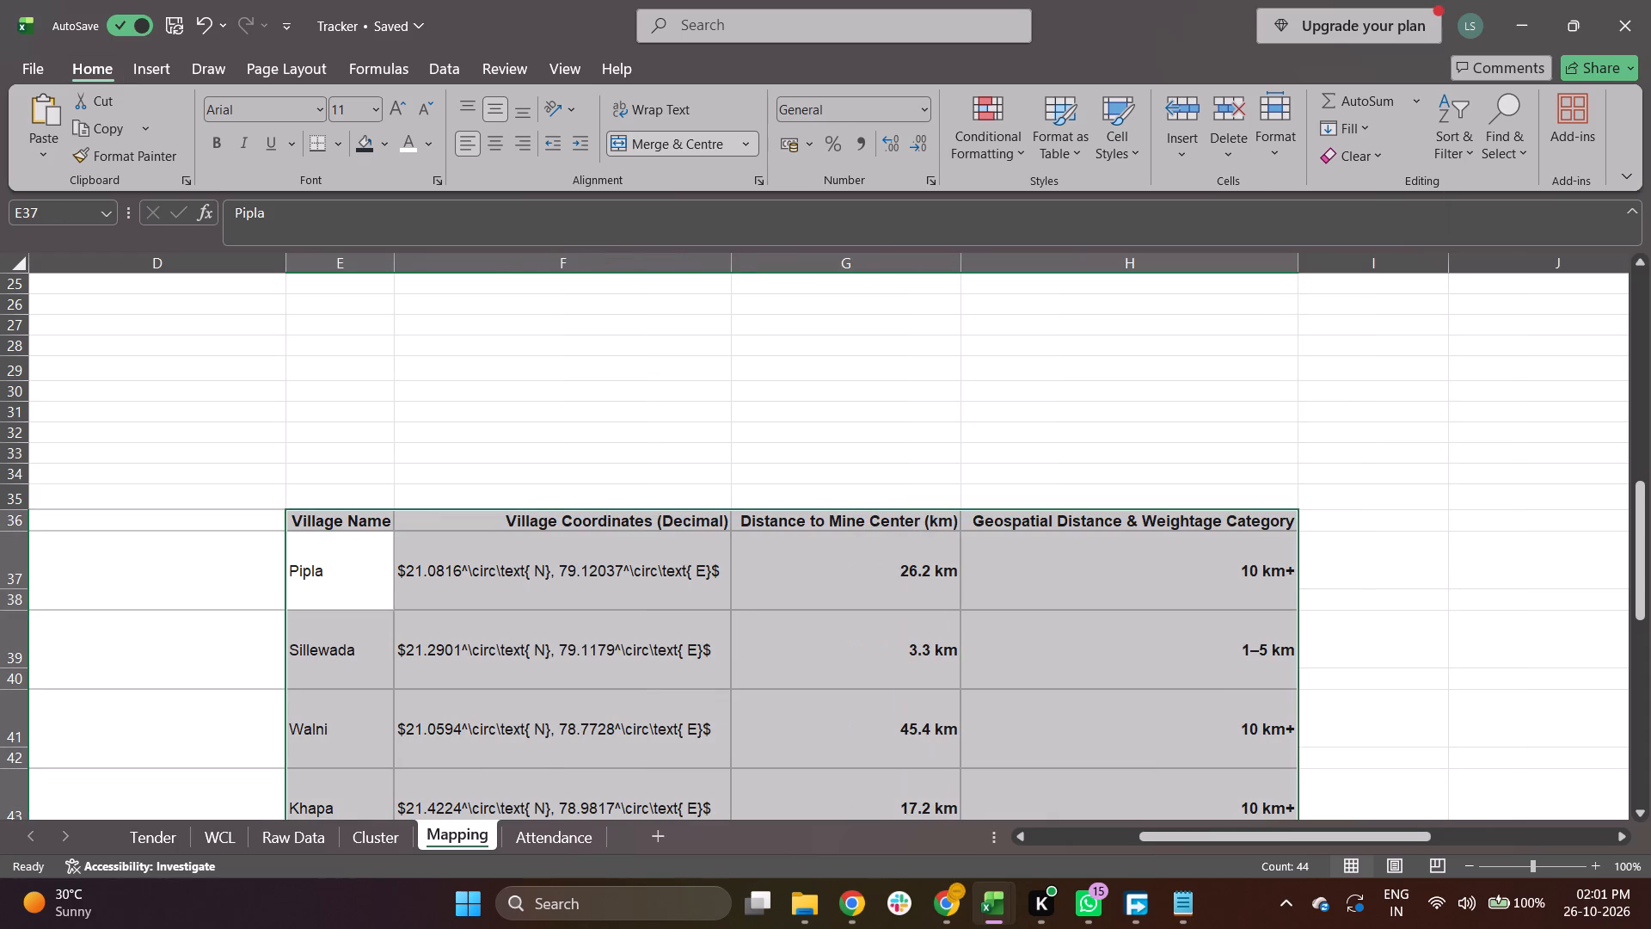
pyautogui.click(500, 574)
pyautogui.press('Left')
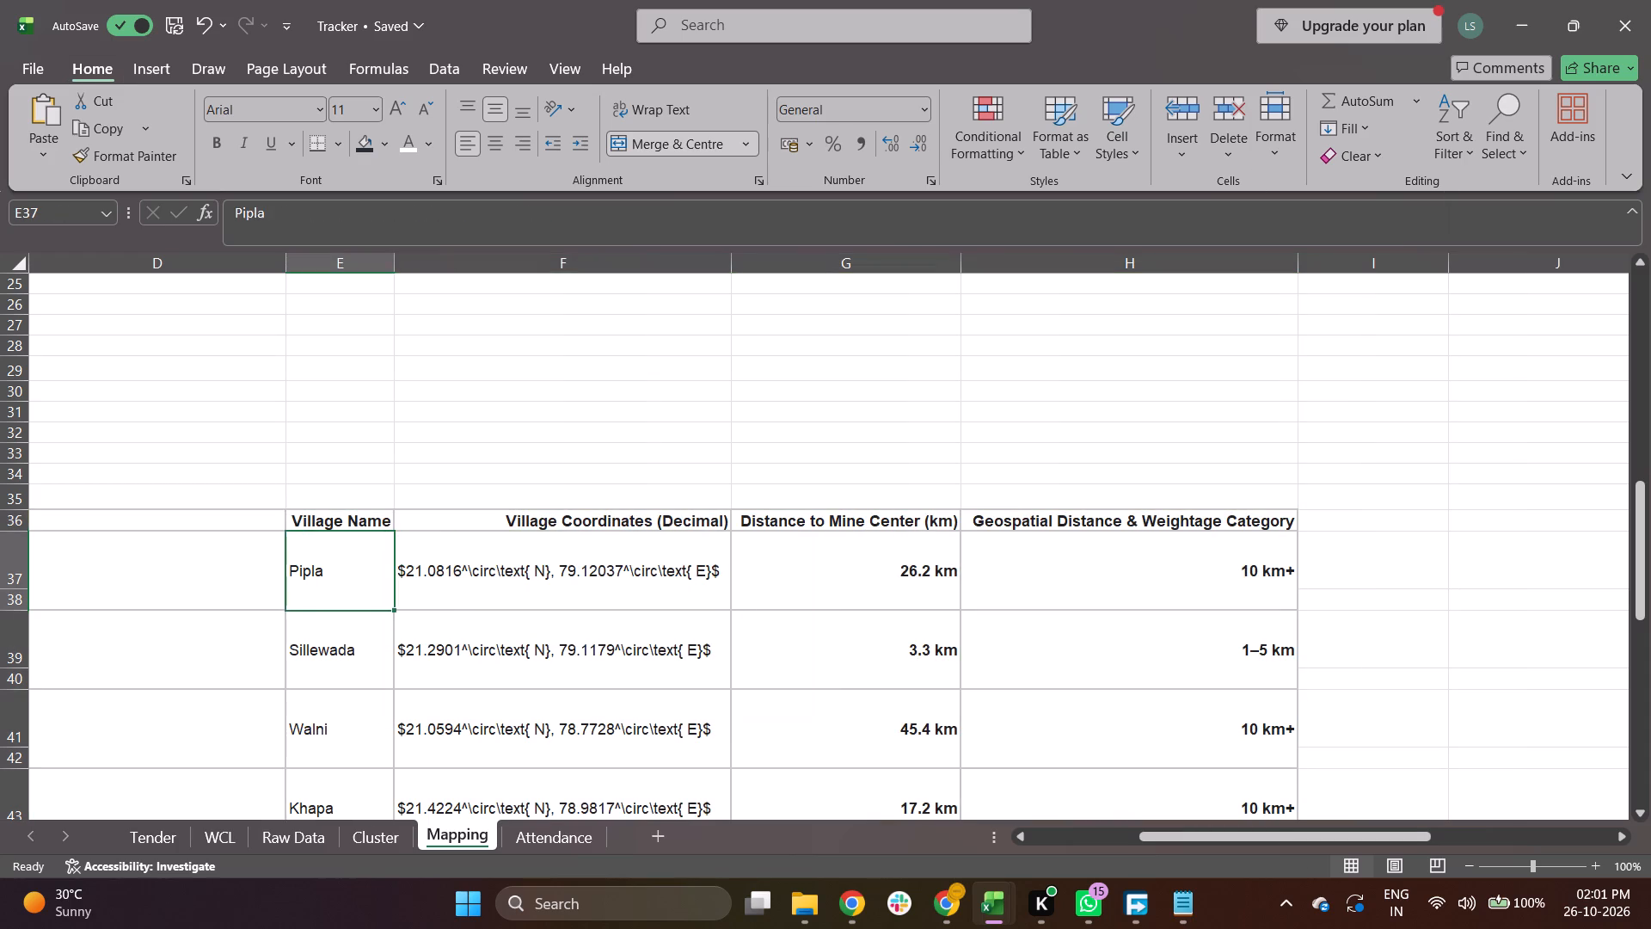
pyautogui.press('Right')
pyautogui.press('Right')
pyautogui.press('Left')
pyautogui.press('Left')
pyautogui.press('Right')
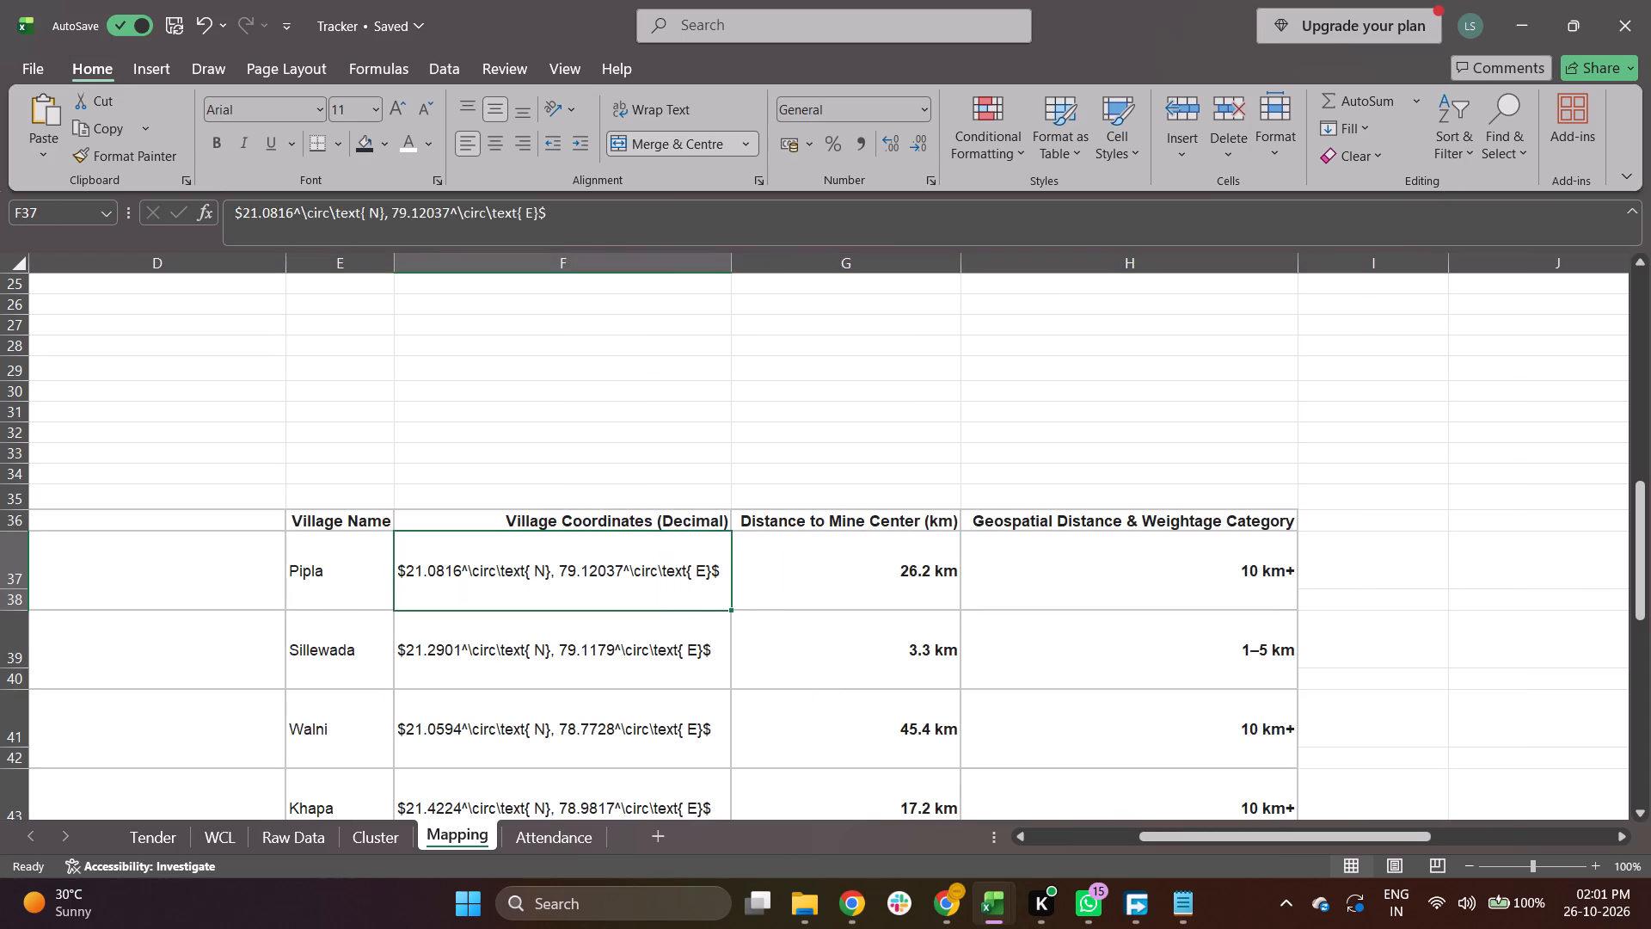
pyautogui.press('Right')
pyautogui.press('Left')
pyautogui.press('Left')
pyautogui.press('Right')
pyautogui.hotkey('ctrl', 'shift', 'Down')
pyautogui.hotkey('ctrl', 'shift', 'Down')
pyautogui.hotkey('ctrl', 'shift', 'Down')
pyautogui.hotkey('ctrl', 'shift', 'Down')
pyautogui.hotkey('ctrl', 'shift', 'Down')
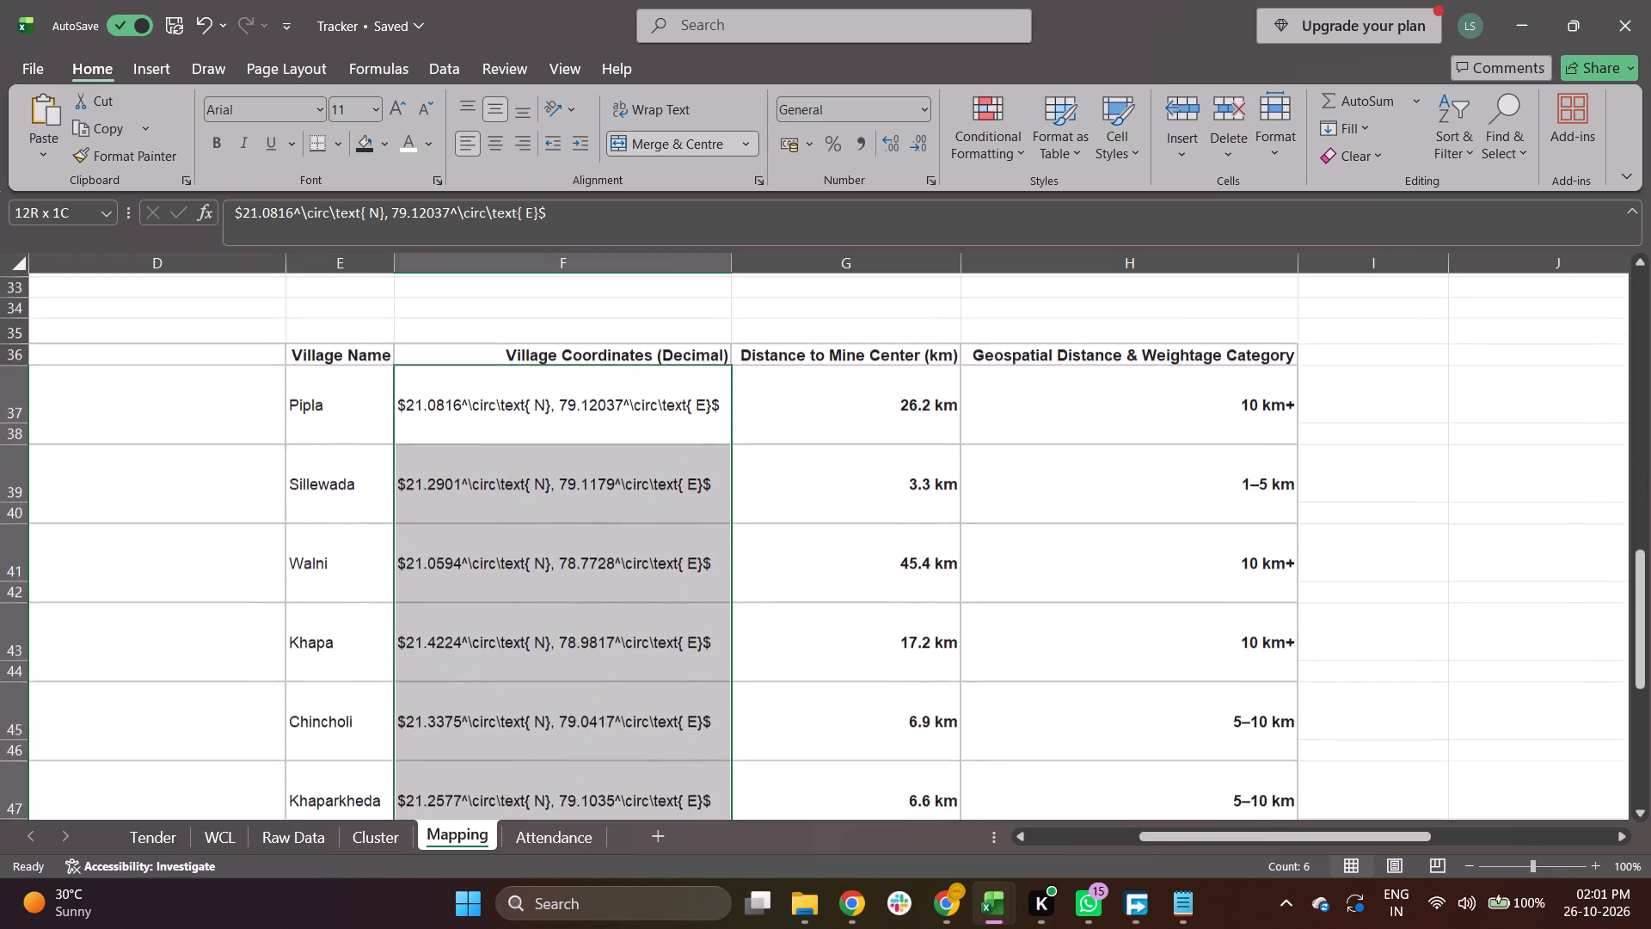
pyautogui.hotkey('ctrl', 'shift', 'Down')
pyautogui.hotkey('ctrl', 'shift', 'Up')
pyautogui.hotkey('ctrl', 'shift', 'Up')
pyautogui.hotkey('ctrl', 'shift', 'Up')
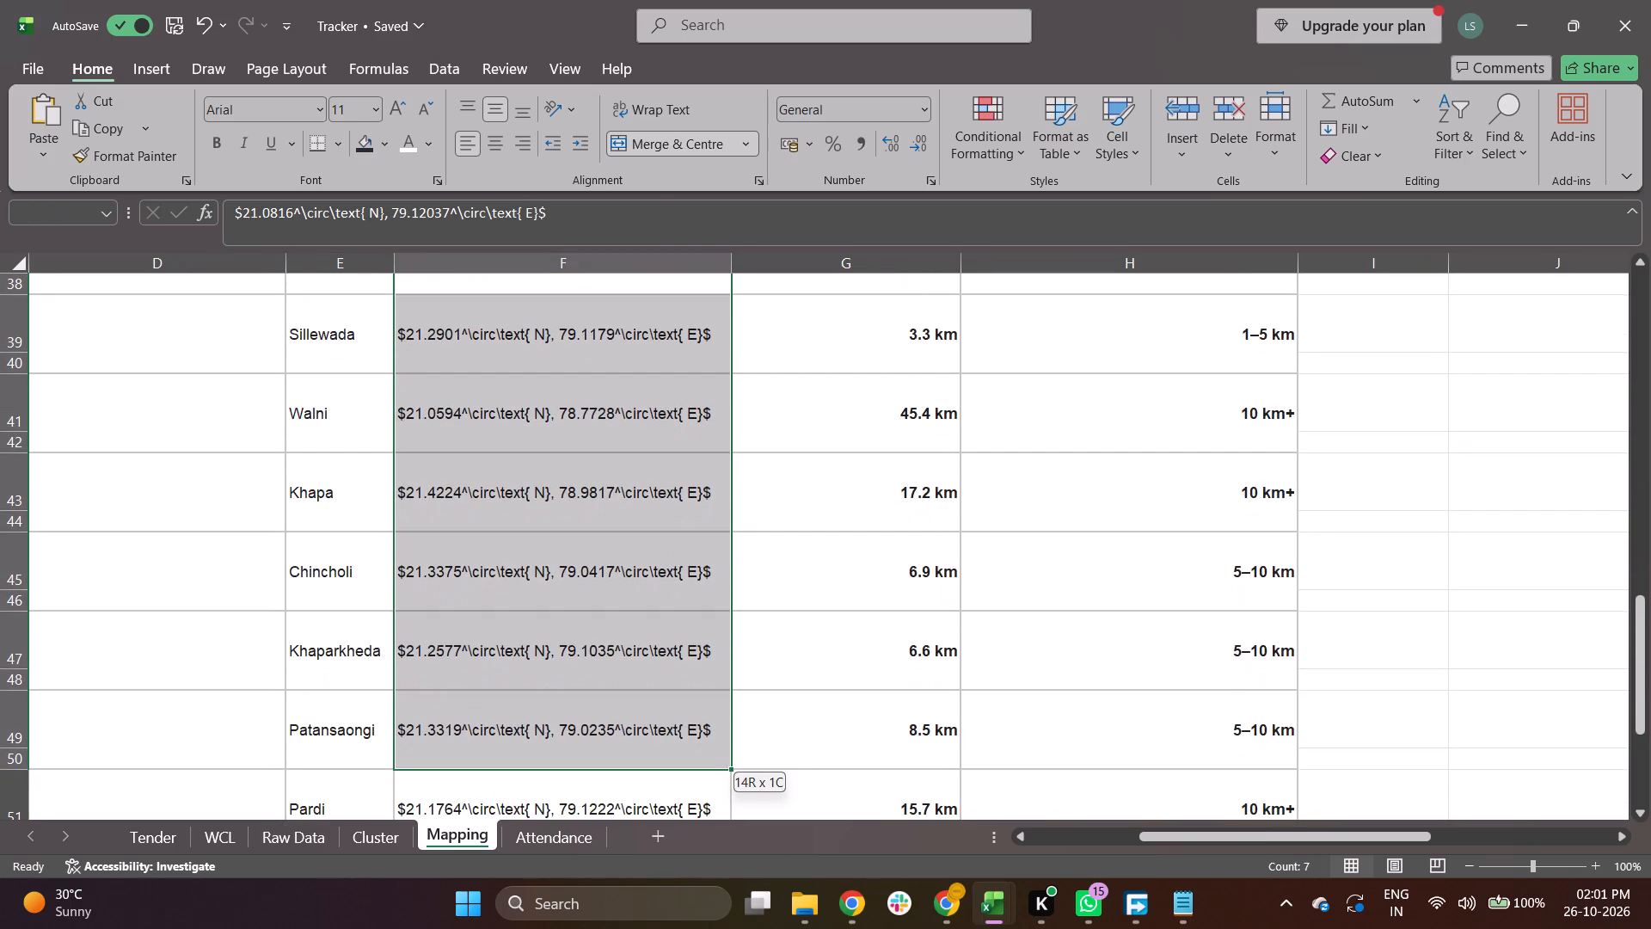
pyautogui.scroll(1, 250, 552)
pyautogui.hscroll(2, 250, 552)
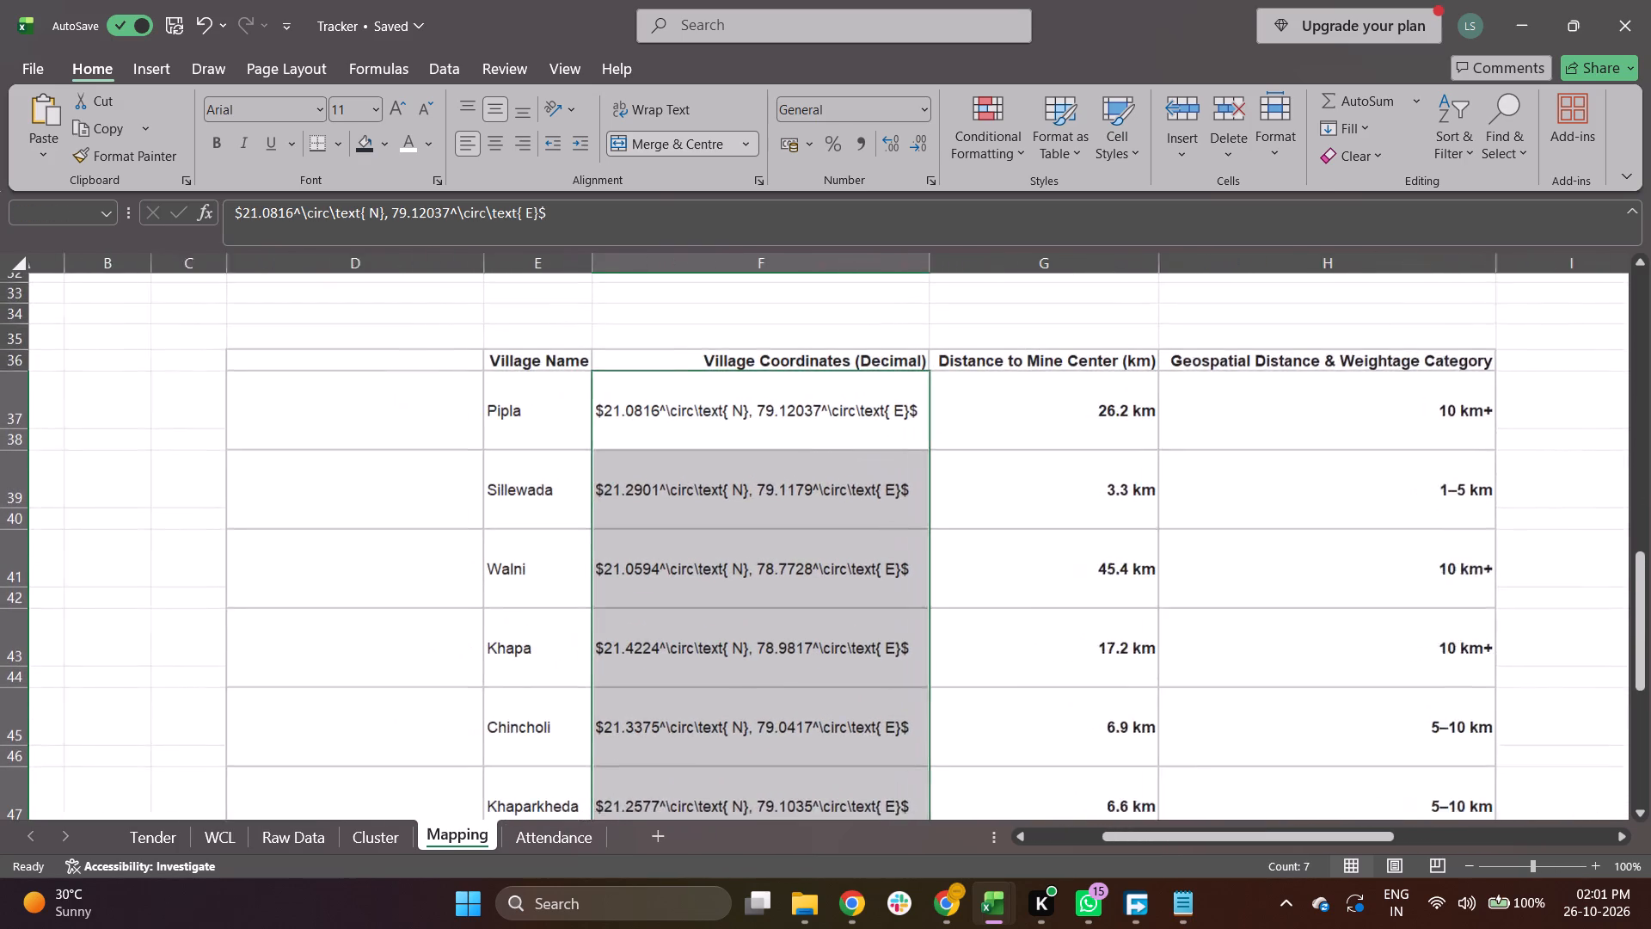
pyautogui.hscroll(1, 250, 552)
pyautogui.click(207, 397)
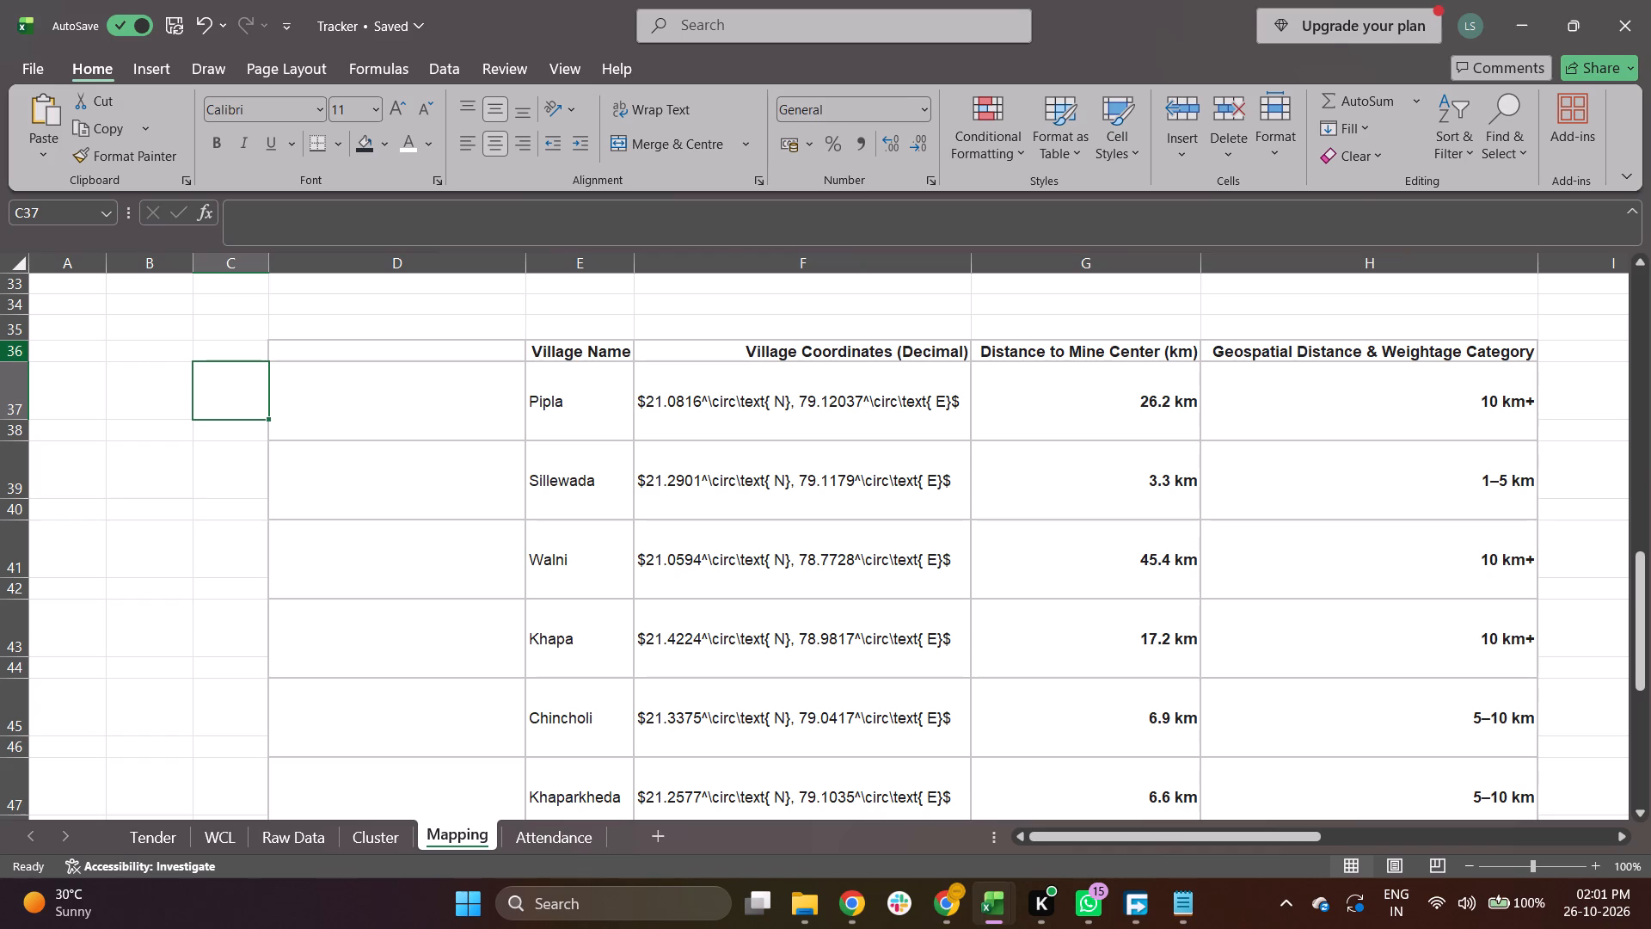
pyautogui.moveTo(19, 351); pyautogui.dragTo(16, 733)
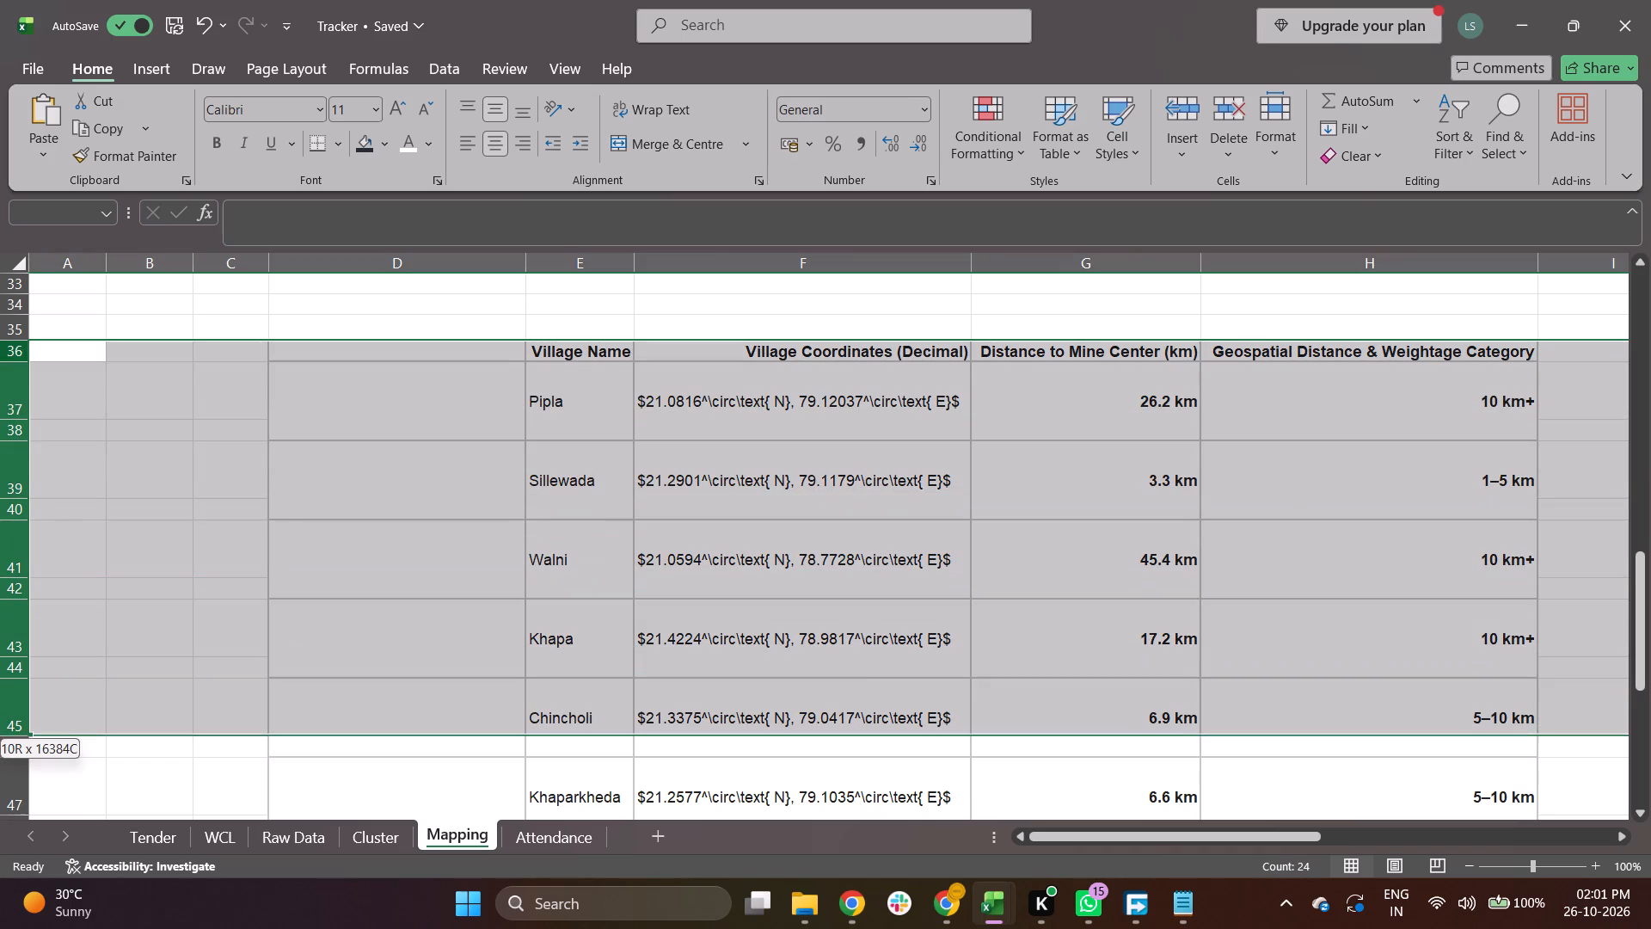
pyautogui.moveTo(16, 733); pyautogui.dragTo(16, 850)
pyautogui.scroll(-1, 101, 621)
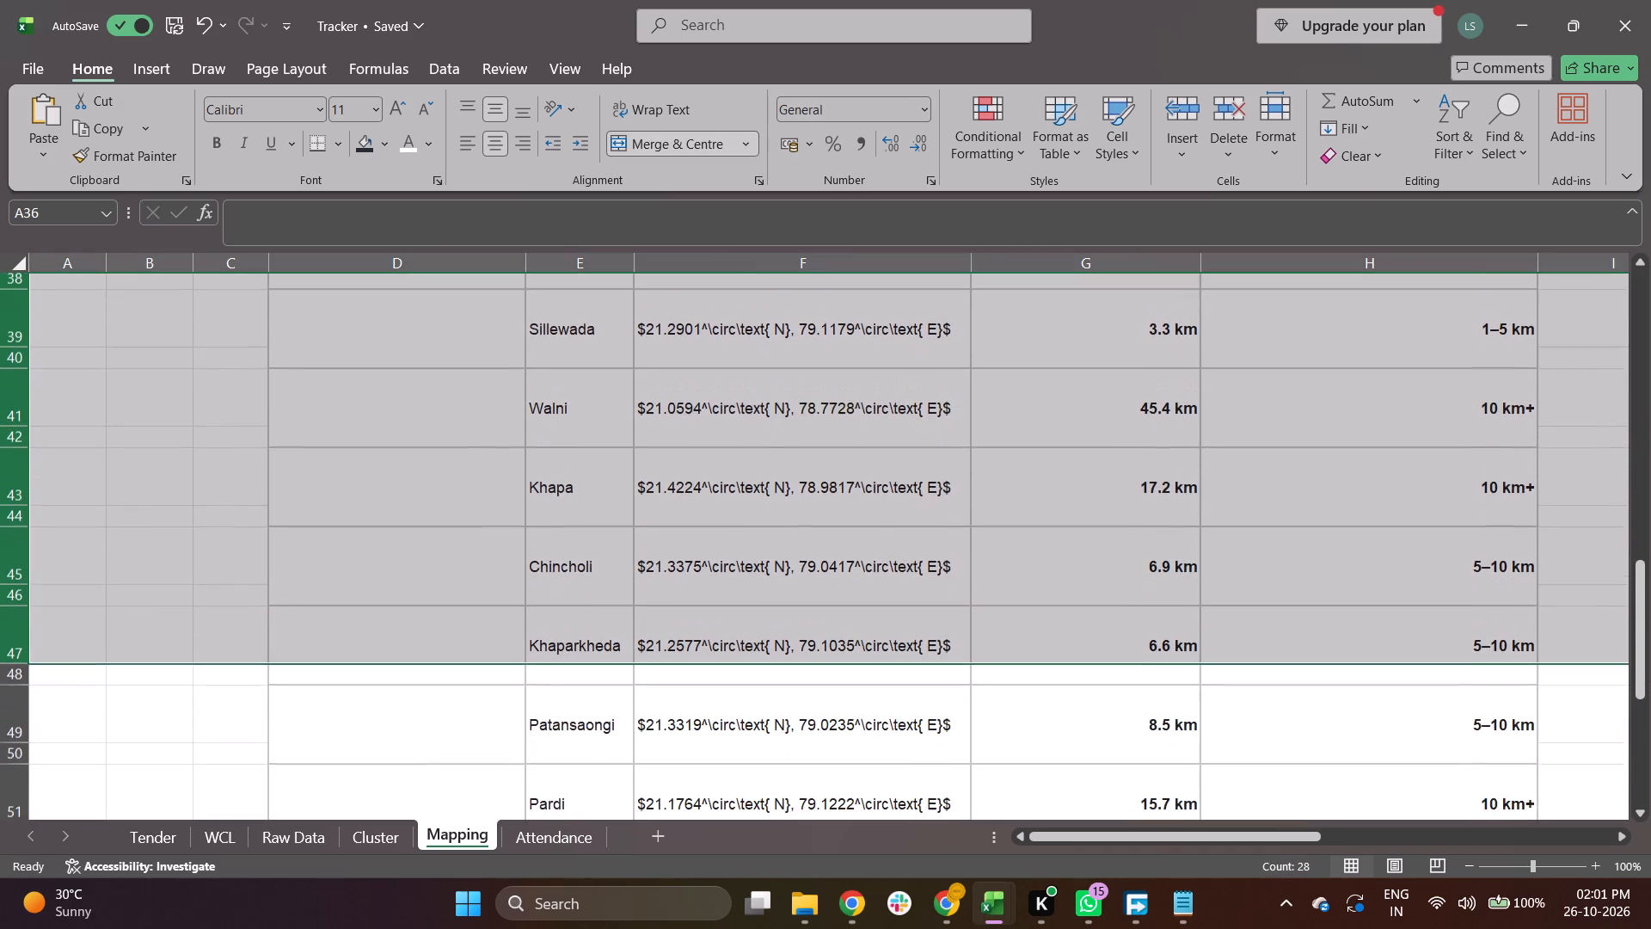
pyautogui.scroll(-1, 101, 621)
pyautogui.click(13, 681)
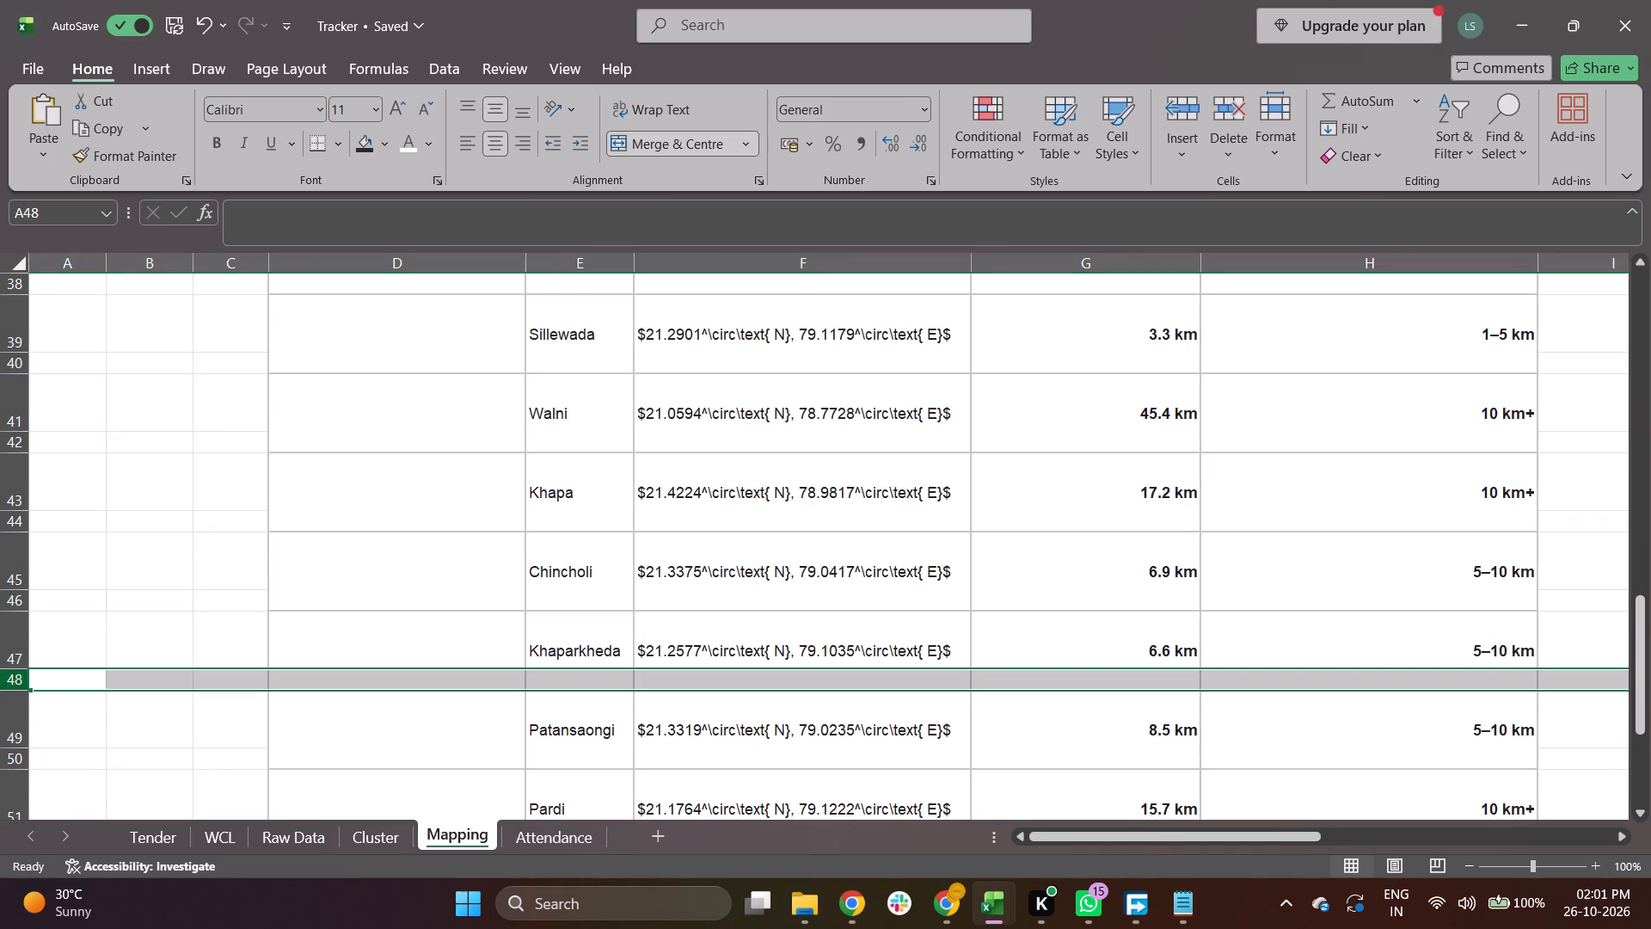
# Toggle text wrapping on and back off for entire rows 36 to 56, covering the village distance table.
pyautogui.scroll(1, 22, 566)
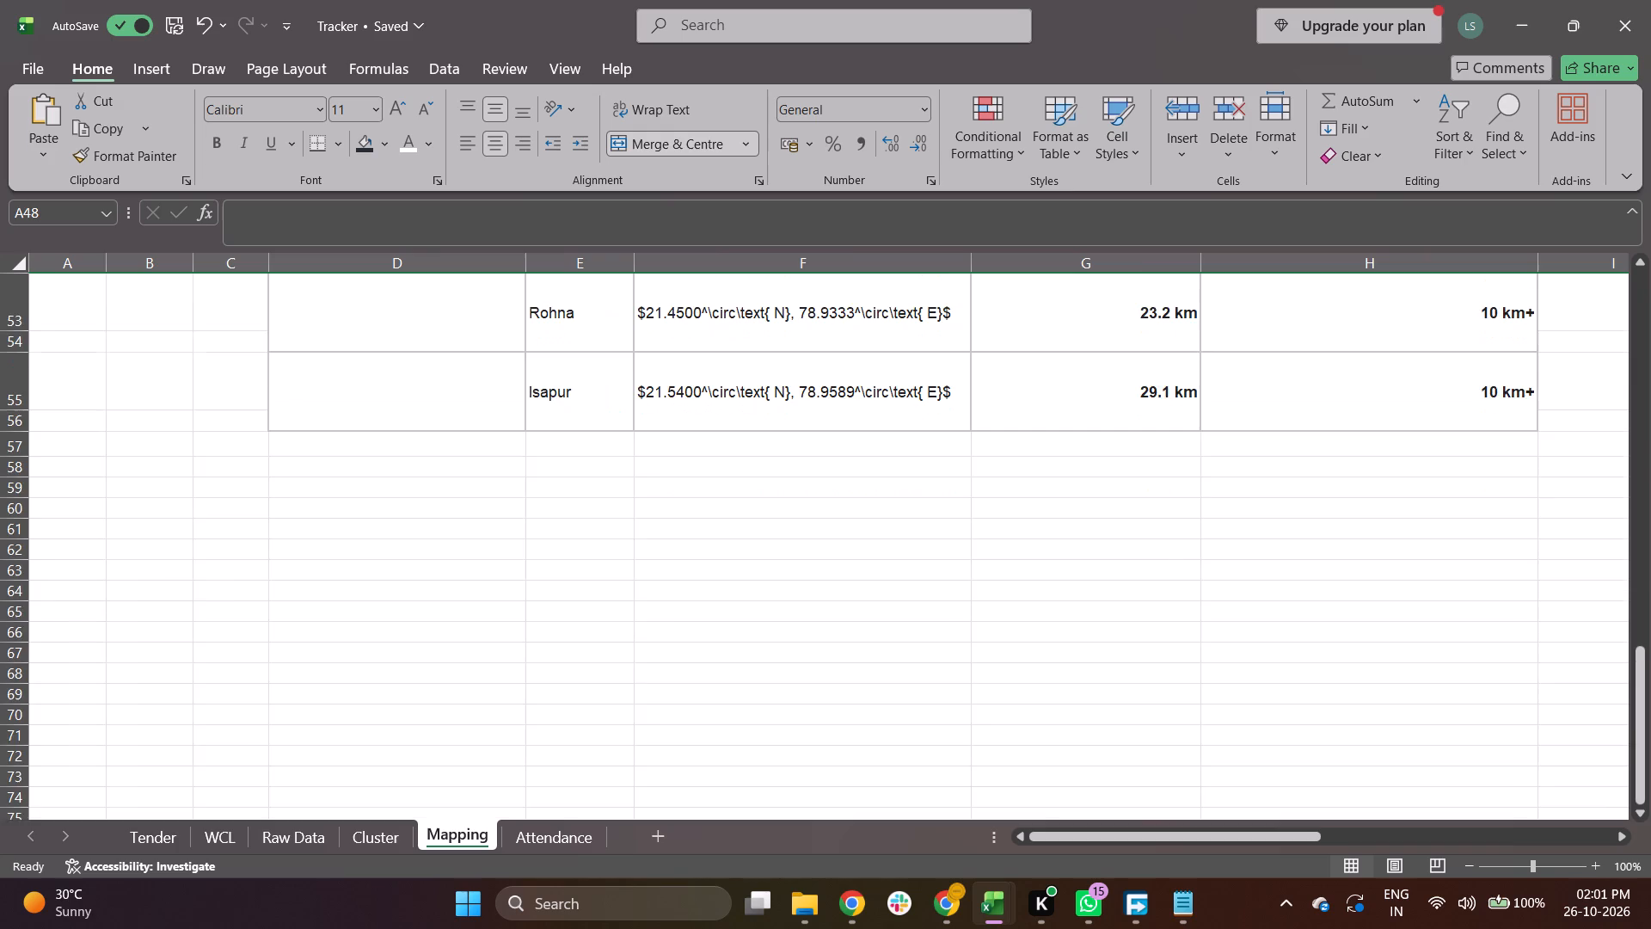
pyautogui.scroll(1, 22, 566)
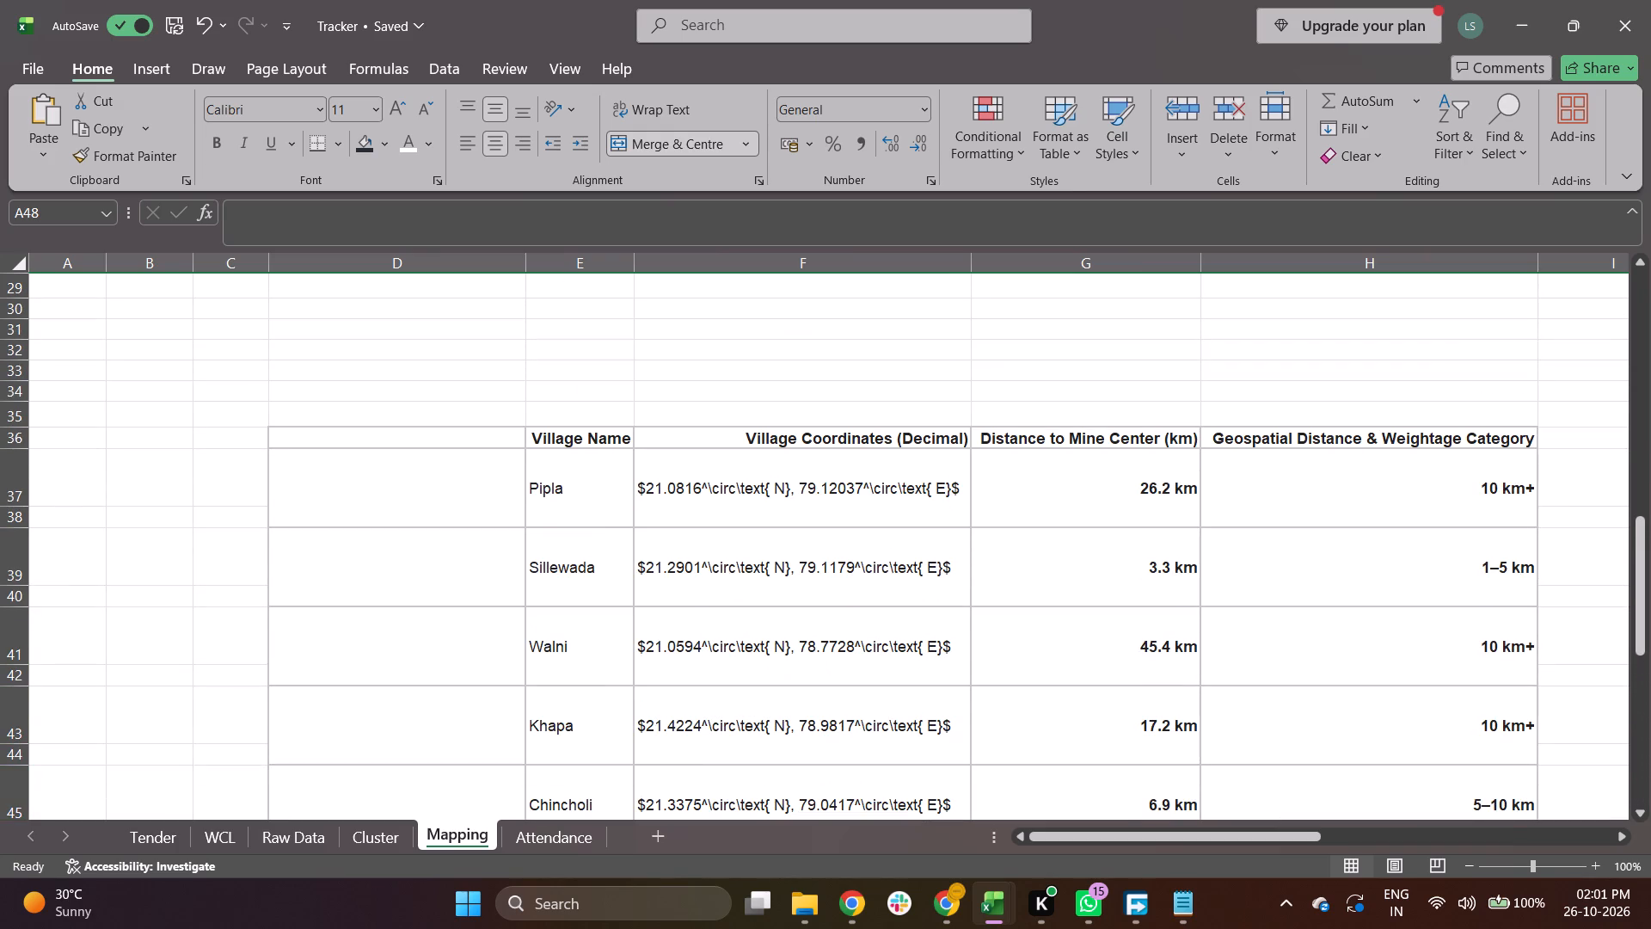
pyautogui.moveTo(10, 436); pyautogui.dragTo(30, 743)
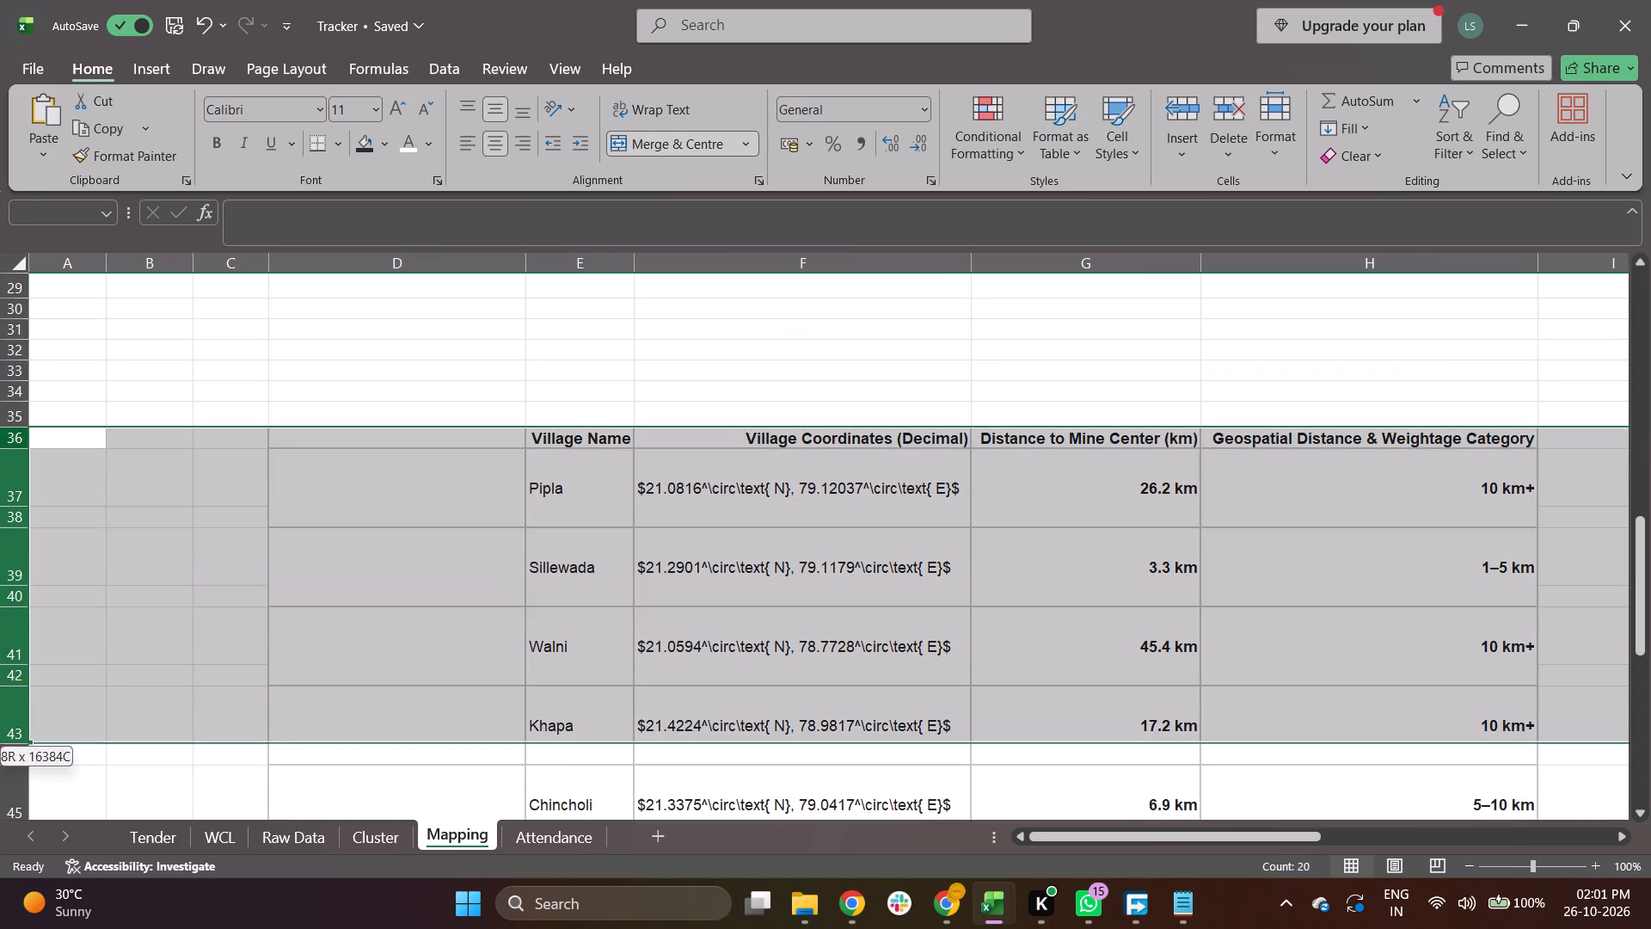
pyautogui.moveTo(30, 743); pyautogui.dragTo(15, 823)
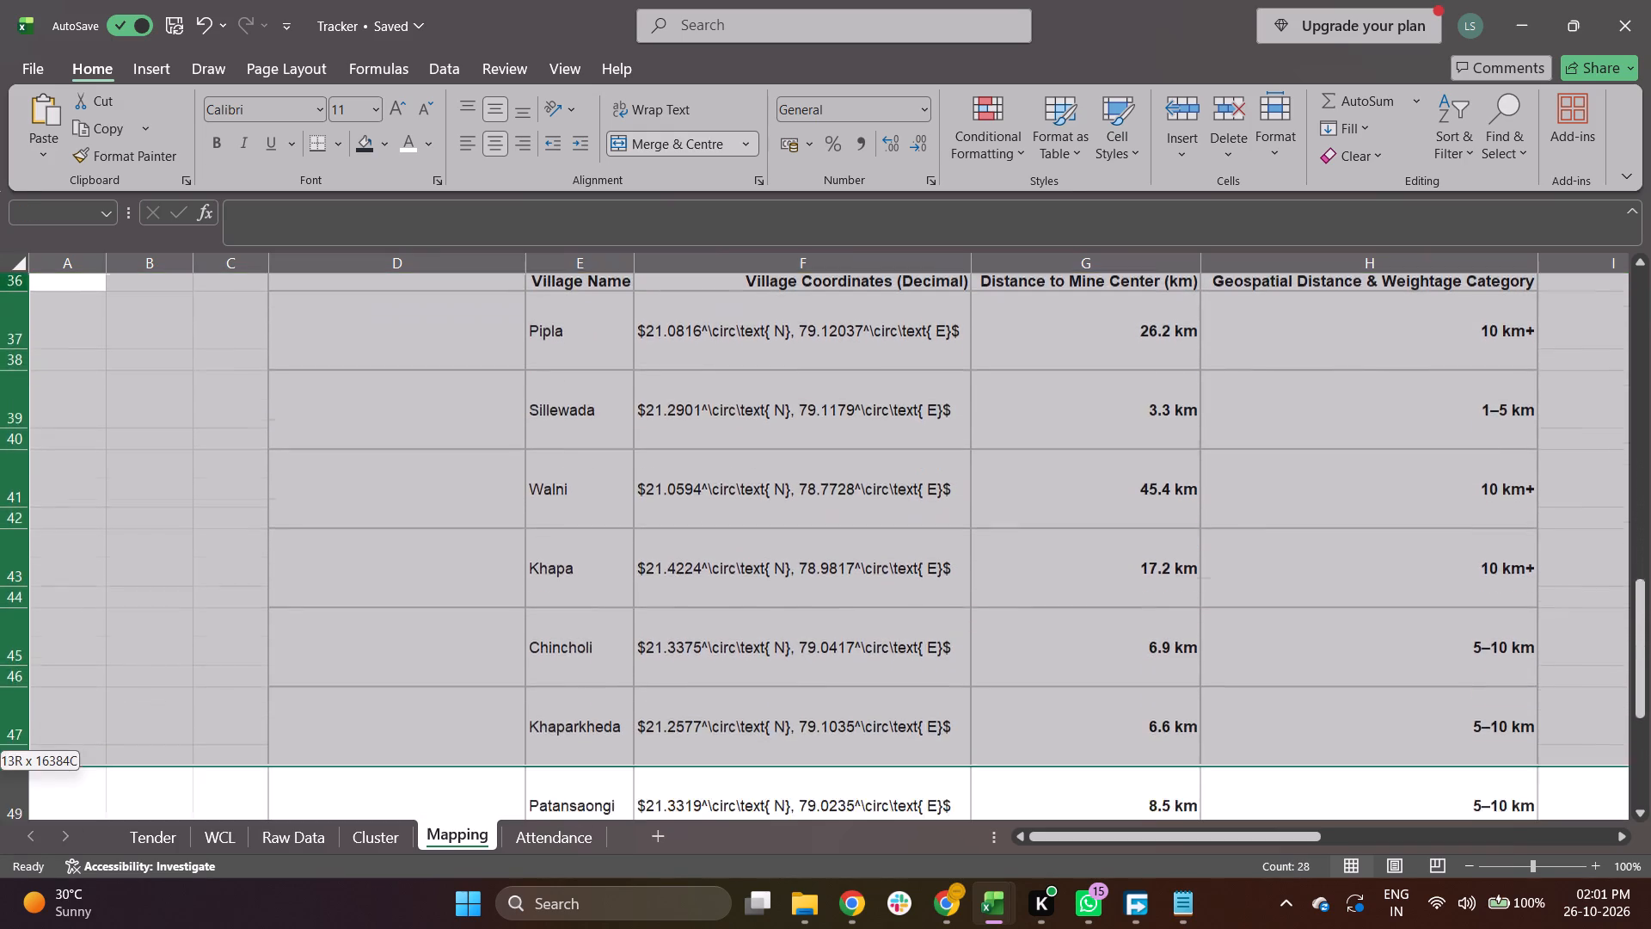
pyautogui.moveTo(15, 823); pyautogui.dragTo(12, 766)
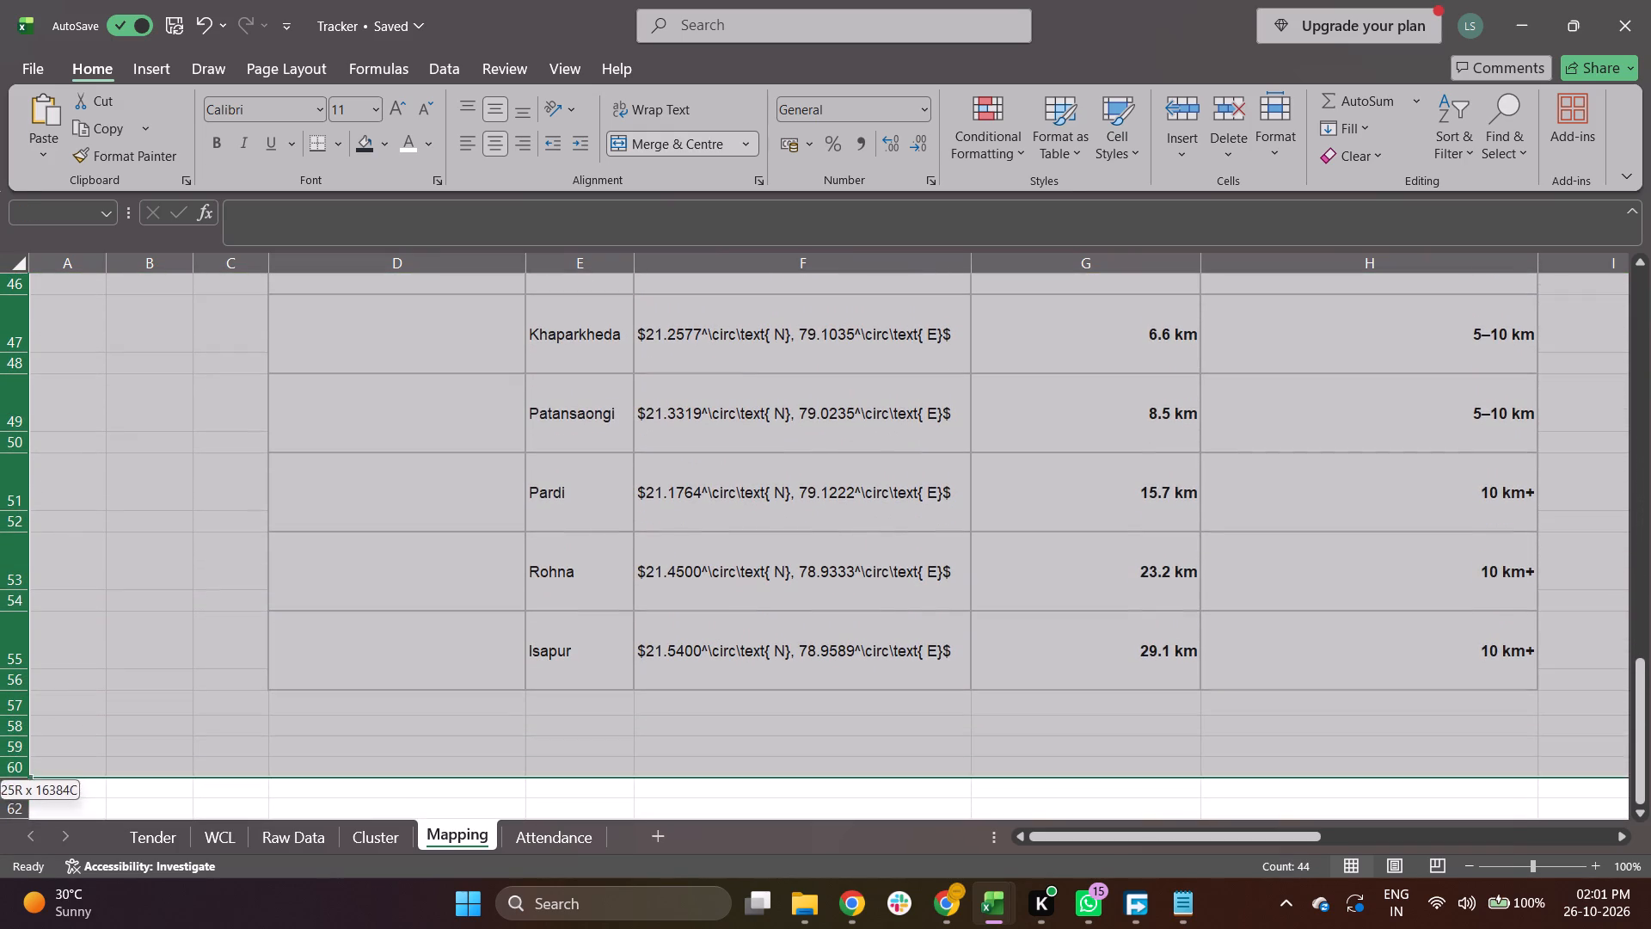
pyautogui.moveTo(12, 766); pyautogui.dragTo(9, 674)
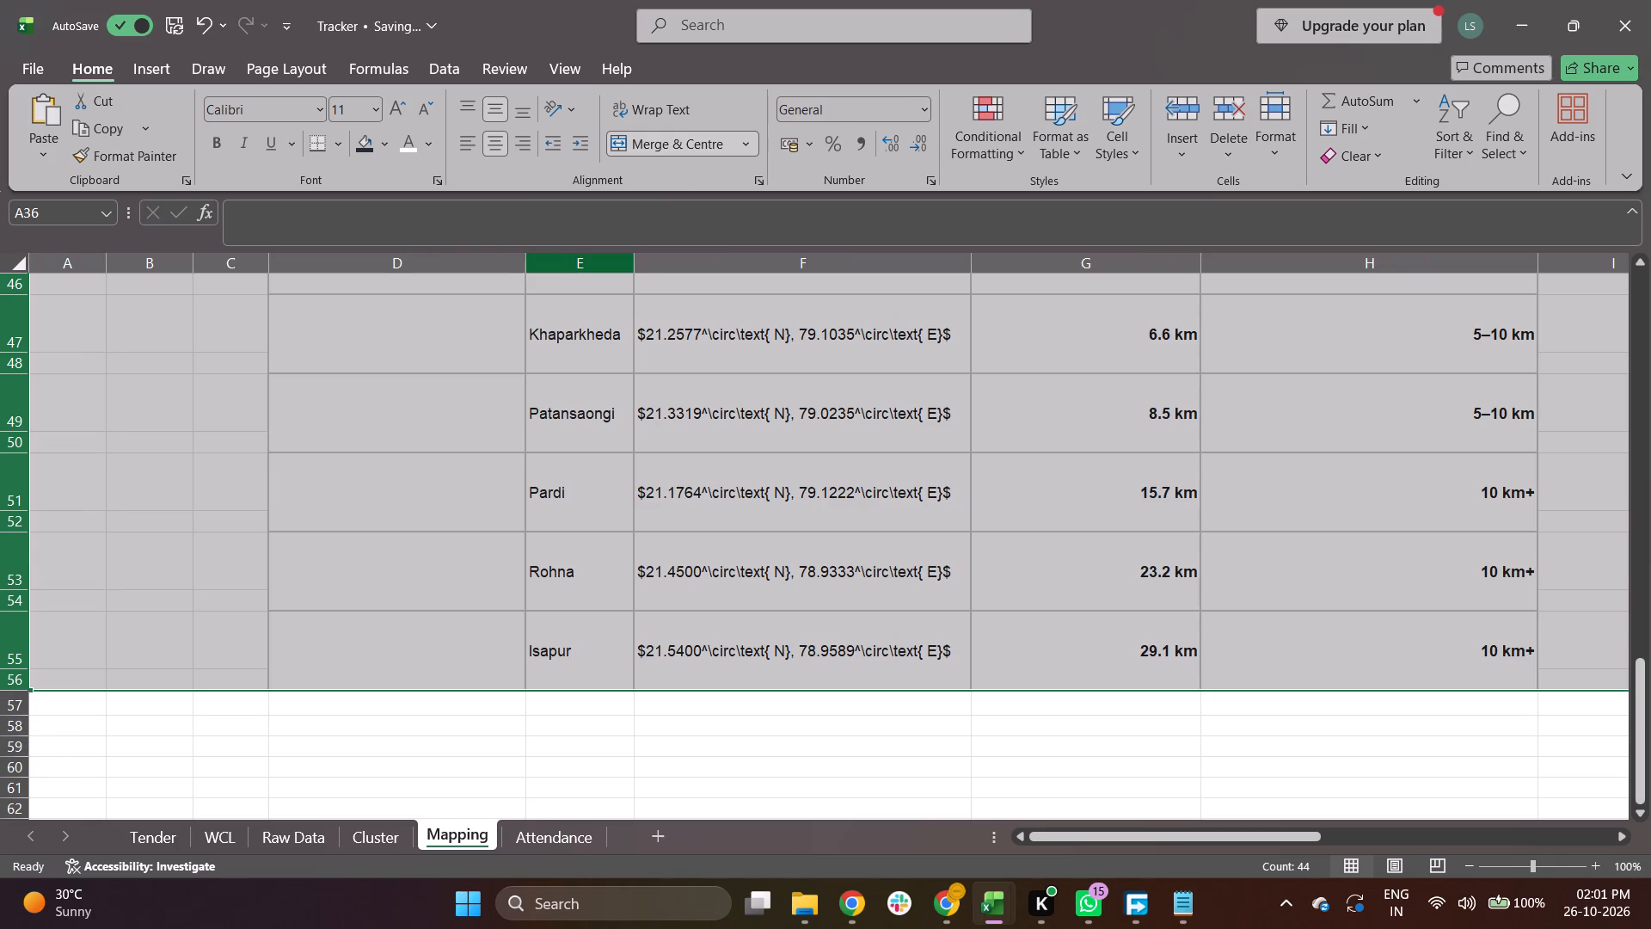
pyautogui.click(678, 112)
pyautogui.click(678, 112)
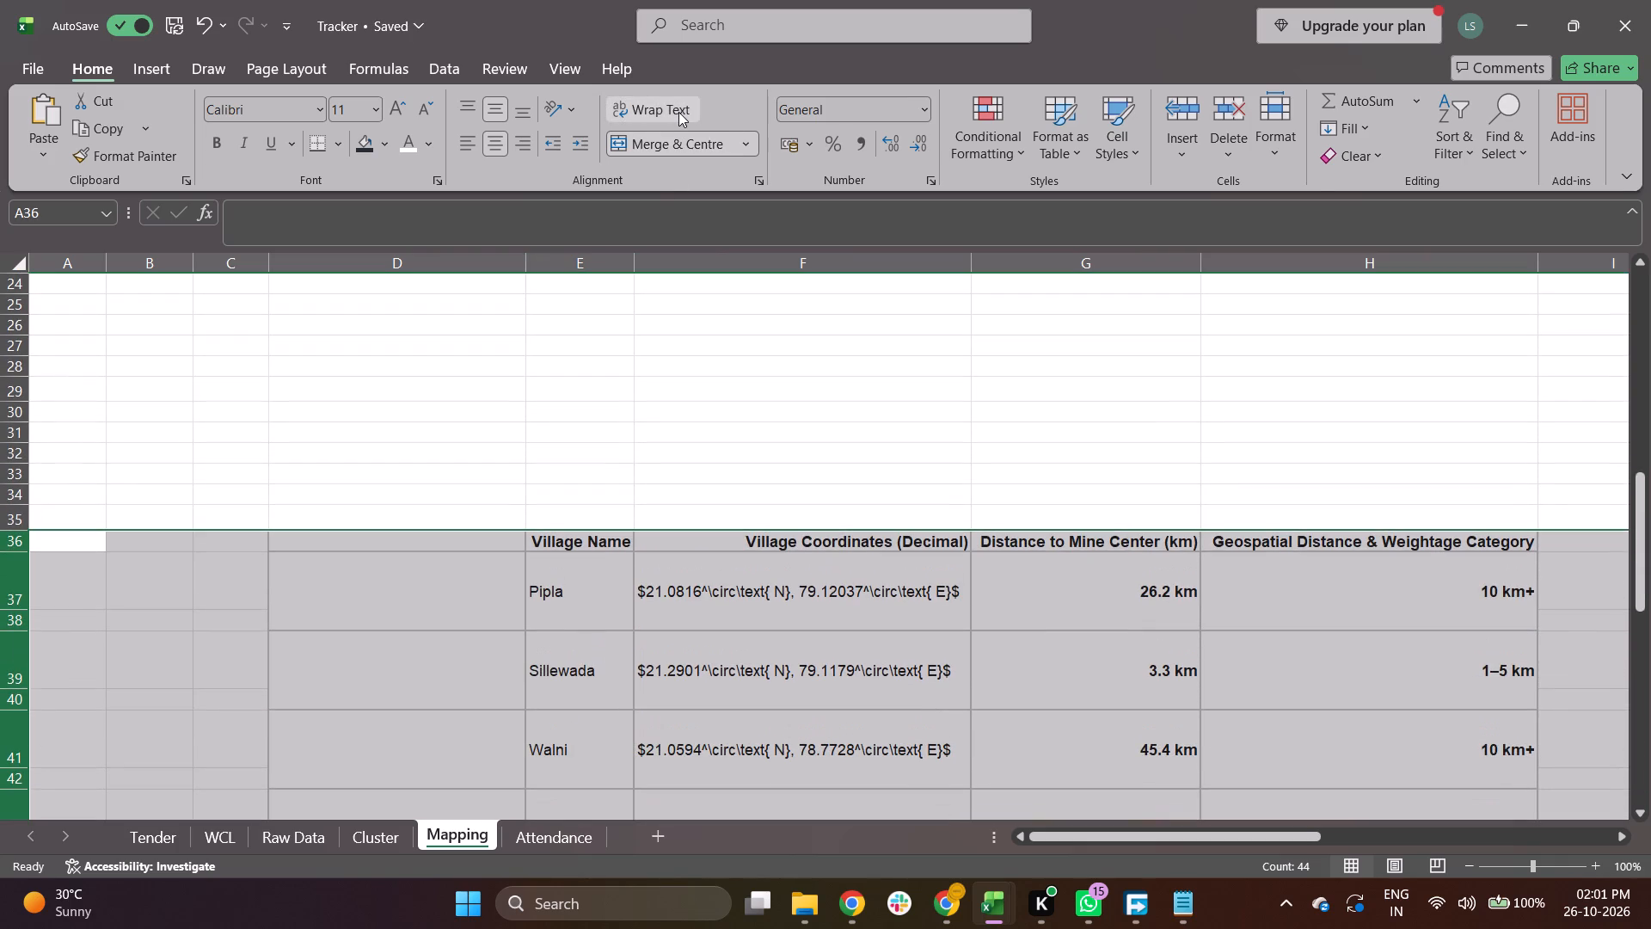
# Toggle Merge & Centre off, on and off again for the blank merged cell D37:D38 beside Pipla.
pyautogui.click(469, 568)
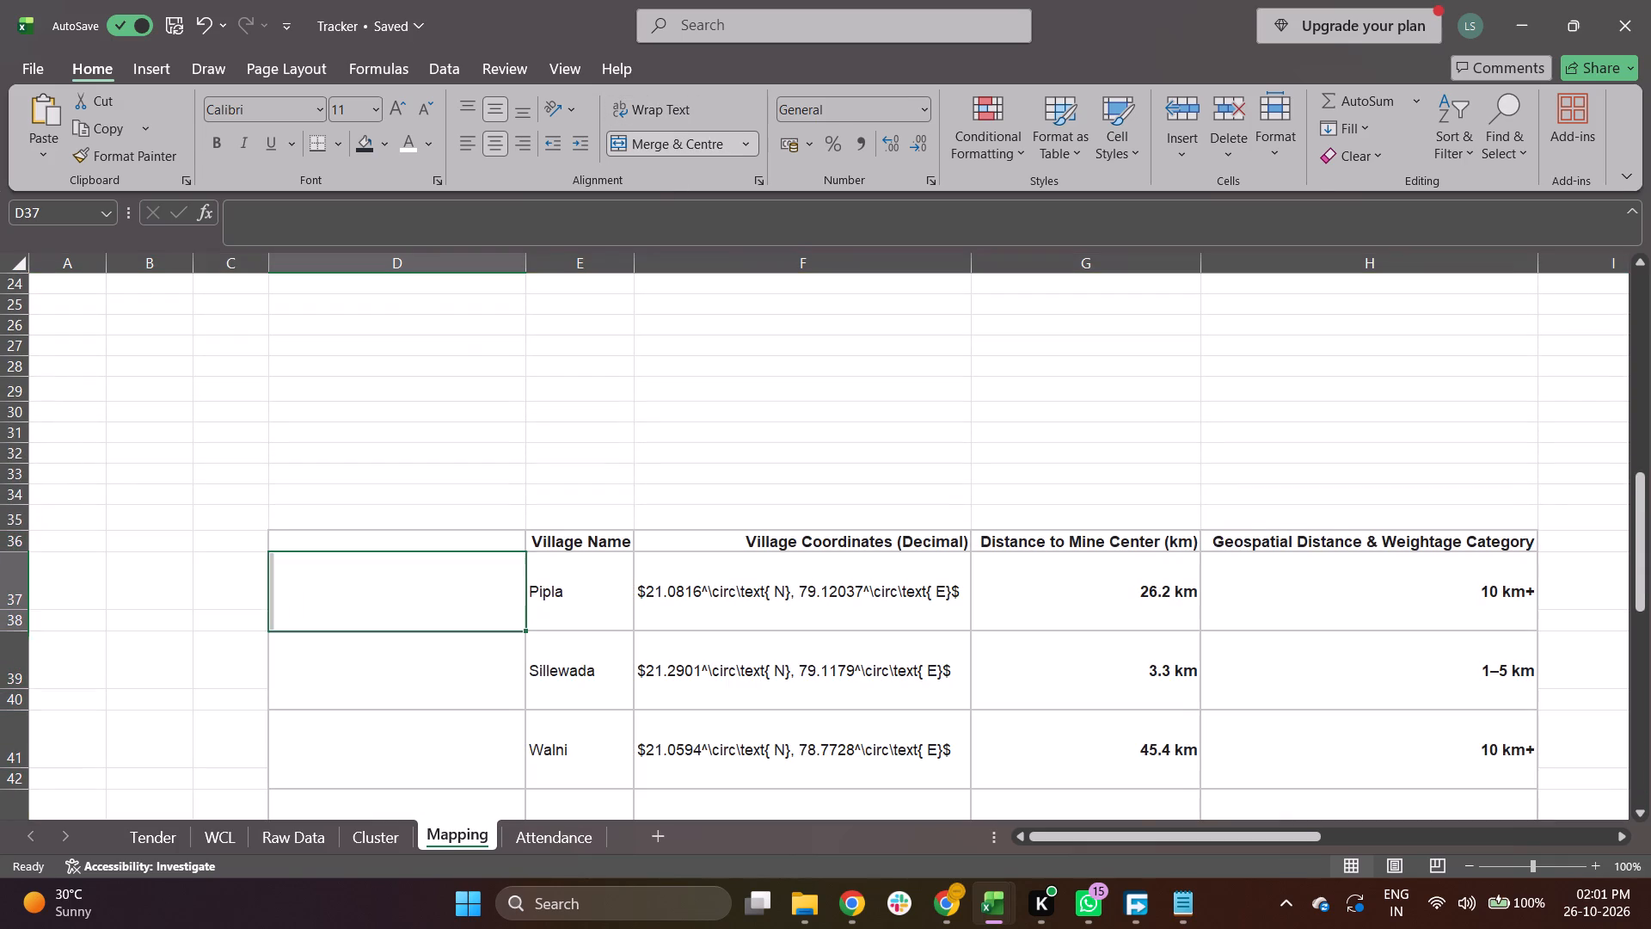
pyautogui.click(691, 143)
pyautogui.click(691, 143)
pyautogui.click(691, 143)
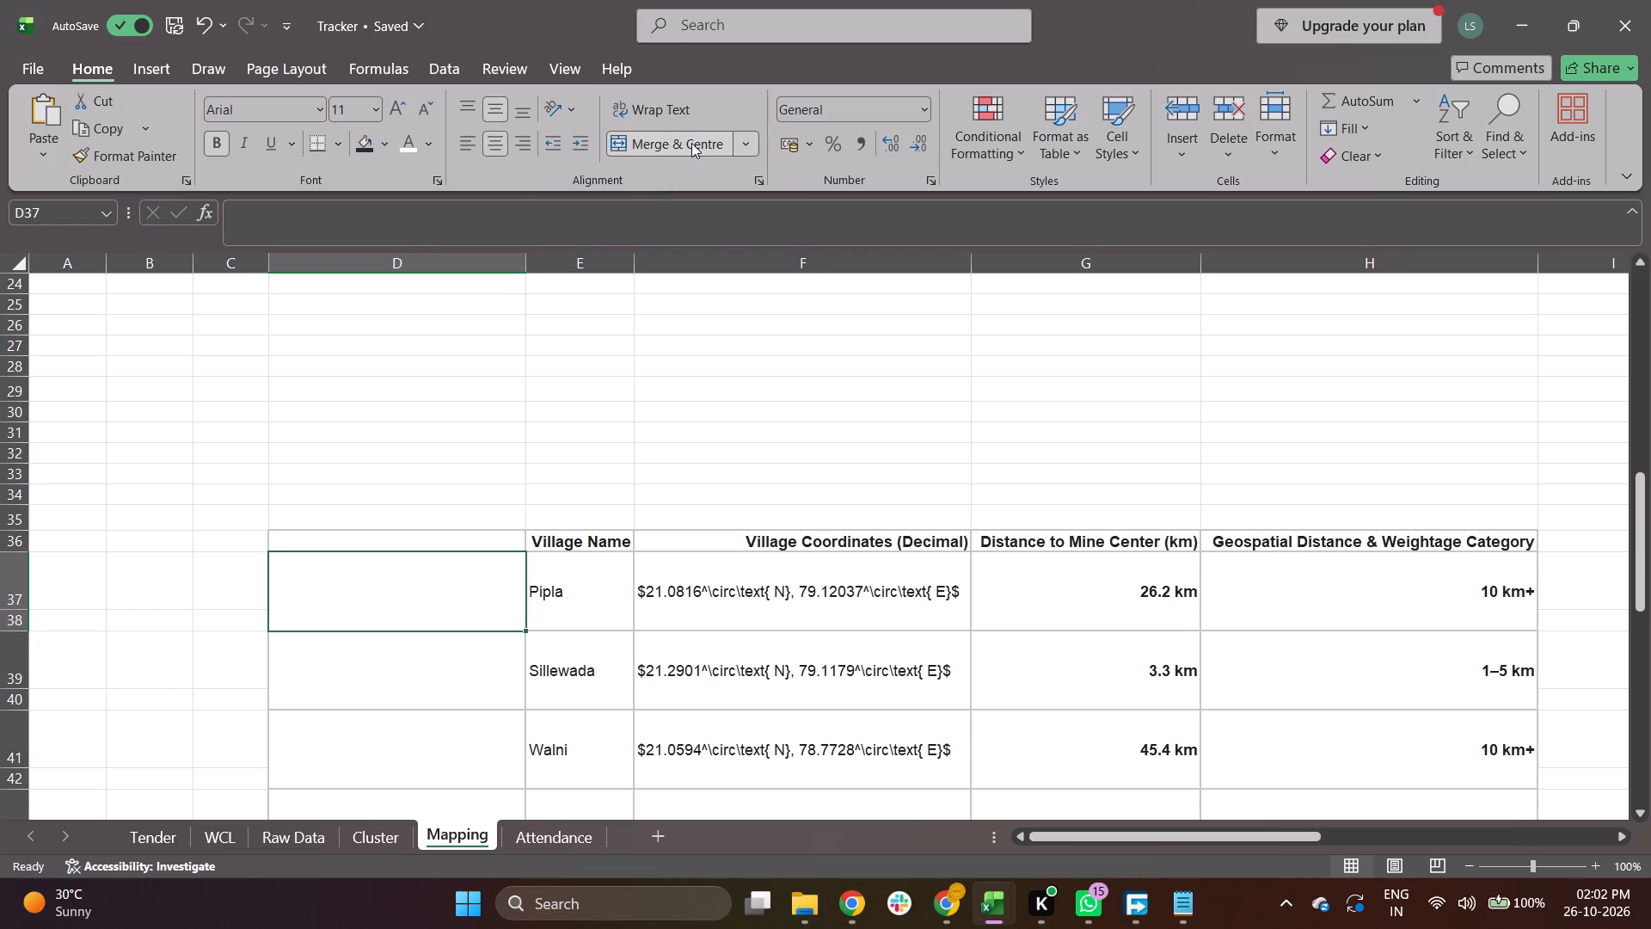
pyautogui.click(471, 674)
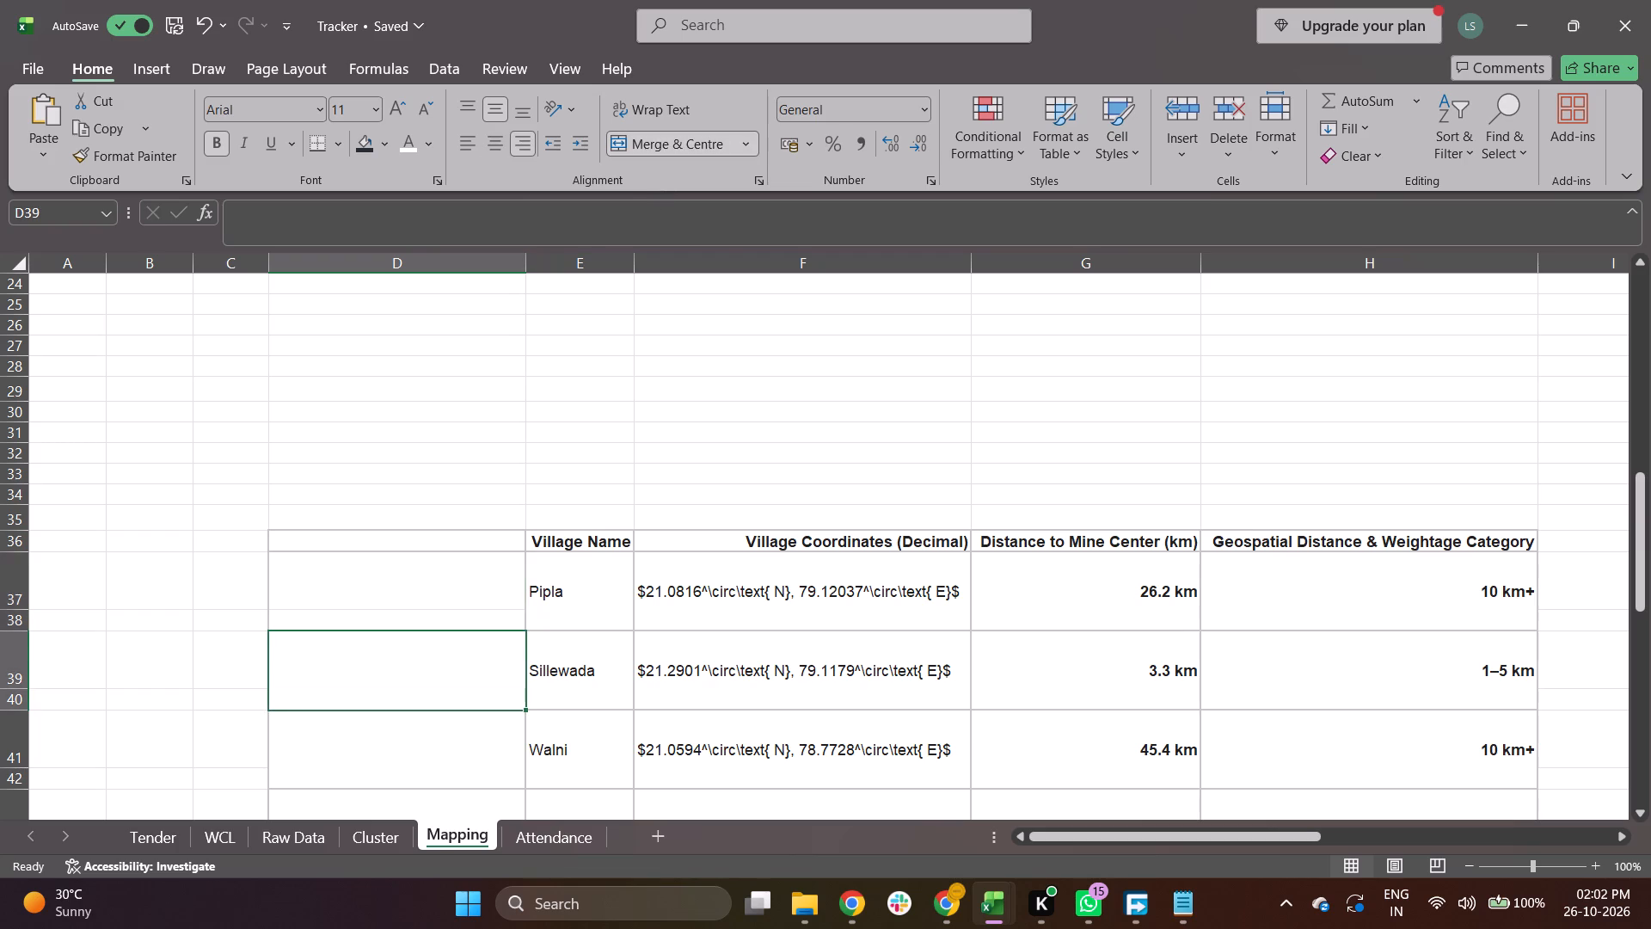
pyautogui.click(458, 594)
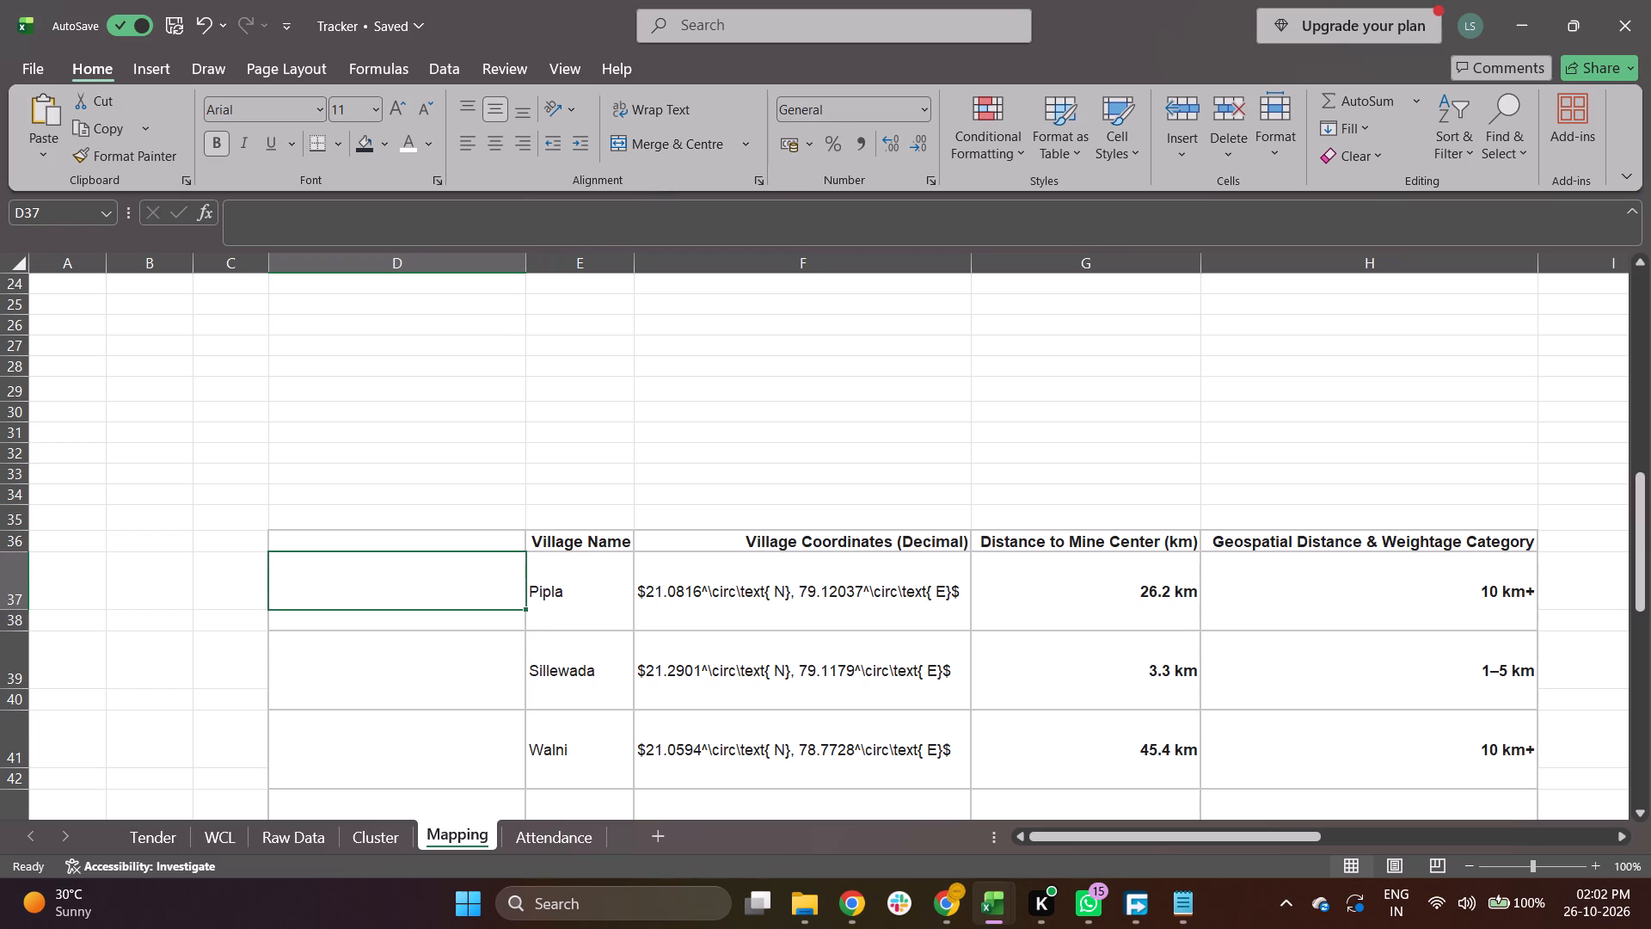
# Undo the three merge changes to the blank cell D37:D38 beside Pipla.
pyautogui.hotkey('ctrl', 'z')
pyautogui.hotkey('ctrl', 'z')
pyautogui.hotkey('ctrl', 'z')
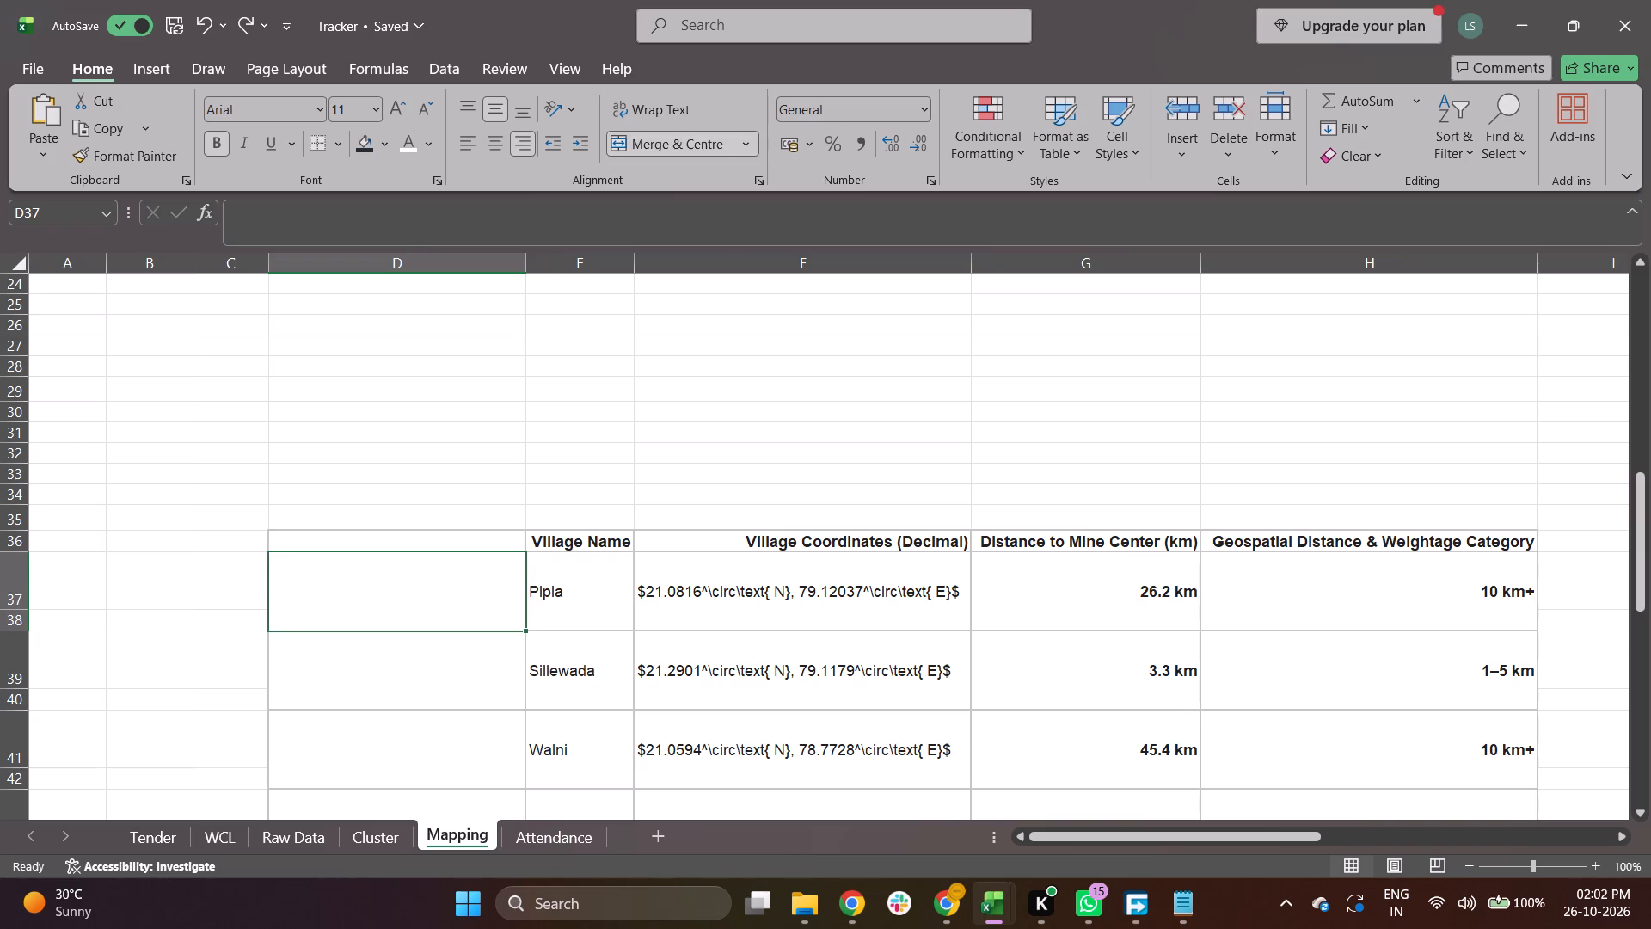
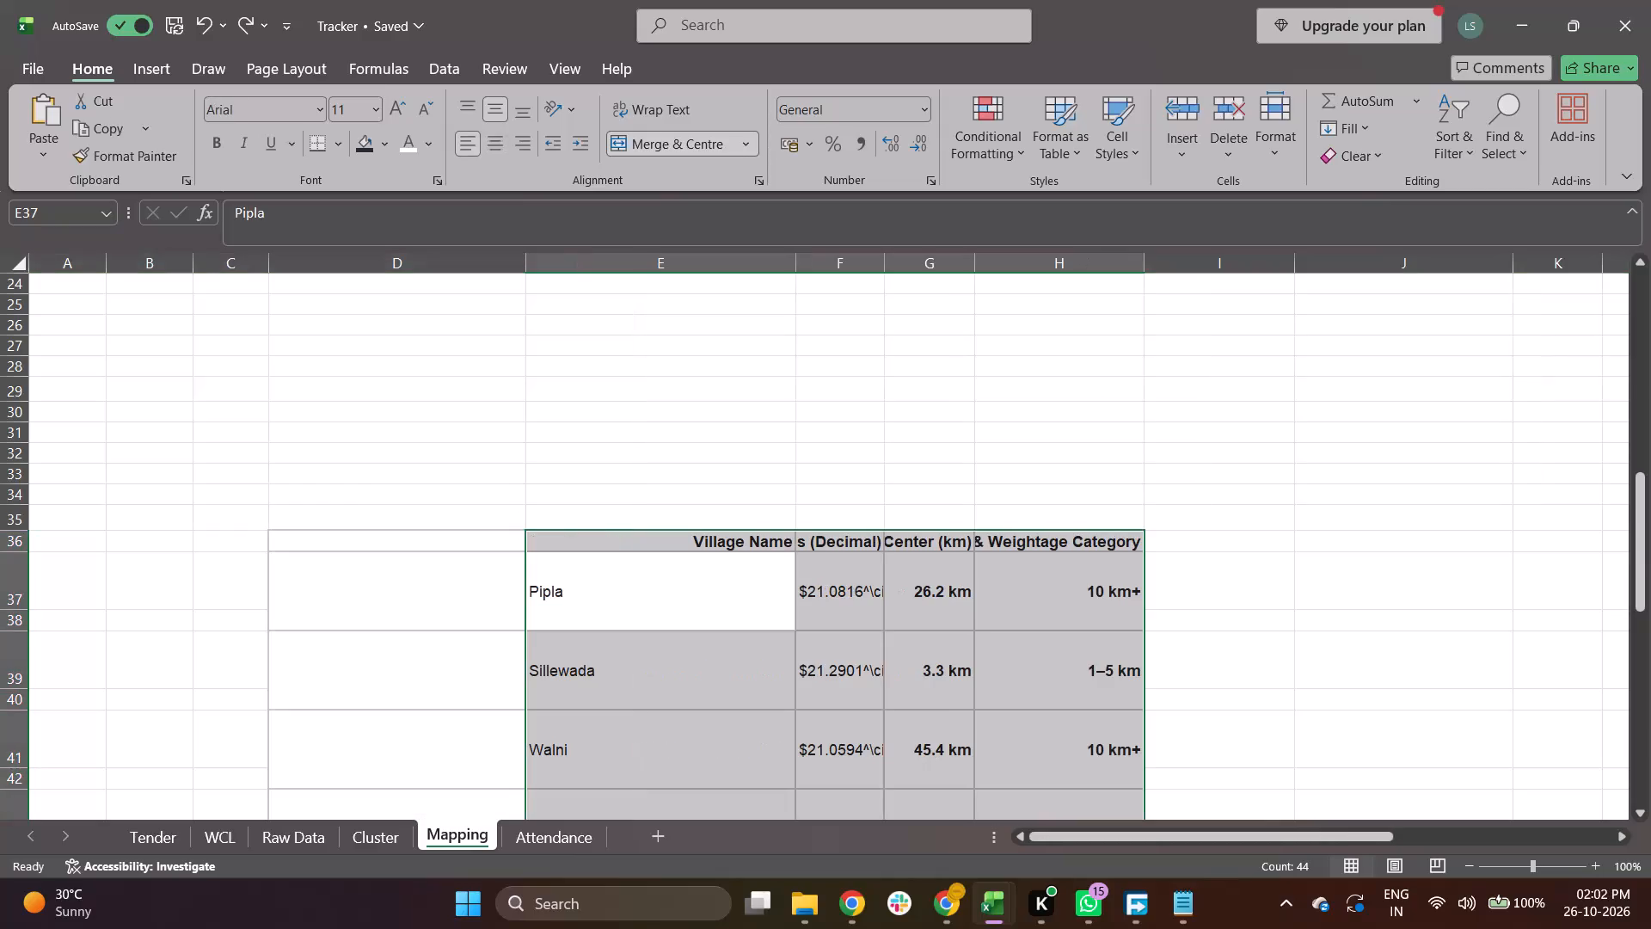
# Undo the recent formatting changes to the village distance table and the clearing of its S.No. column.
pyautogui.hotkey('ctrl', 'z')
pyautogui.hotkey('ctrl', 'z')
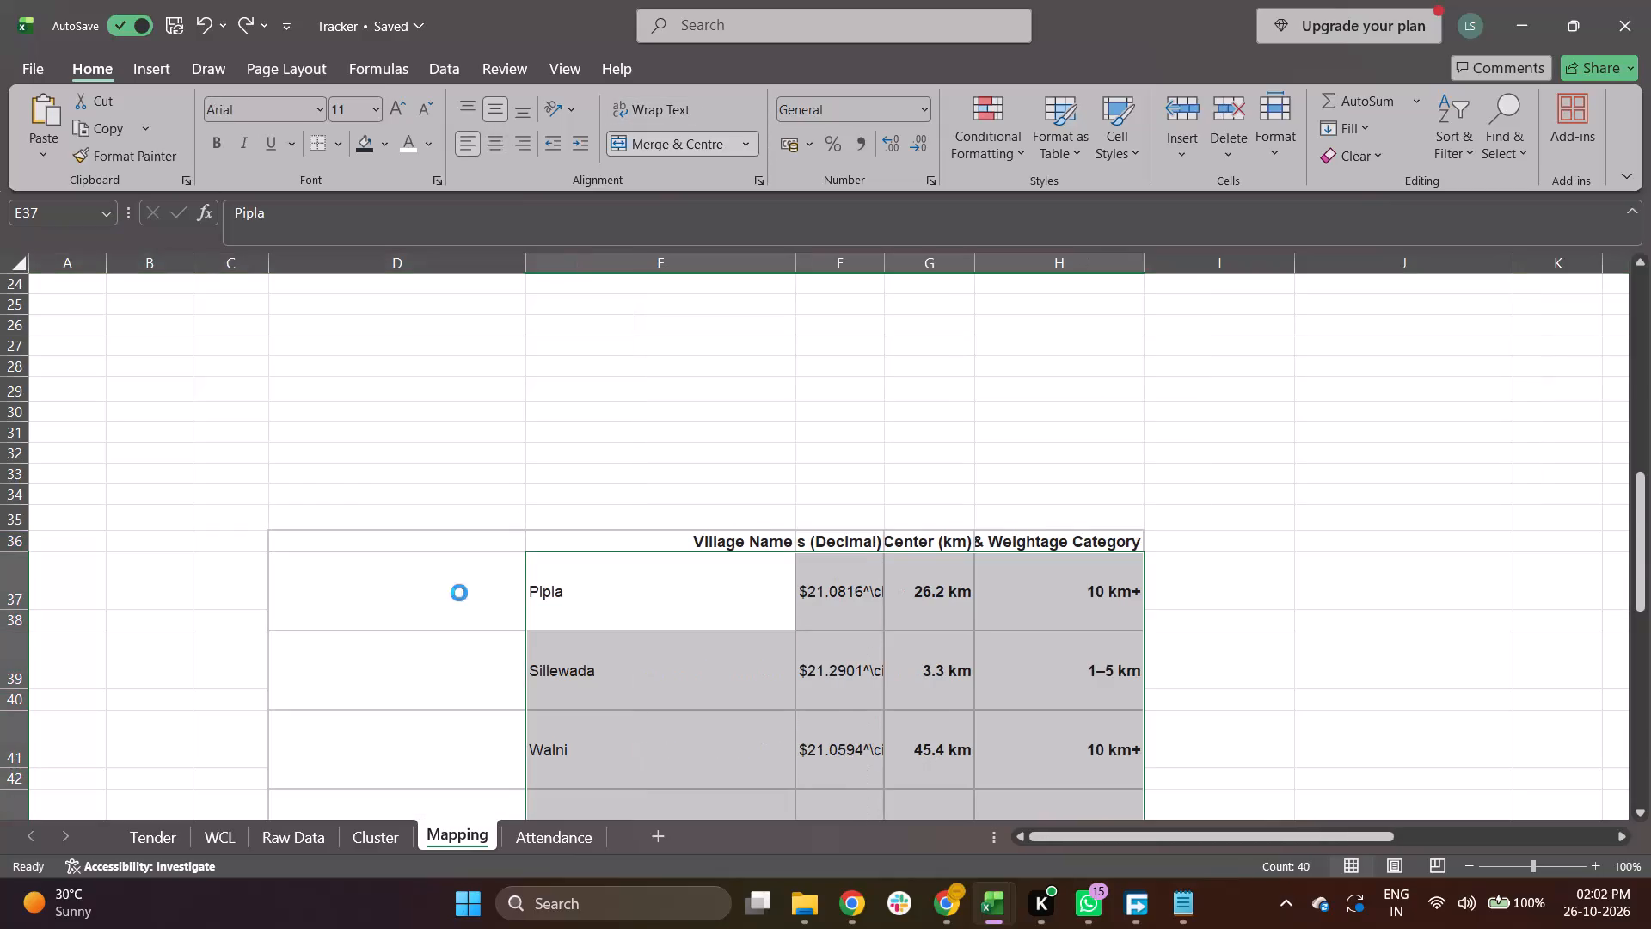
pyautogui.hotkey('ctrl', 'z')
pyautogui.hotkey('ctrl', 'z')
pyautogui.hotkey('ctrl', 'z')
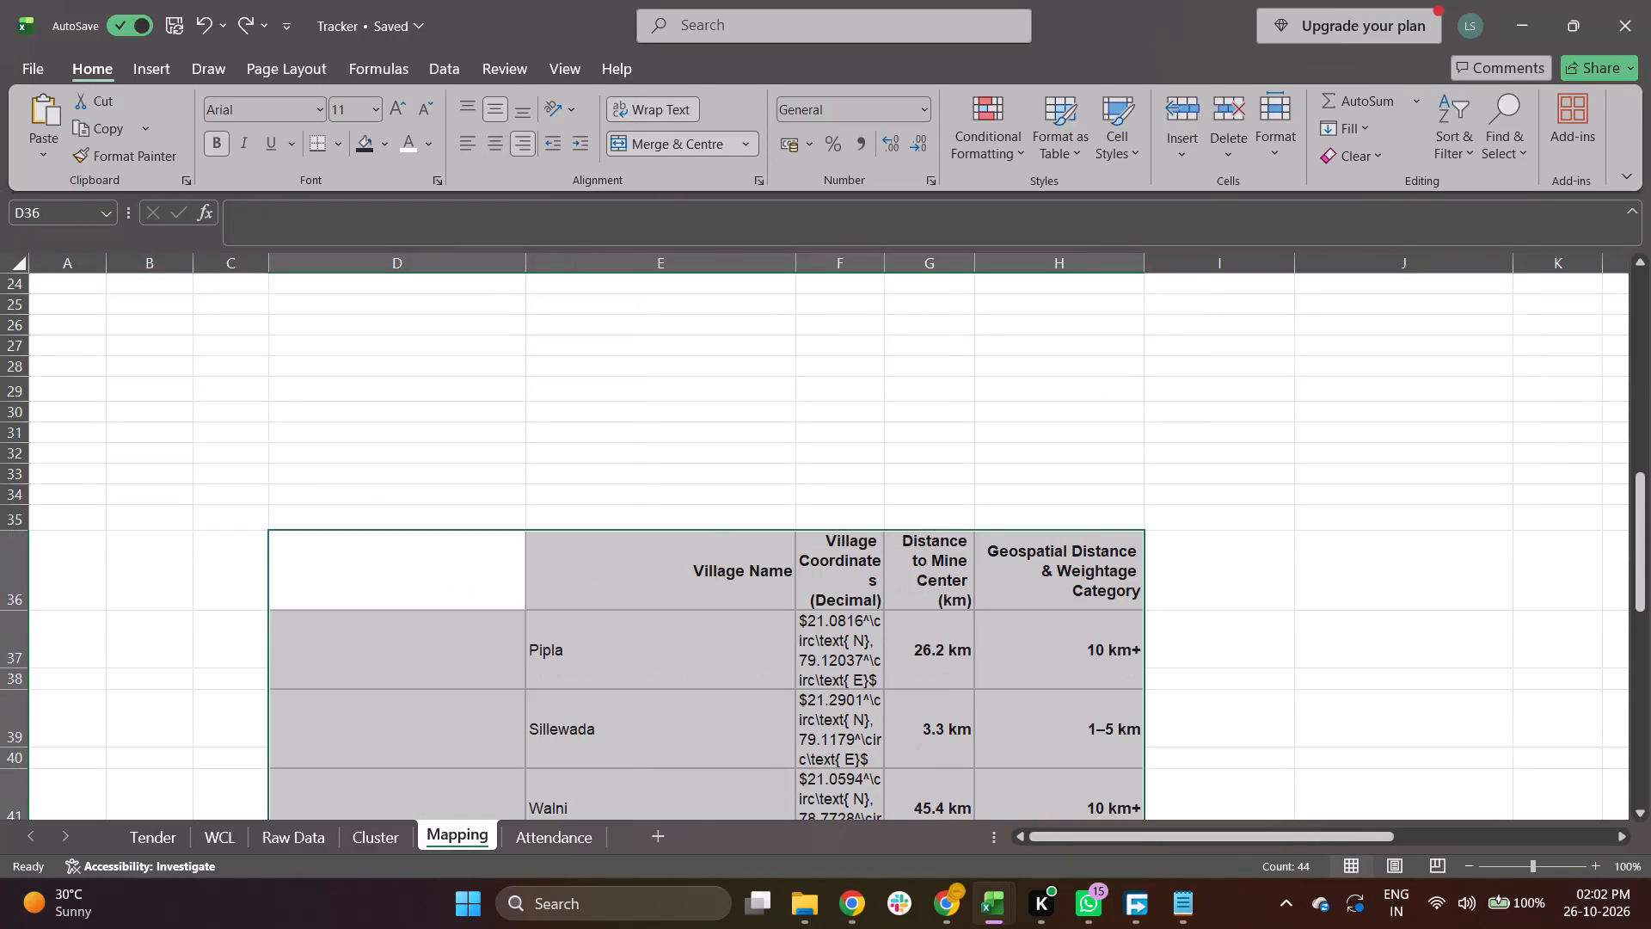
pyautogui.hotkey('ctrl', 'z')
pyautogui.hotkey('ctrl', 'z')
pyautogui.hotkey('ctrl', 'z')
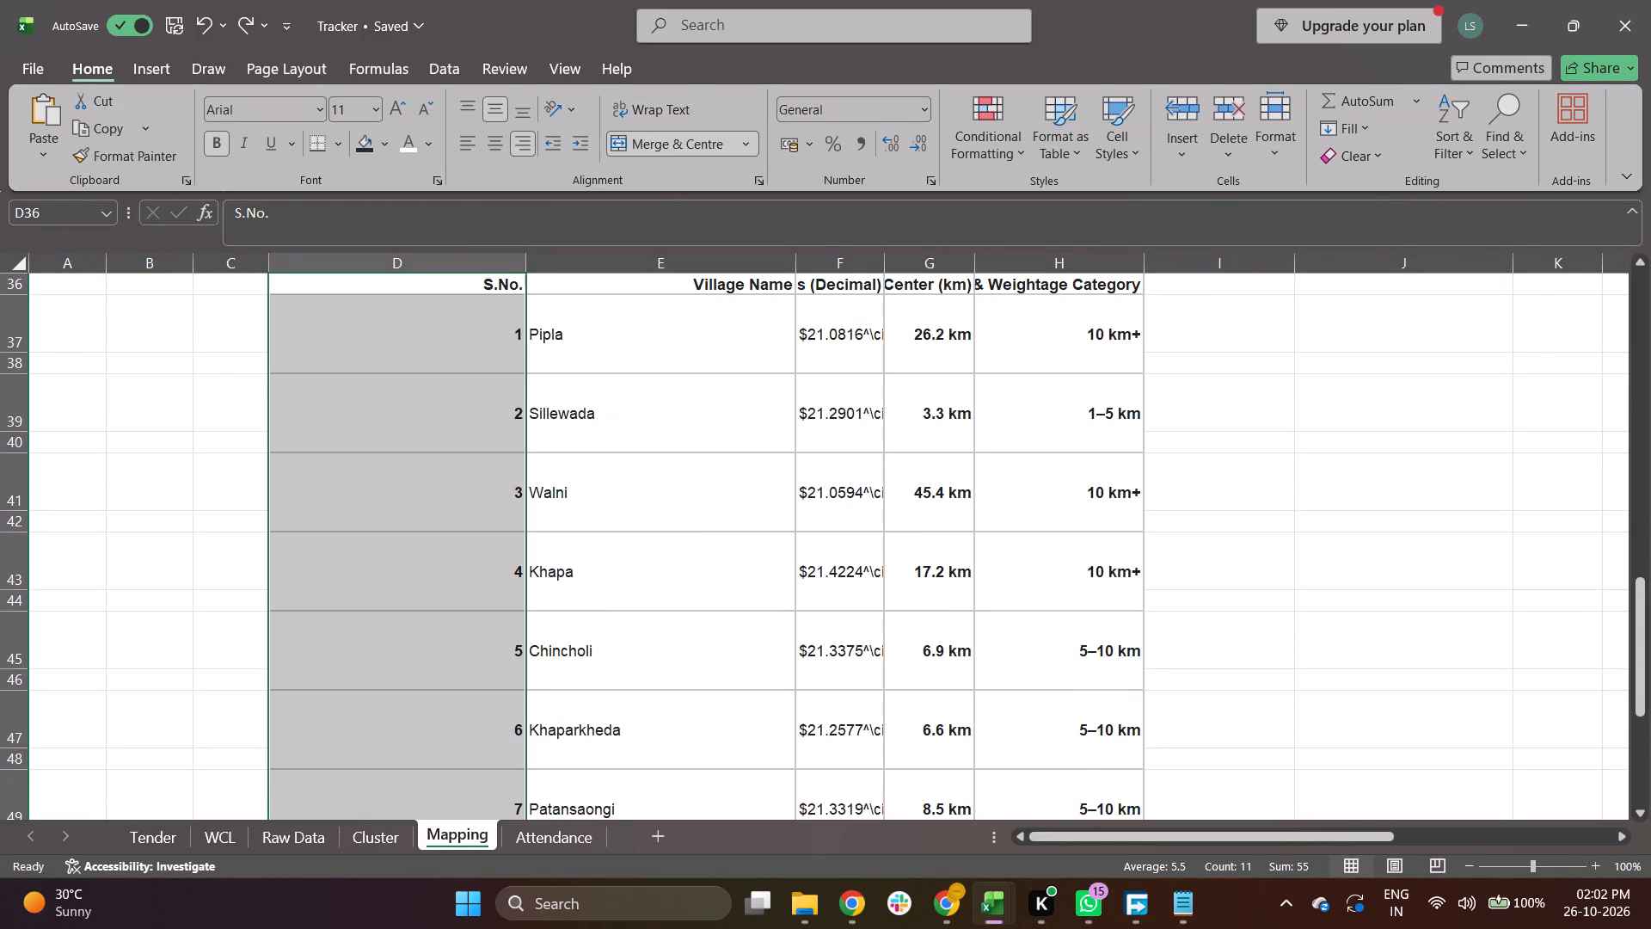
# Unmerge all merged cells in the village distance table, D36:H56.
pyautogui.scroll(1, 459, 593)
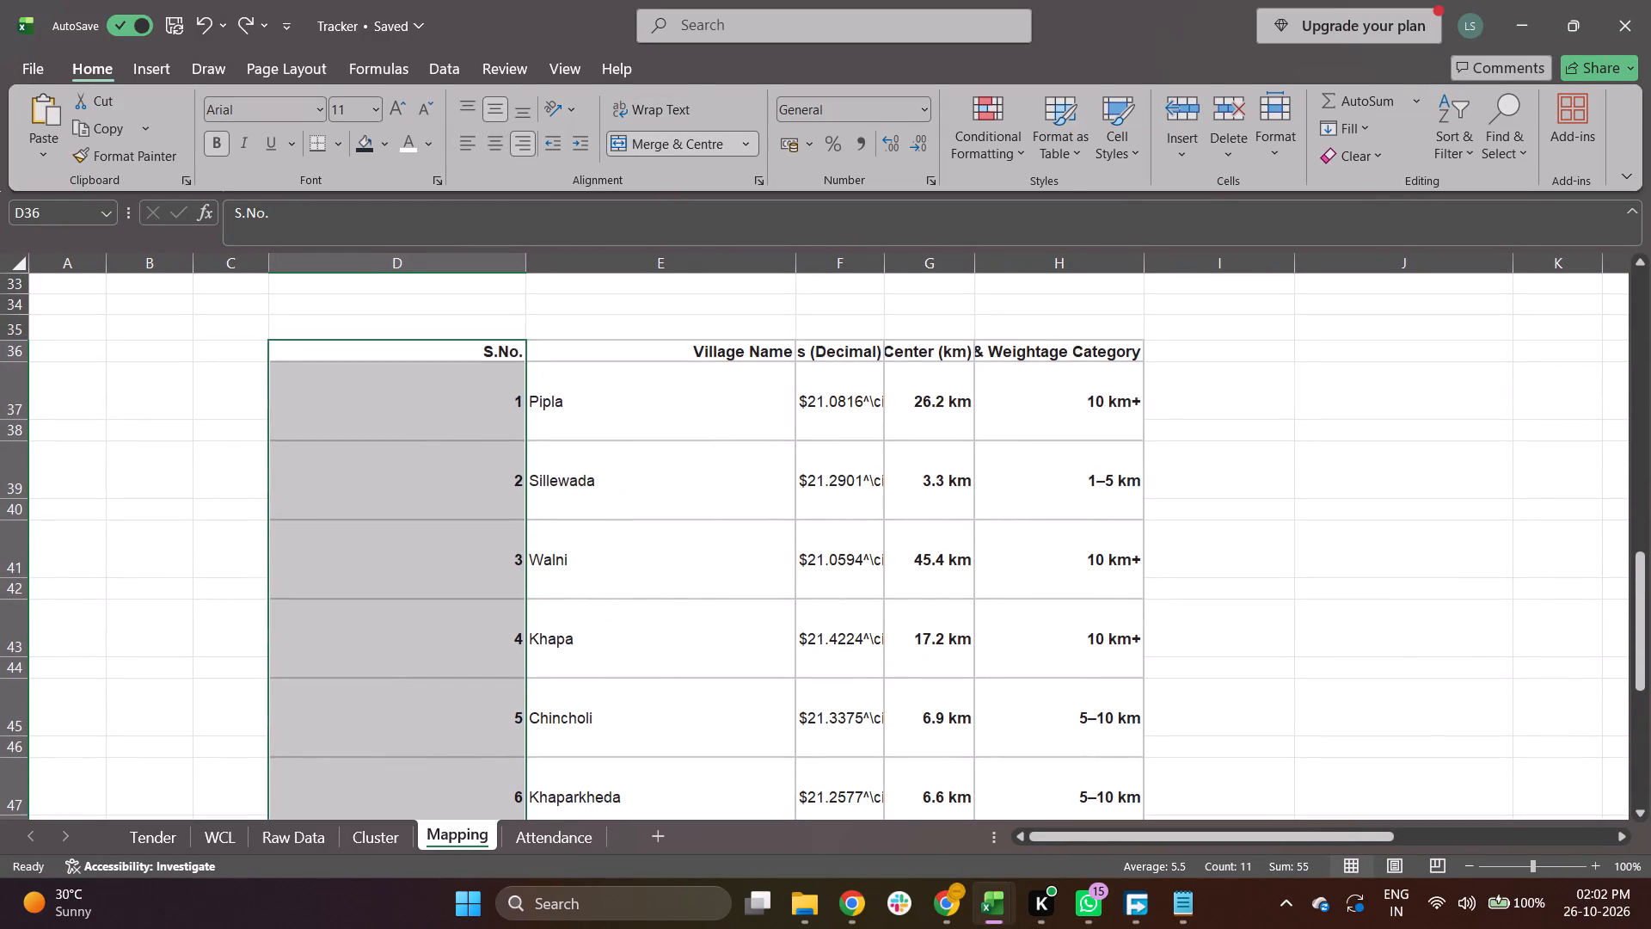
pyautogui.hotkey('shift', 'Right')
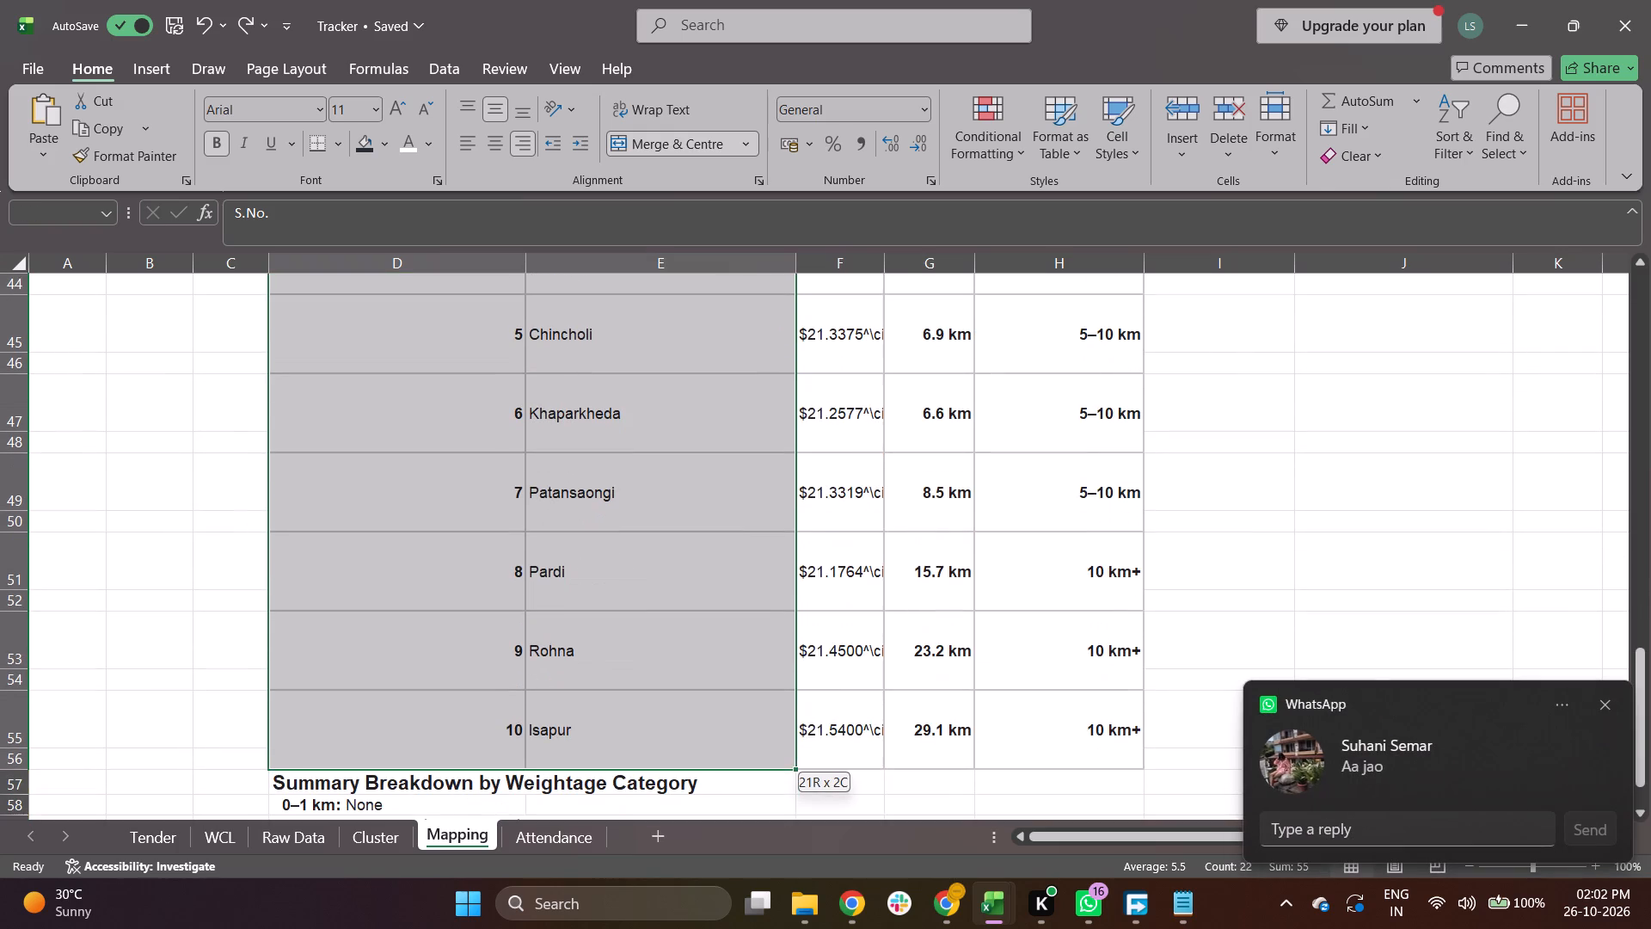
pyautogui.hotkey('shift', 'Right')
pyautogui.hotkey('shift', 'Right')
pyautogui.hotkey('shift', 'Right')
pyautogui.scroll(1, 394, 495)
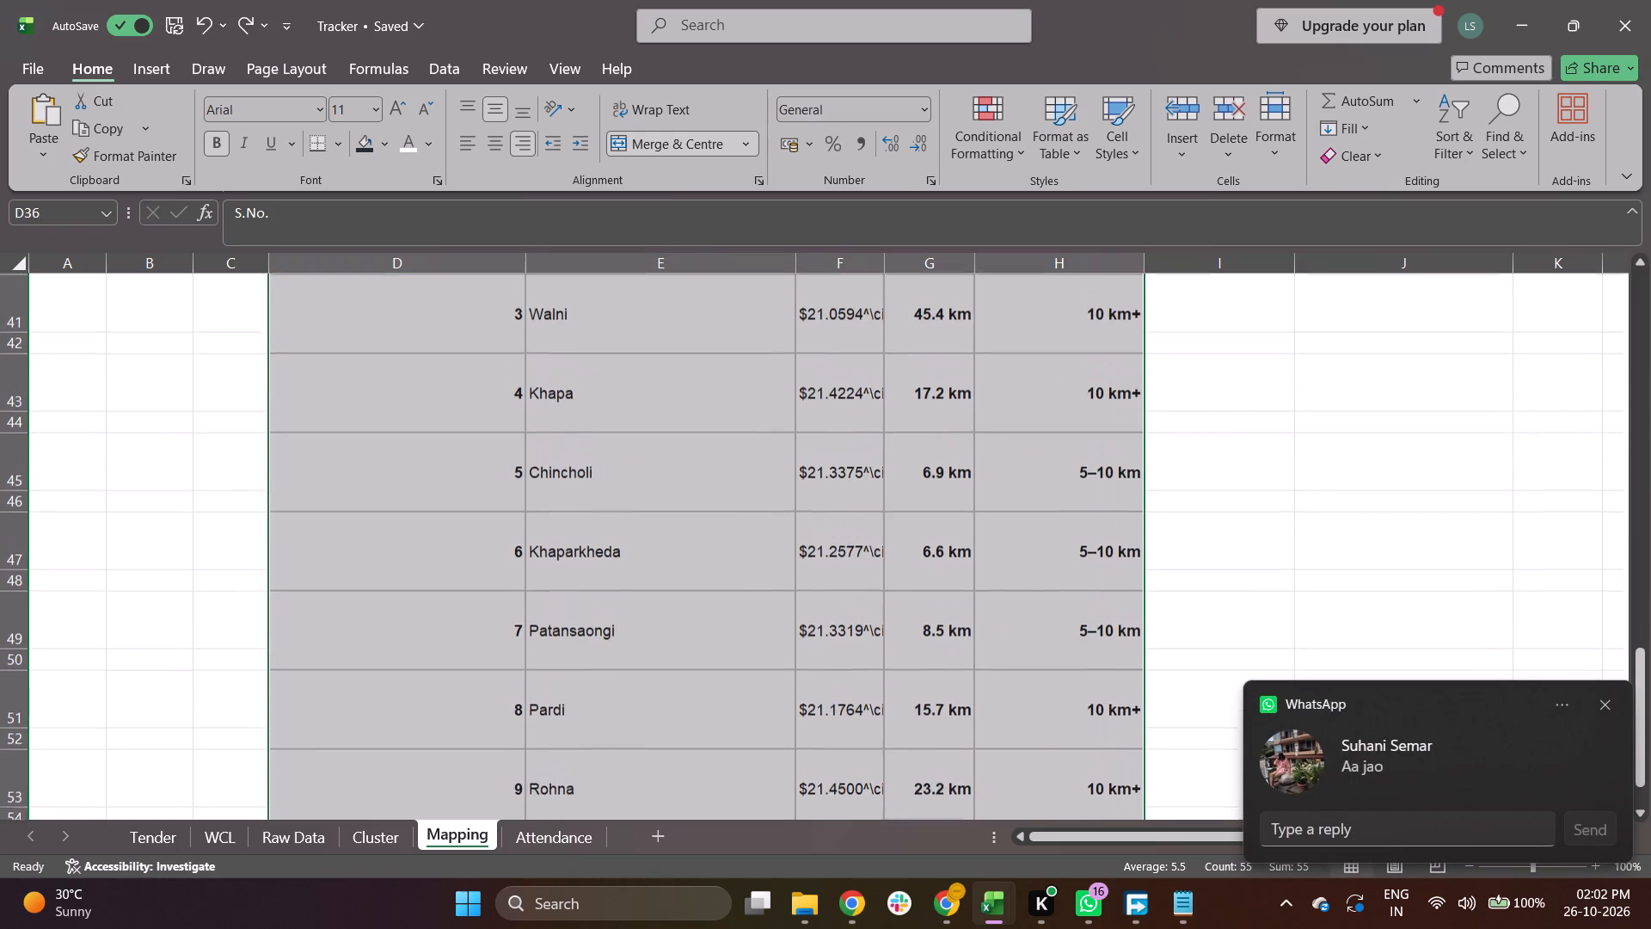
pyautogui.scroll(1, 394, 495)
pyautogui.click(674, 146)
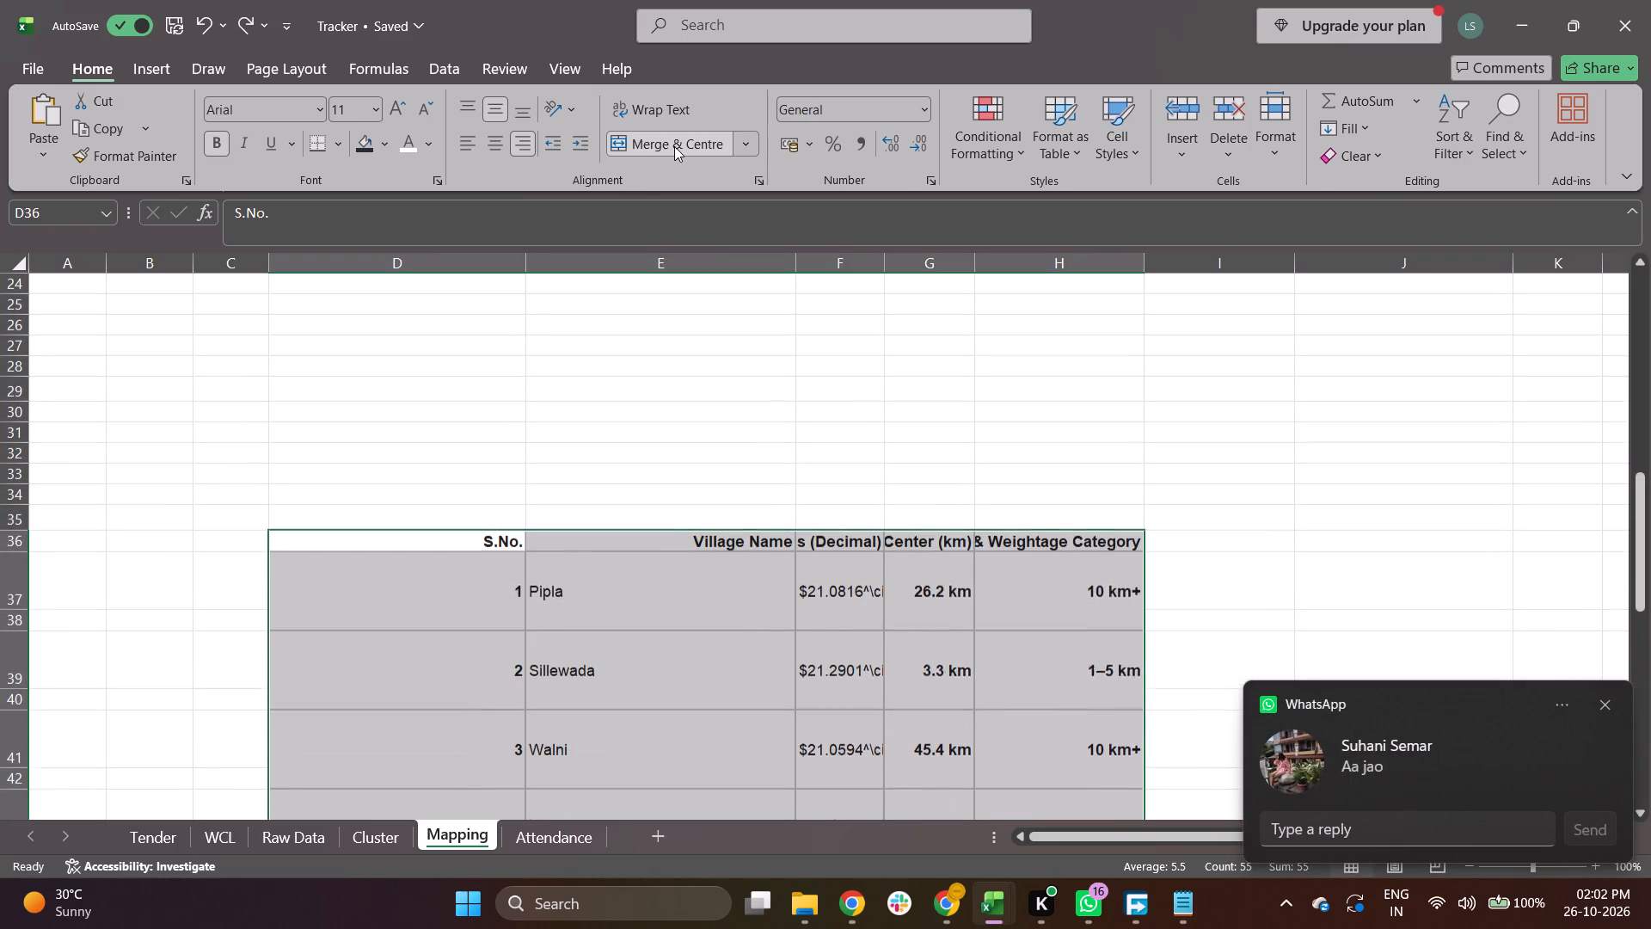
pyautogui.click(526, 594)
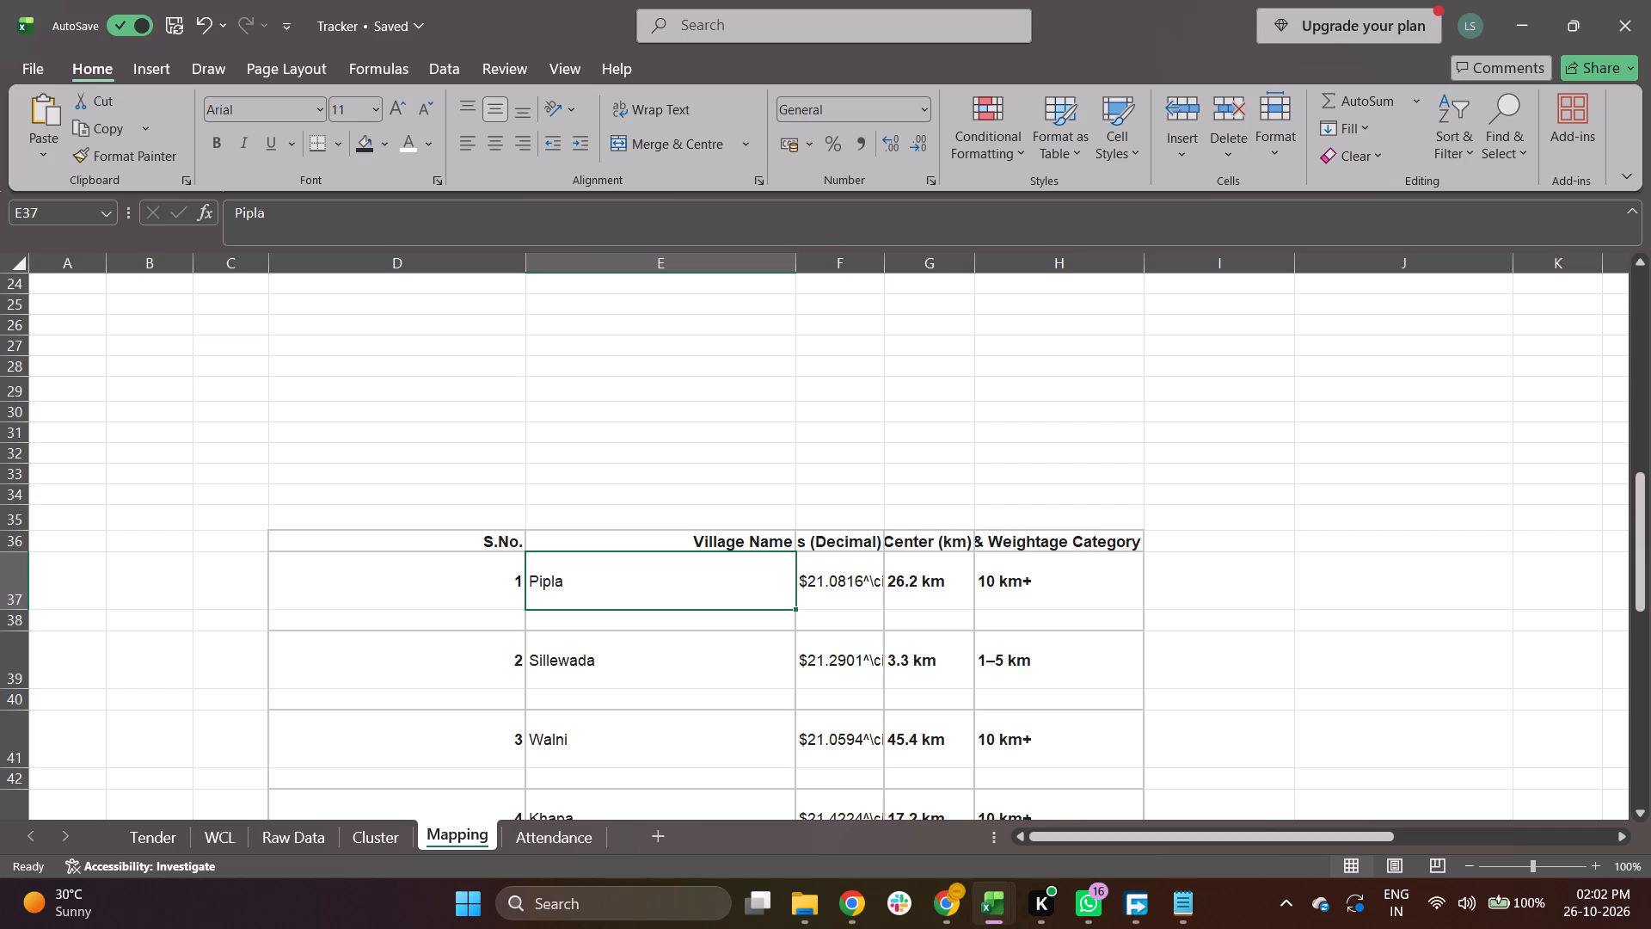
# Delete the Summary Breakdown by Weightage Category text in D57:E61 beneath the table.
pyautogui.scroll(-4, 83, 557)
pyautogui.scroll(1, 83, 557)
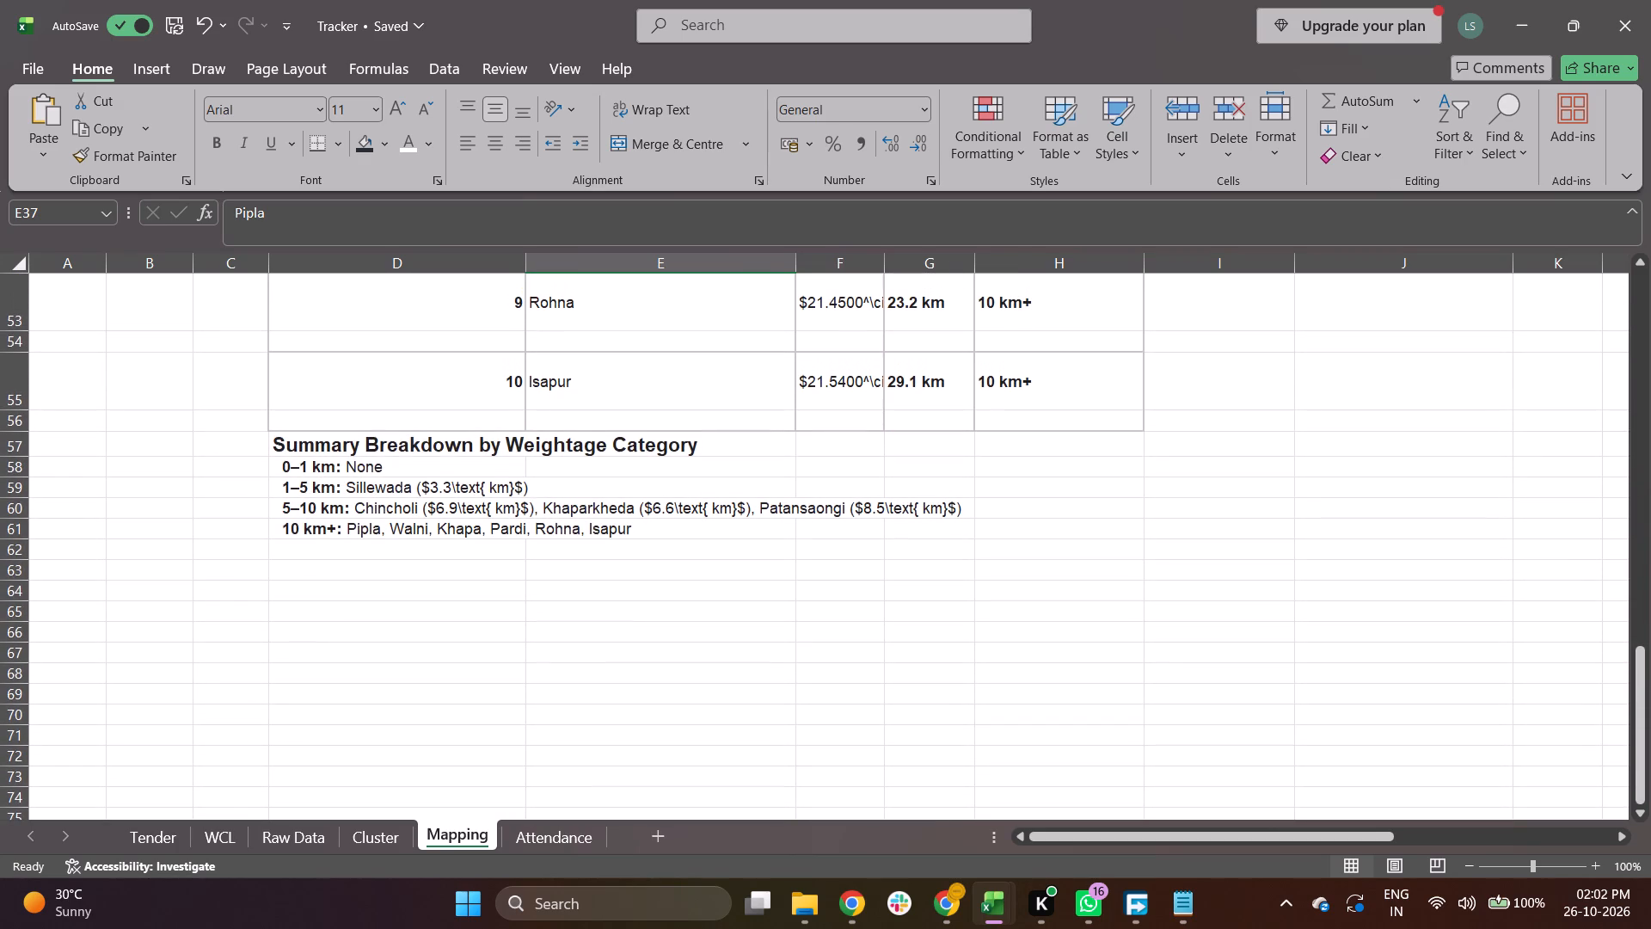
pyautogui.click(328, 451)
pyautogui.hotkey('shift', 'Right')
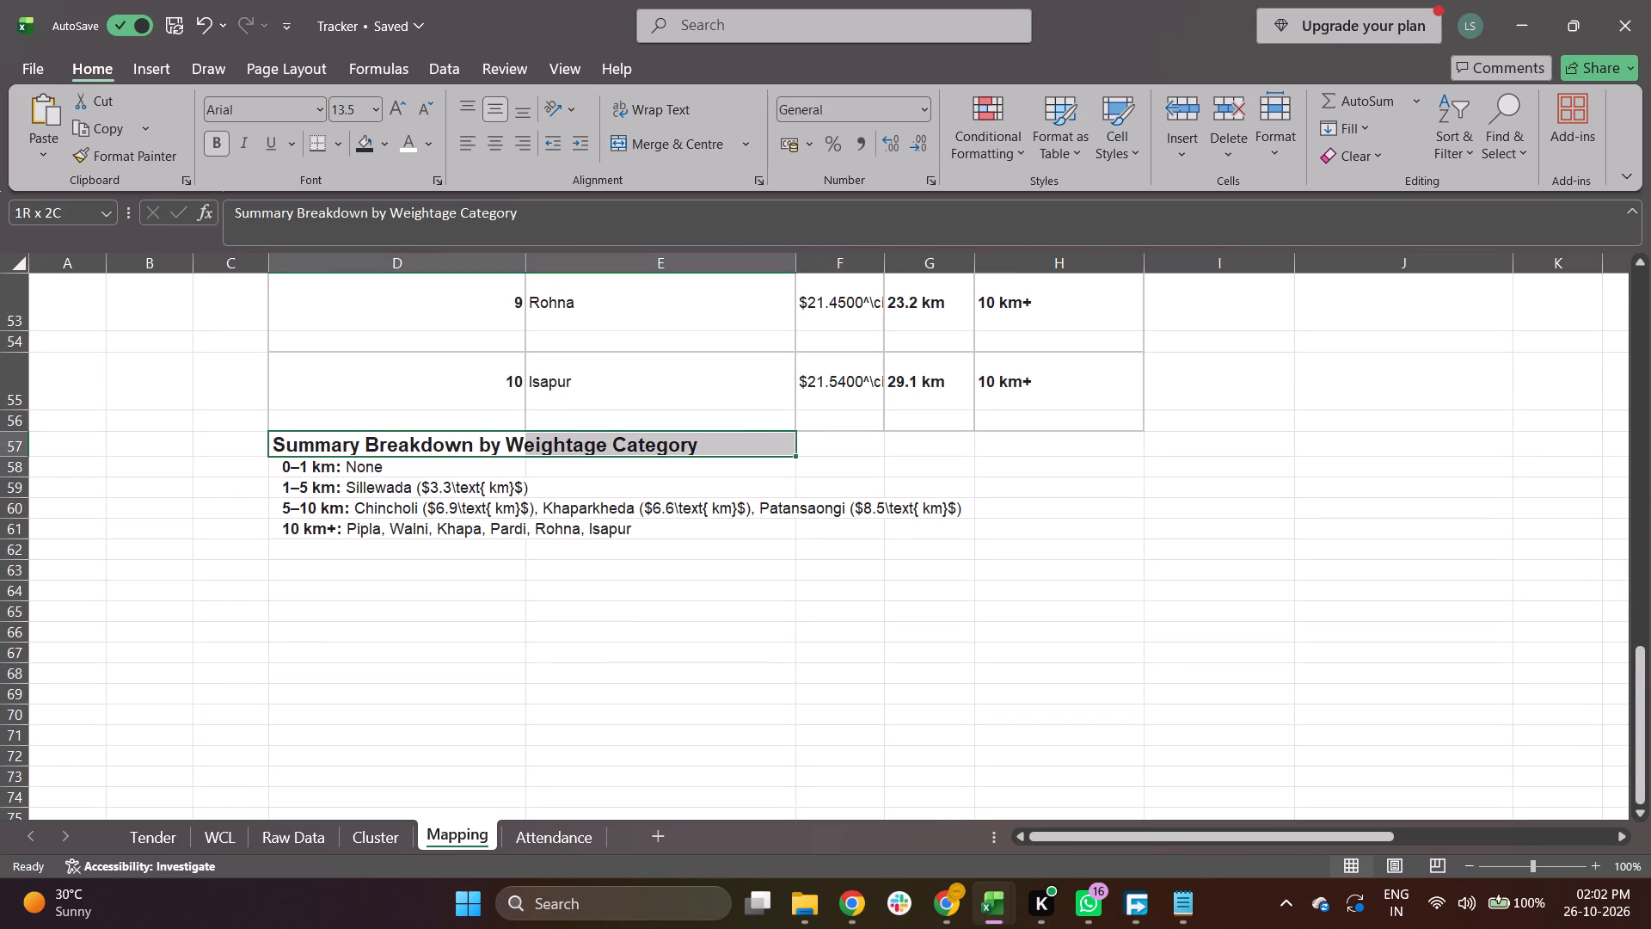
pyautogui.hotkey('shift', 'Down')
pyautogui.hotkey('shift', 'Down')
pyautogui.hotkey('shift', 'Down')
pyautogui.hotkey('shift', 'Down')
pyautogui.press('Delete')
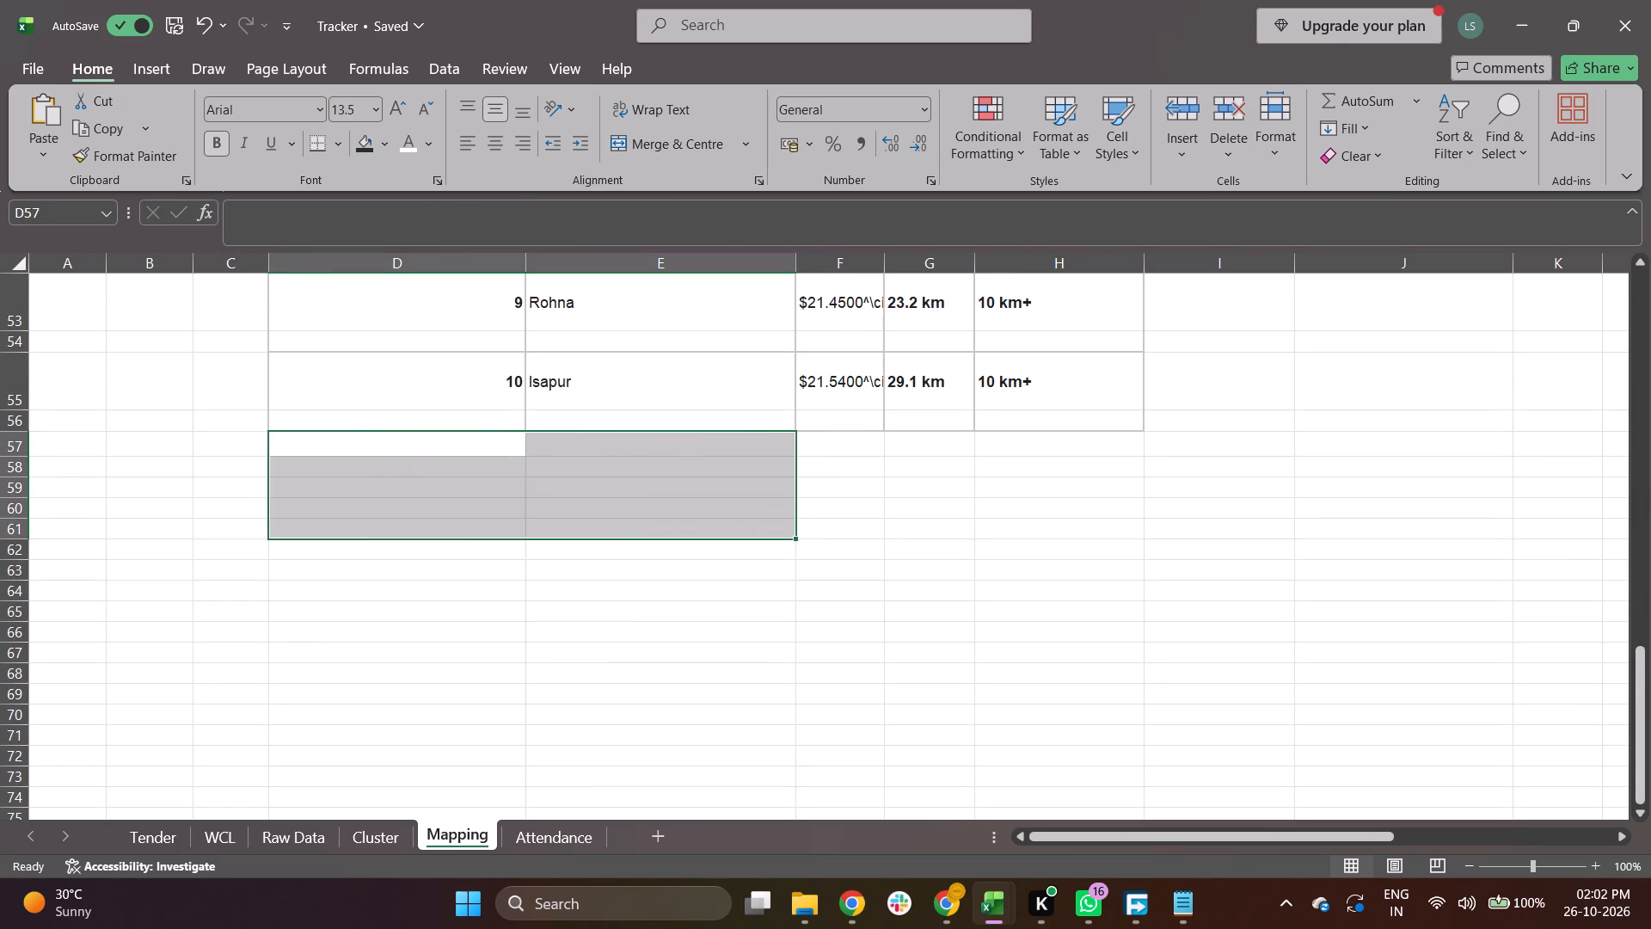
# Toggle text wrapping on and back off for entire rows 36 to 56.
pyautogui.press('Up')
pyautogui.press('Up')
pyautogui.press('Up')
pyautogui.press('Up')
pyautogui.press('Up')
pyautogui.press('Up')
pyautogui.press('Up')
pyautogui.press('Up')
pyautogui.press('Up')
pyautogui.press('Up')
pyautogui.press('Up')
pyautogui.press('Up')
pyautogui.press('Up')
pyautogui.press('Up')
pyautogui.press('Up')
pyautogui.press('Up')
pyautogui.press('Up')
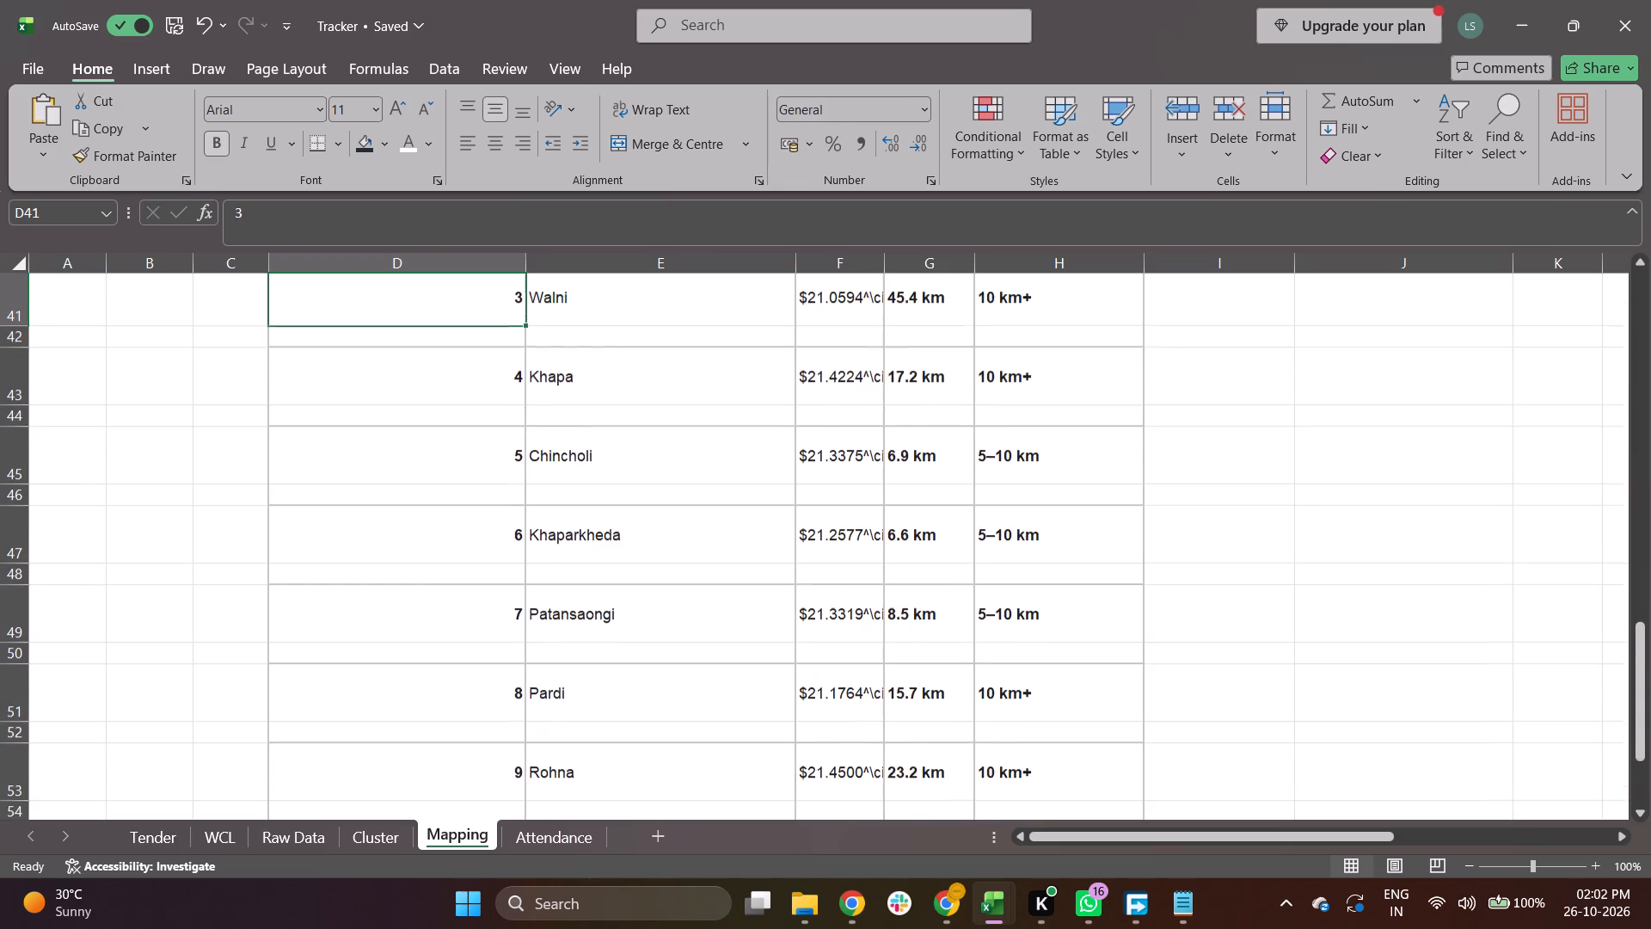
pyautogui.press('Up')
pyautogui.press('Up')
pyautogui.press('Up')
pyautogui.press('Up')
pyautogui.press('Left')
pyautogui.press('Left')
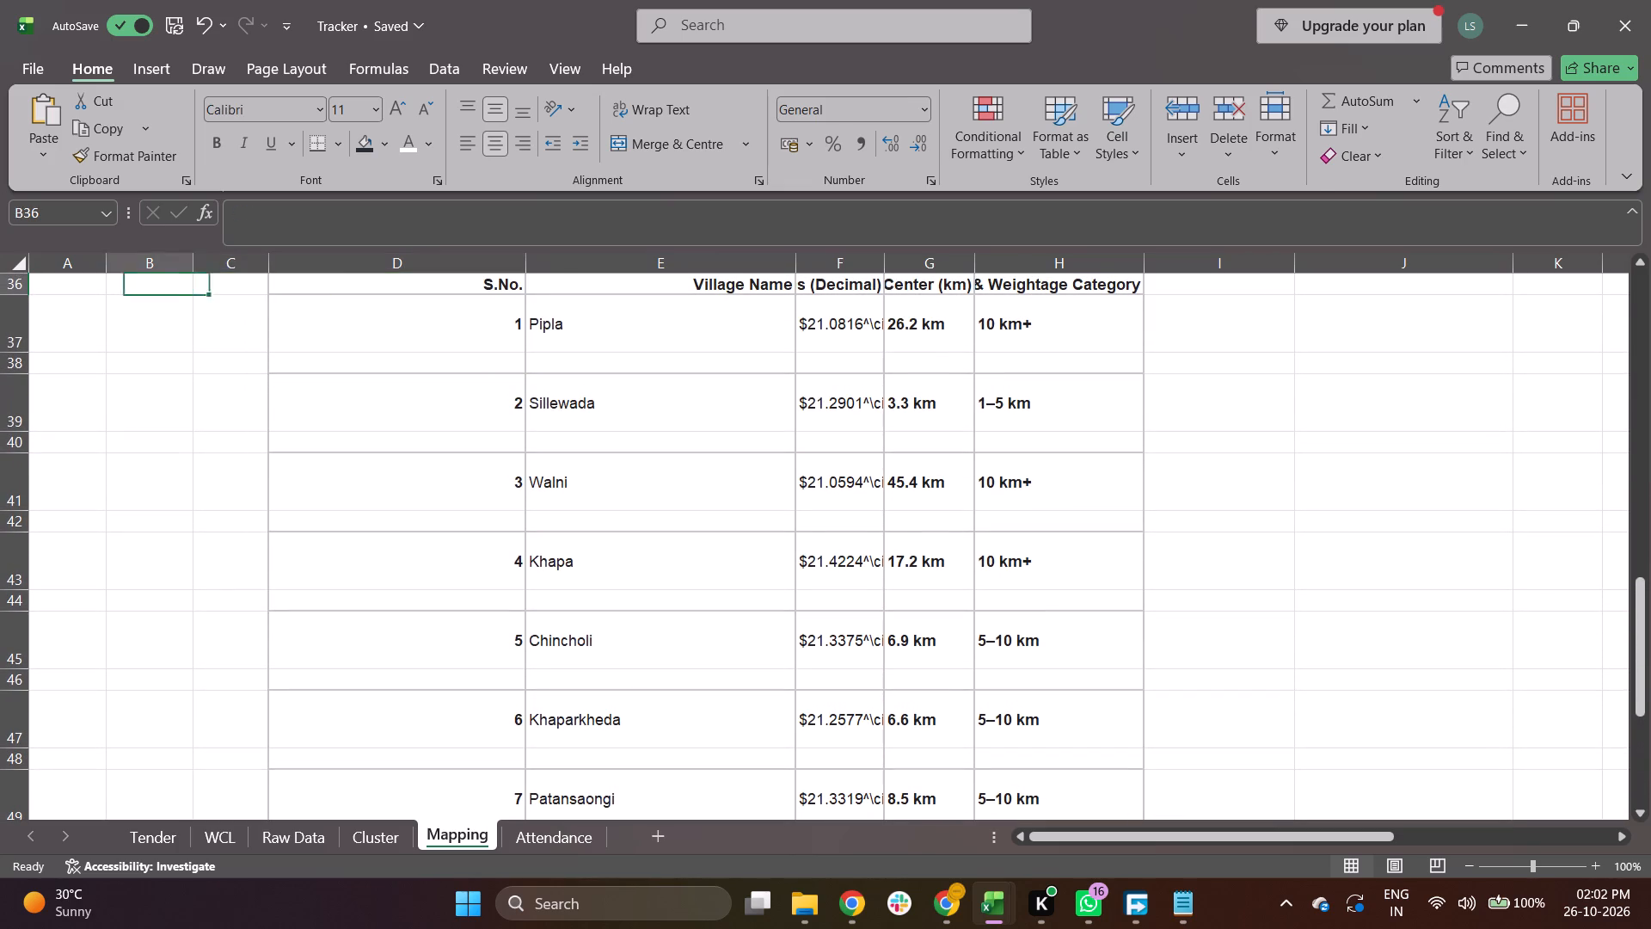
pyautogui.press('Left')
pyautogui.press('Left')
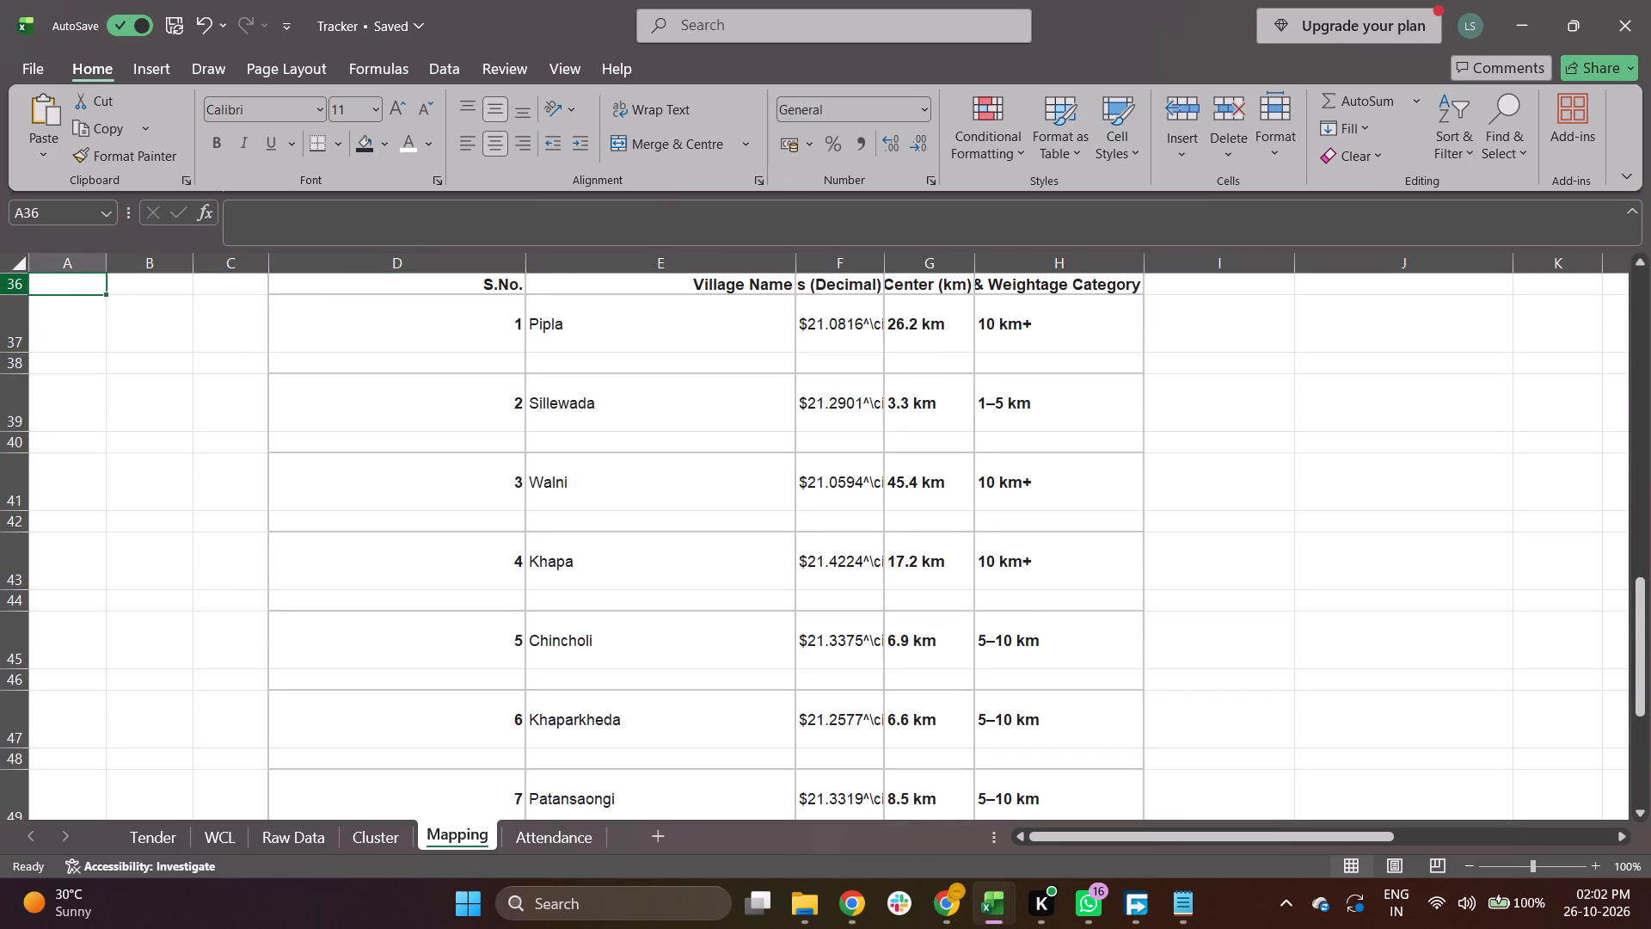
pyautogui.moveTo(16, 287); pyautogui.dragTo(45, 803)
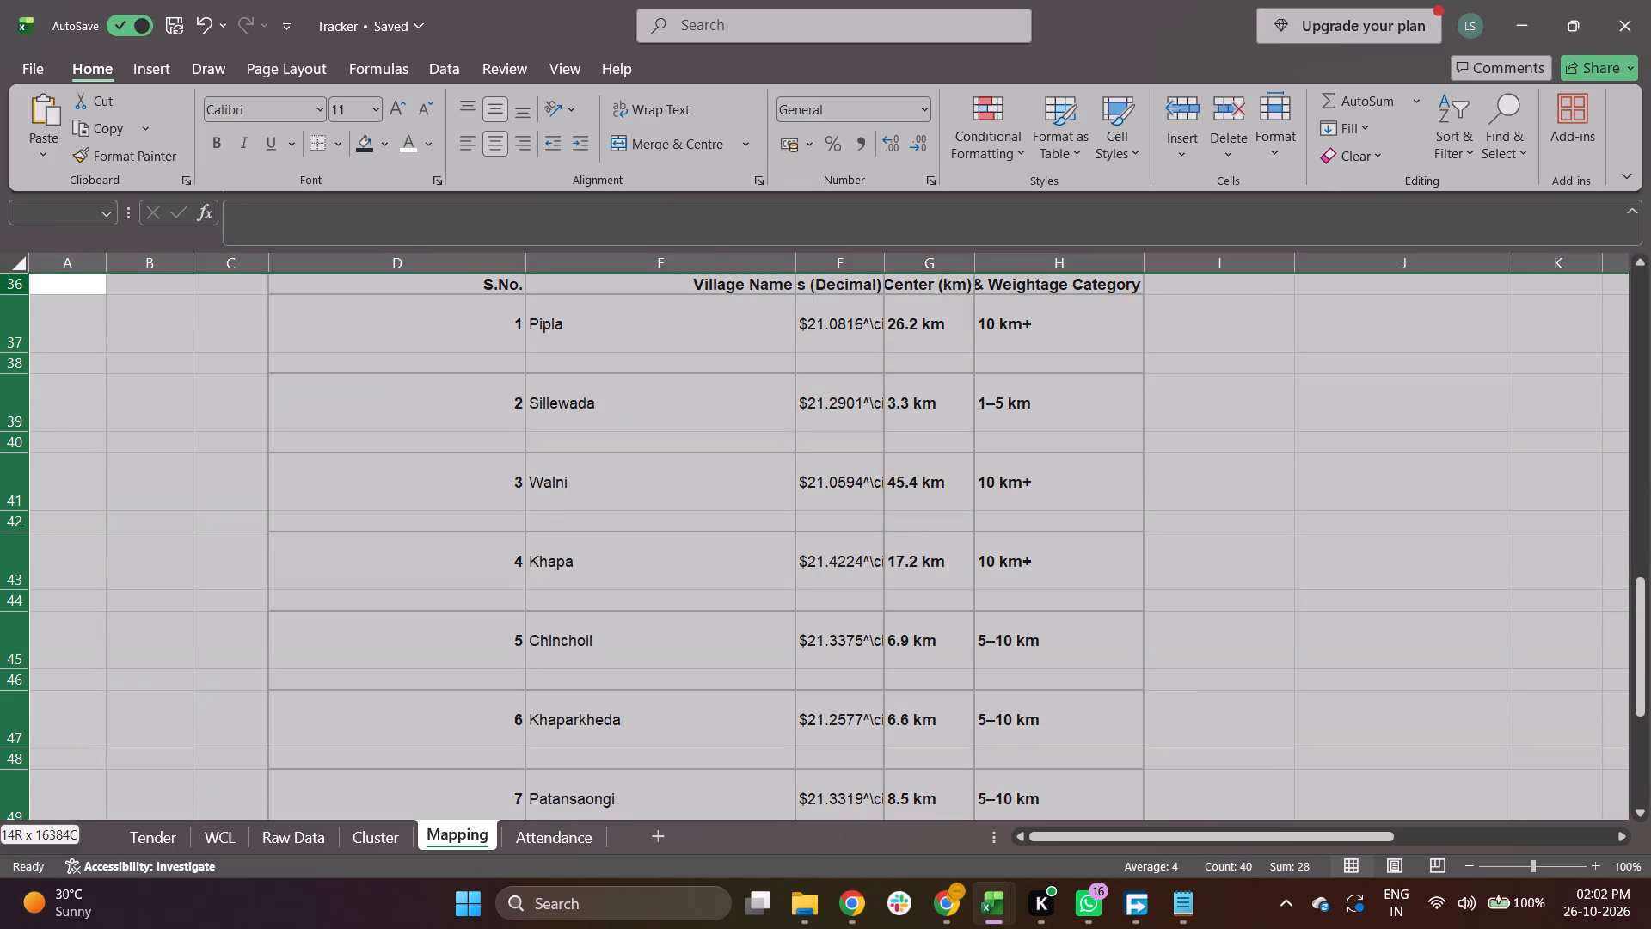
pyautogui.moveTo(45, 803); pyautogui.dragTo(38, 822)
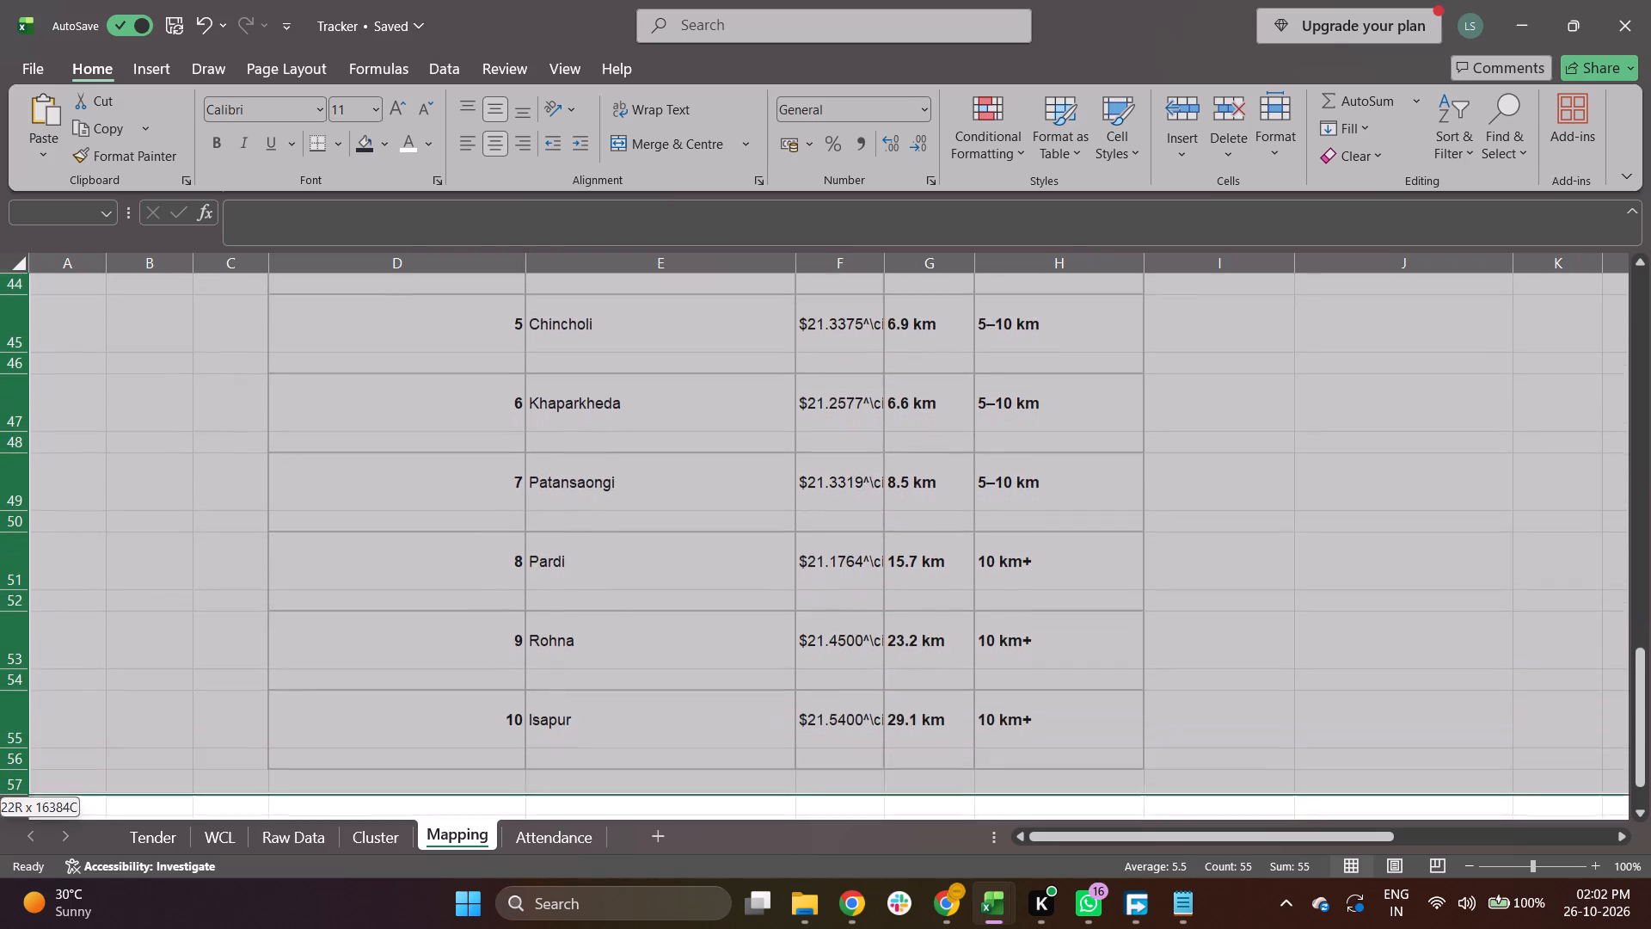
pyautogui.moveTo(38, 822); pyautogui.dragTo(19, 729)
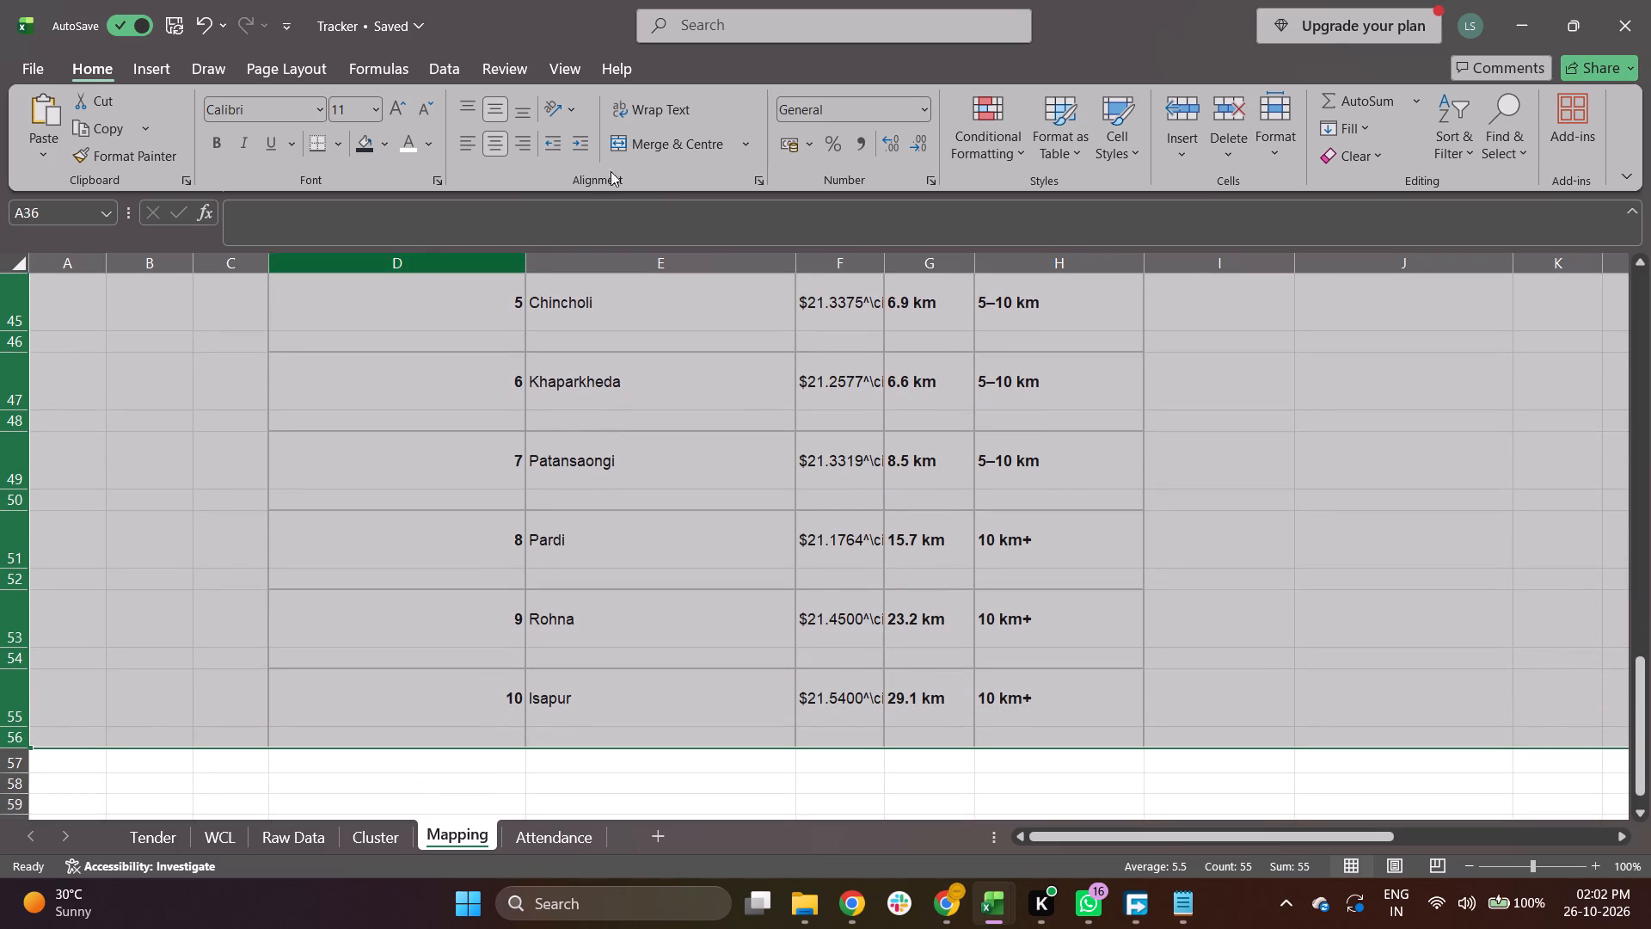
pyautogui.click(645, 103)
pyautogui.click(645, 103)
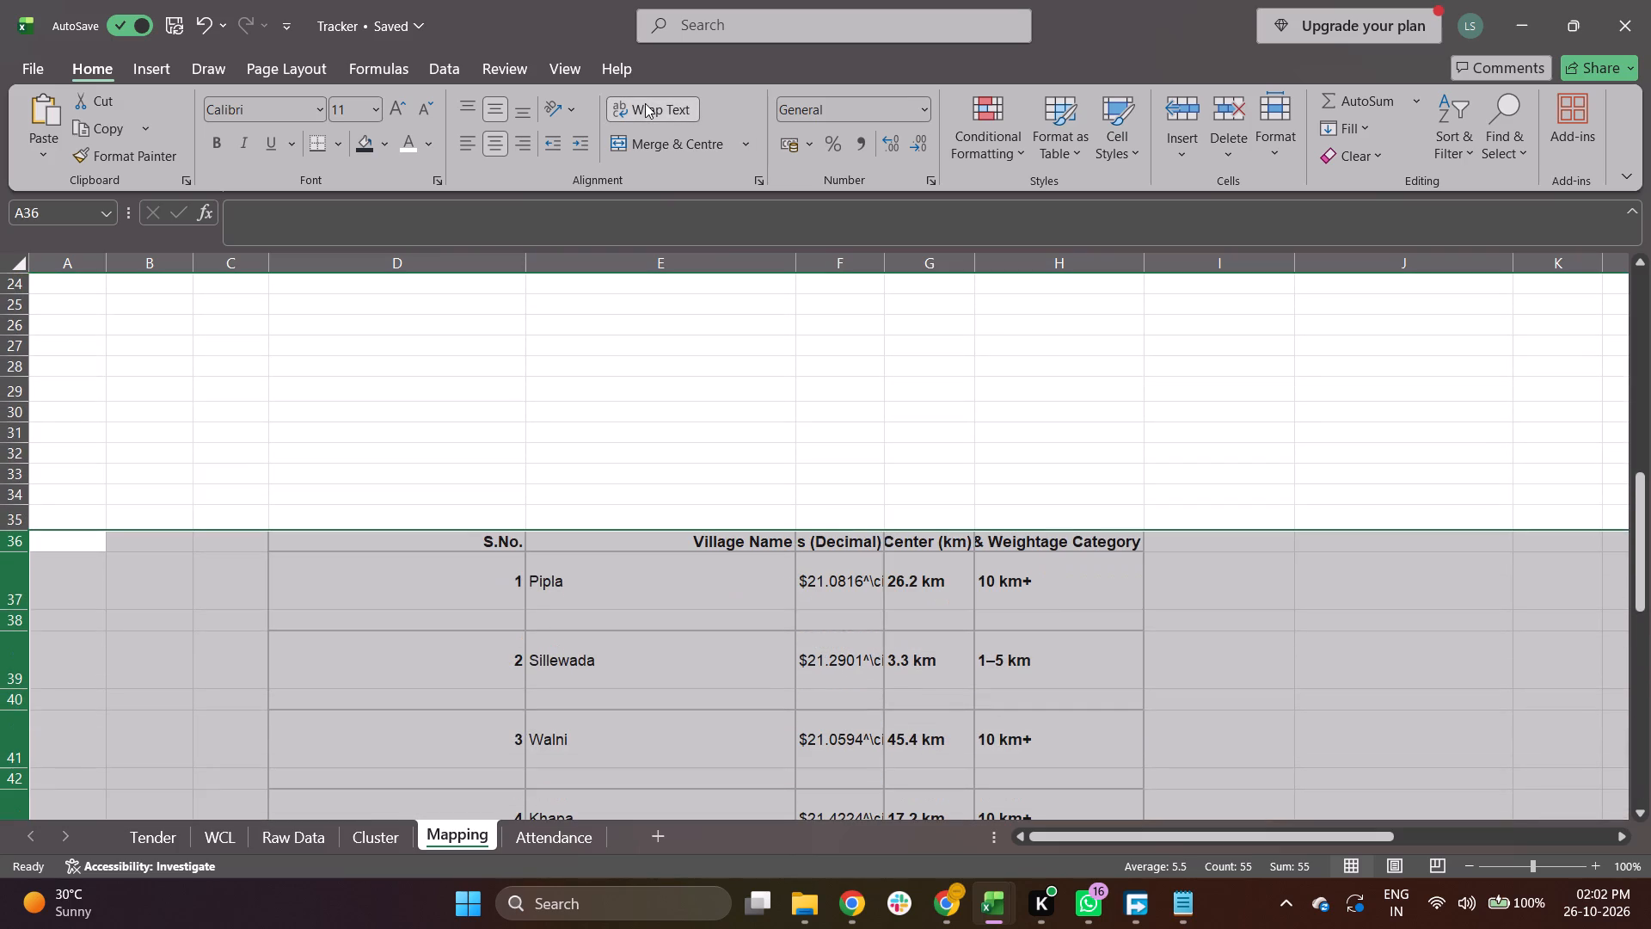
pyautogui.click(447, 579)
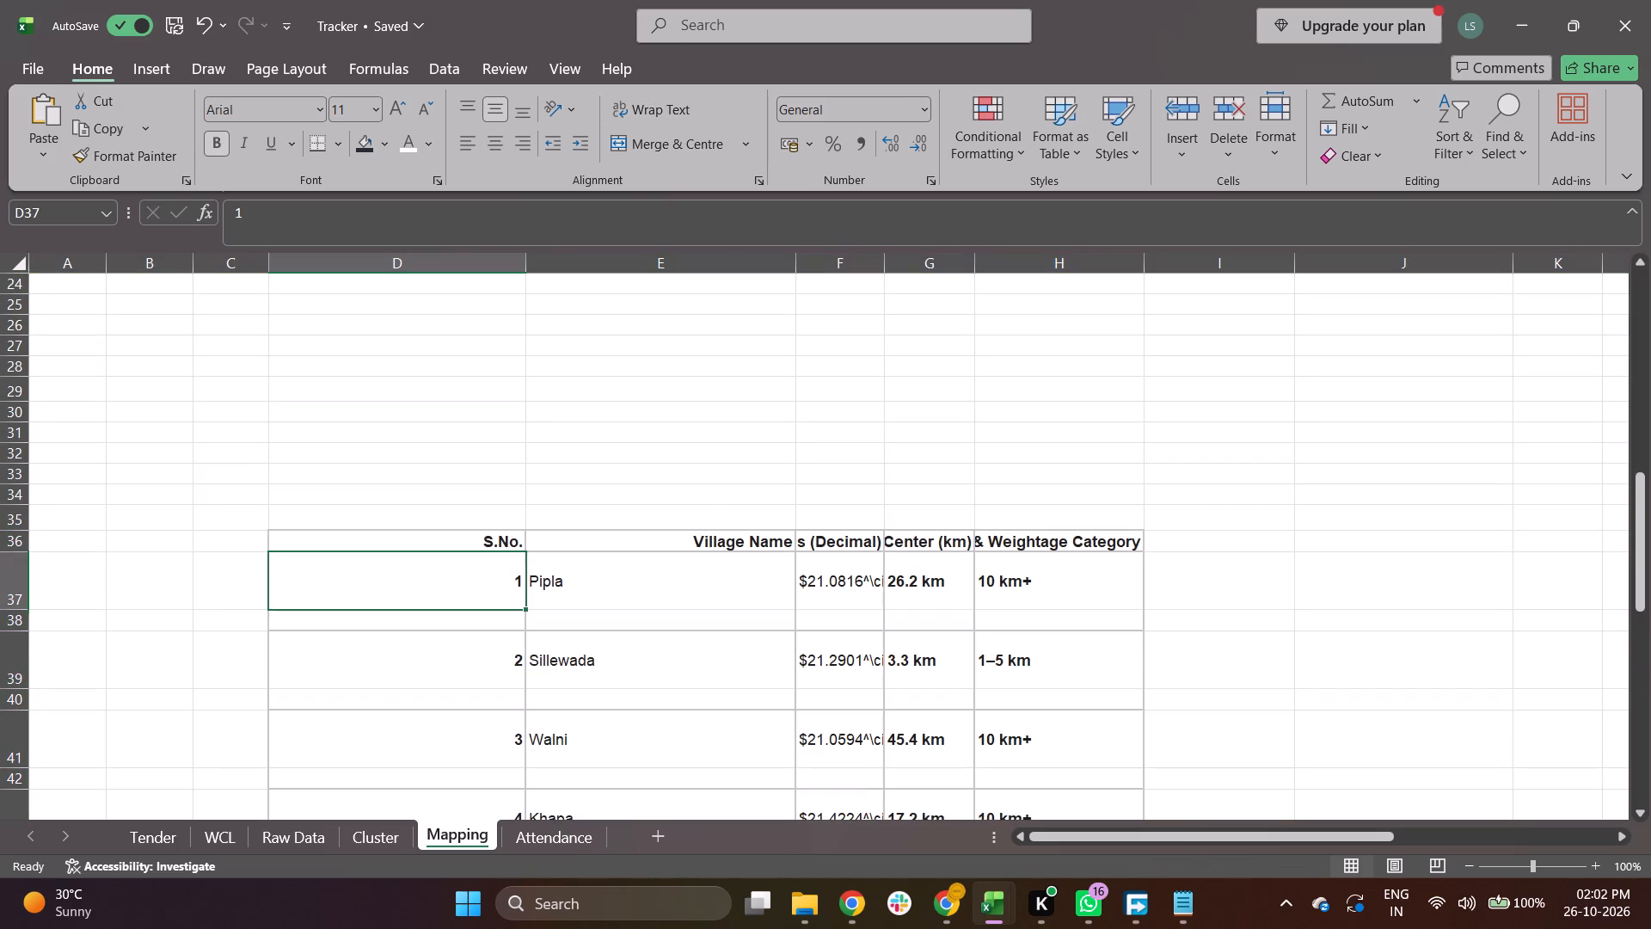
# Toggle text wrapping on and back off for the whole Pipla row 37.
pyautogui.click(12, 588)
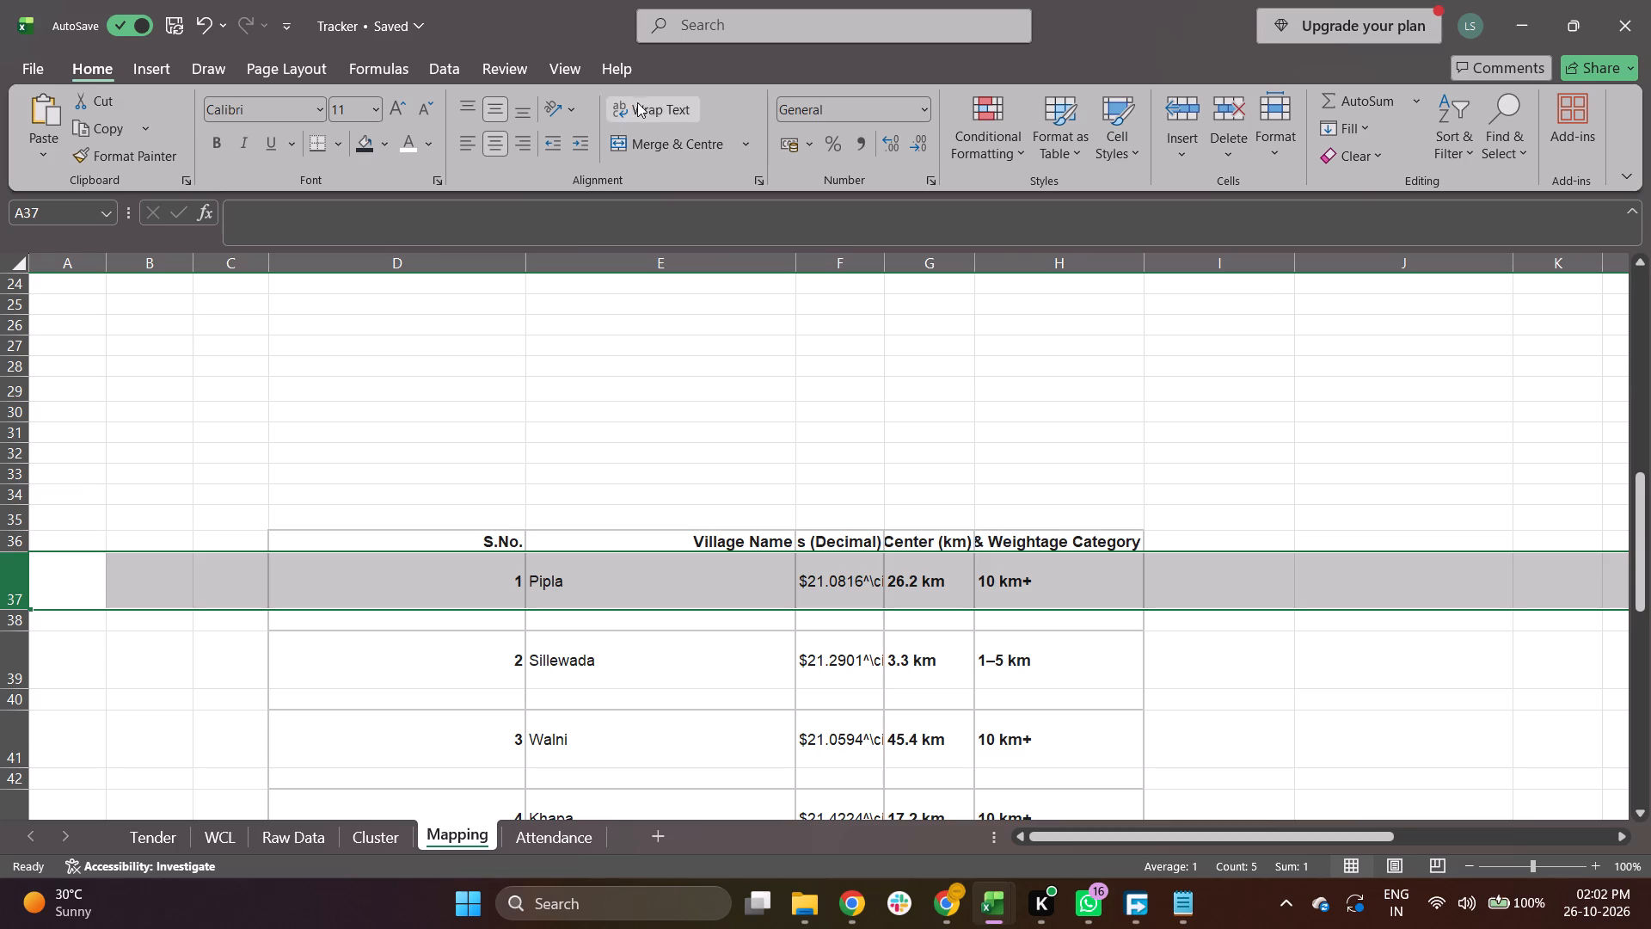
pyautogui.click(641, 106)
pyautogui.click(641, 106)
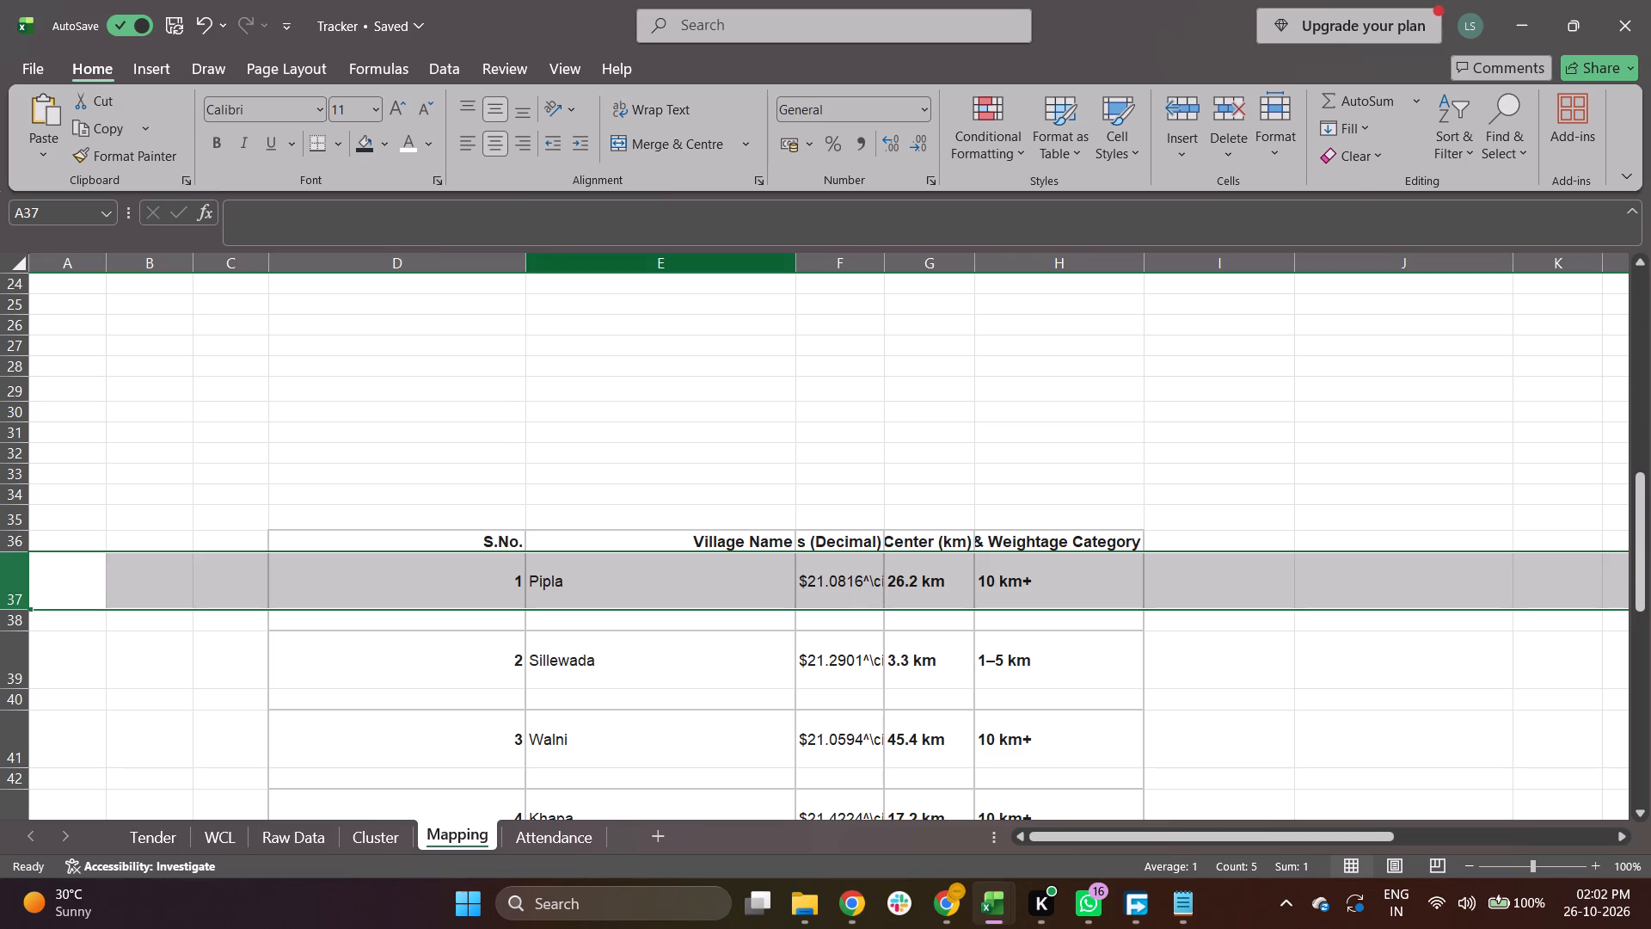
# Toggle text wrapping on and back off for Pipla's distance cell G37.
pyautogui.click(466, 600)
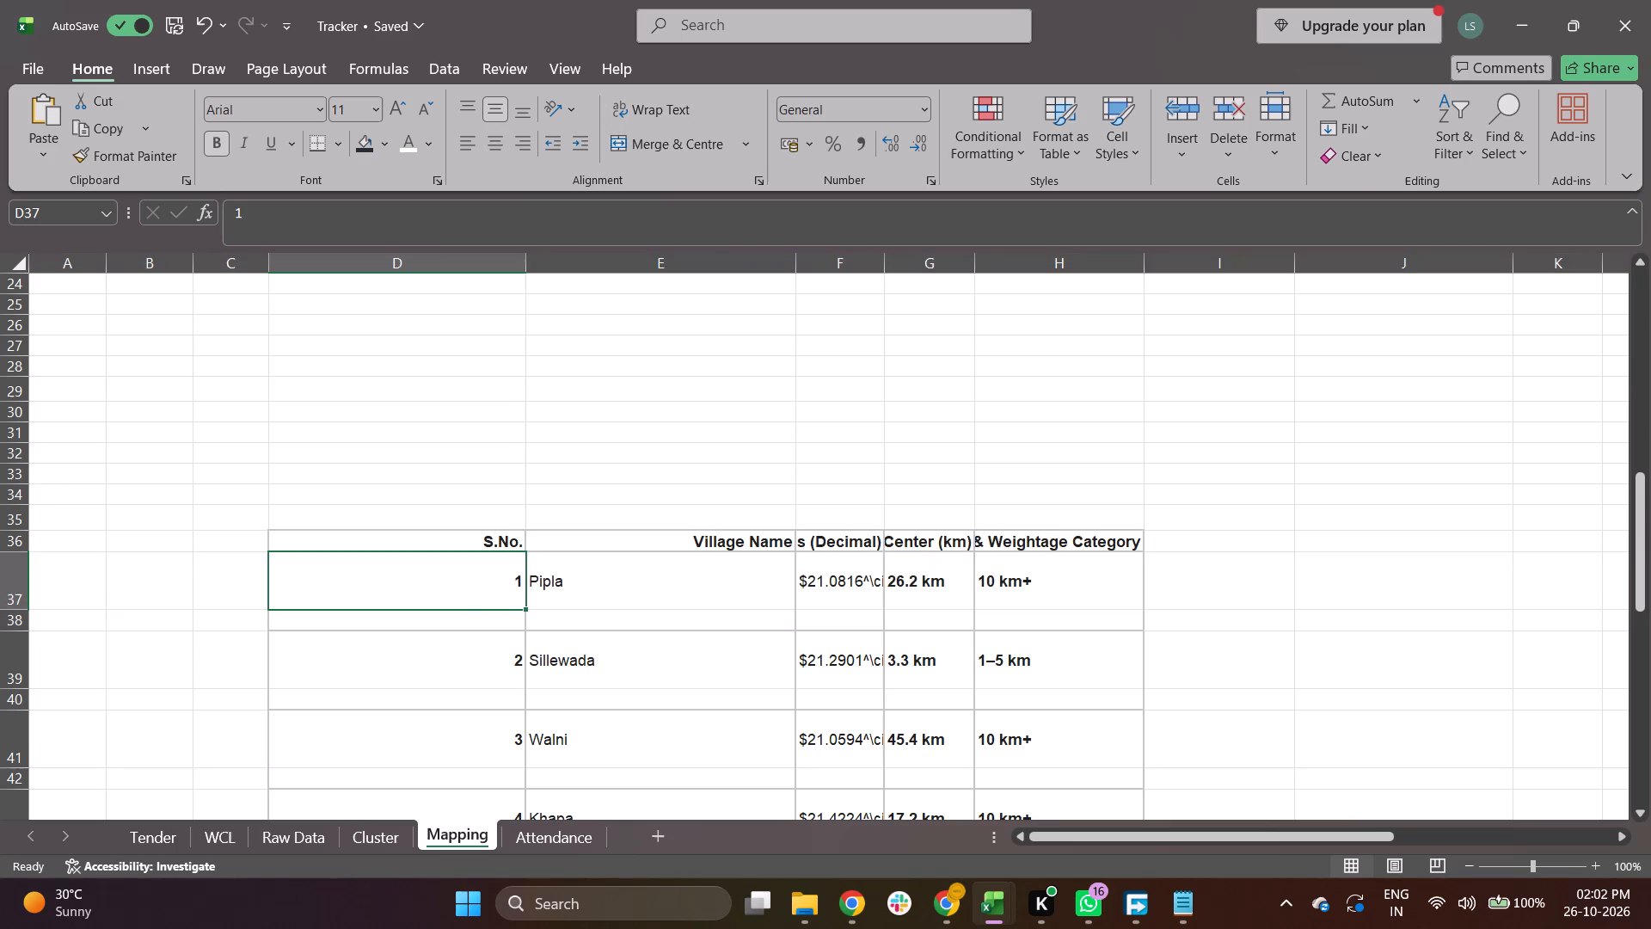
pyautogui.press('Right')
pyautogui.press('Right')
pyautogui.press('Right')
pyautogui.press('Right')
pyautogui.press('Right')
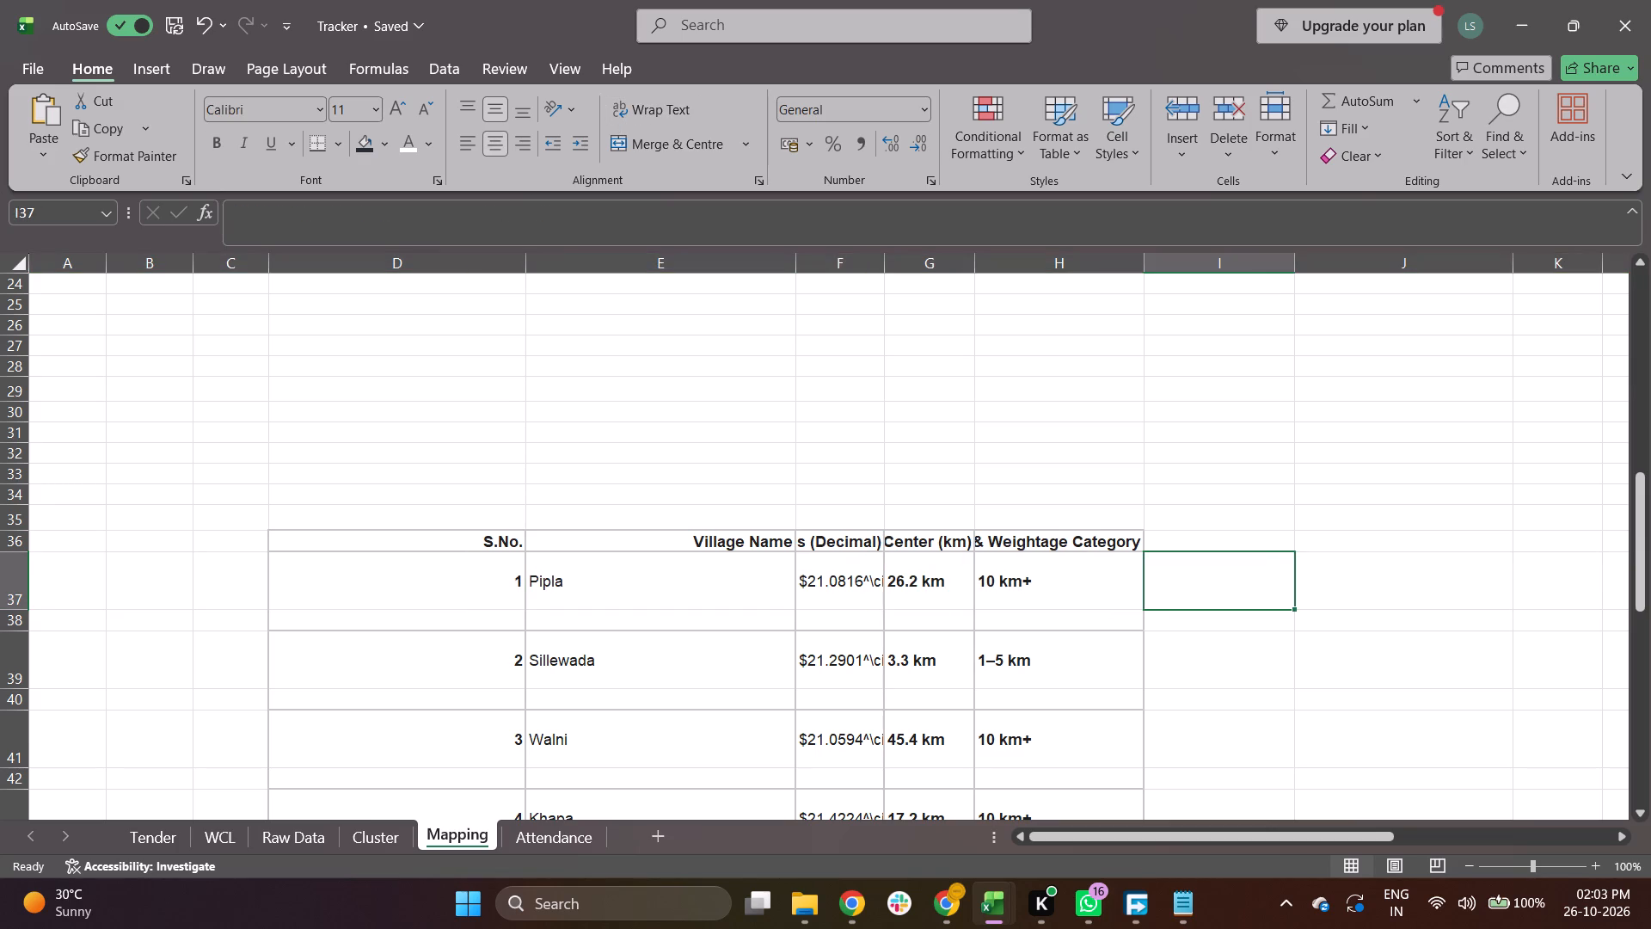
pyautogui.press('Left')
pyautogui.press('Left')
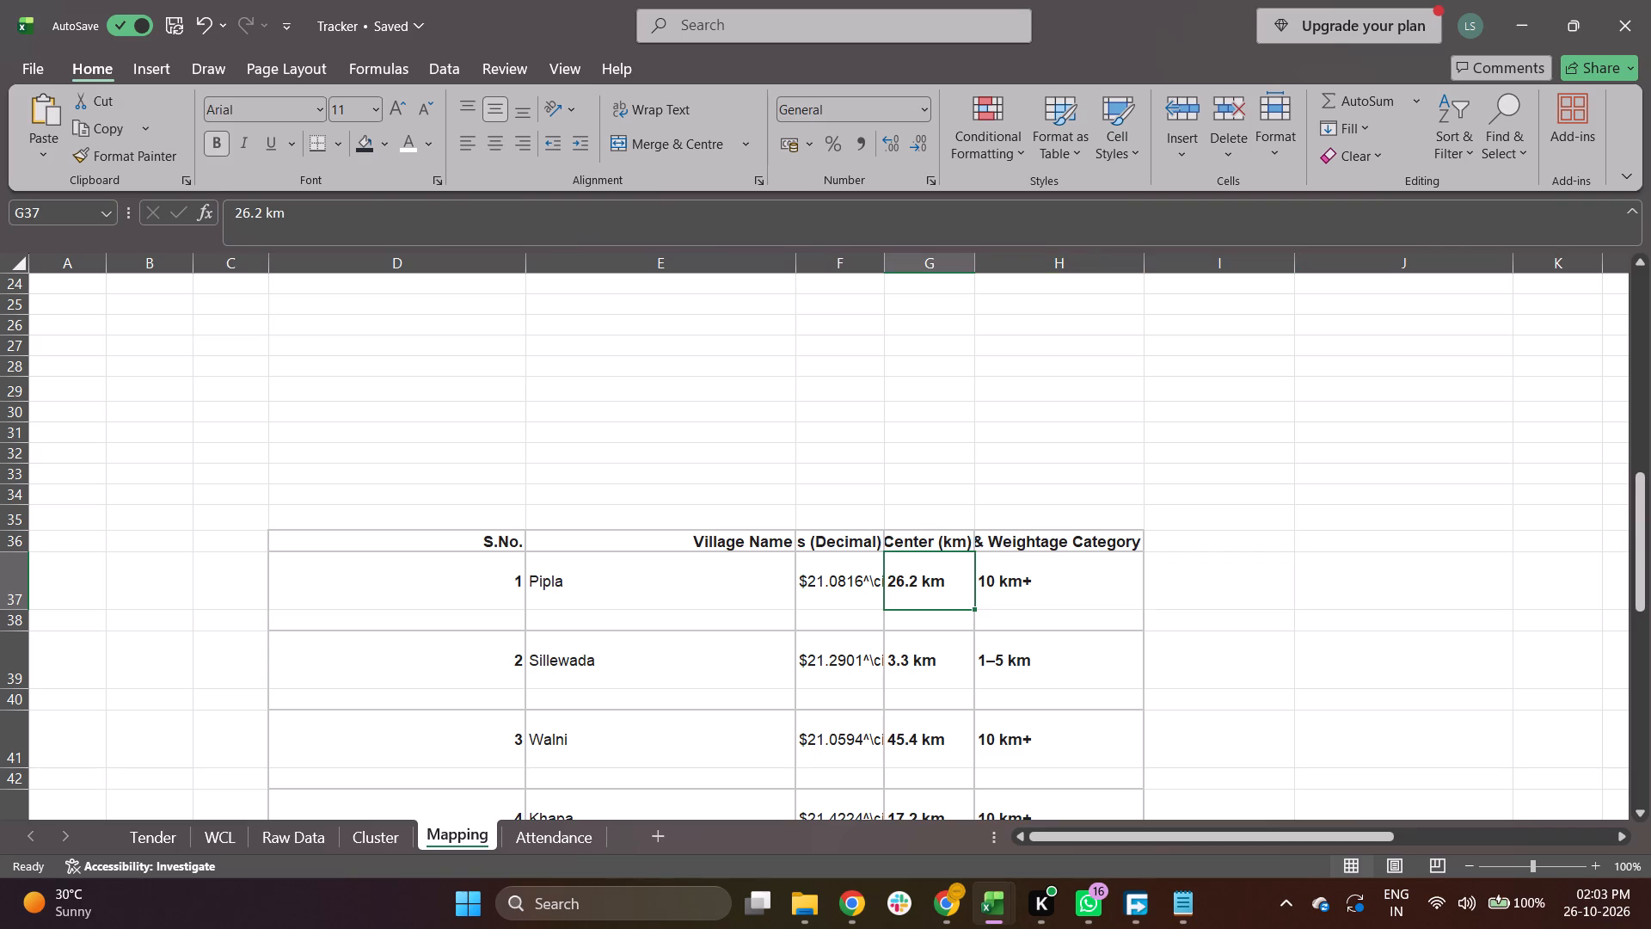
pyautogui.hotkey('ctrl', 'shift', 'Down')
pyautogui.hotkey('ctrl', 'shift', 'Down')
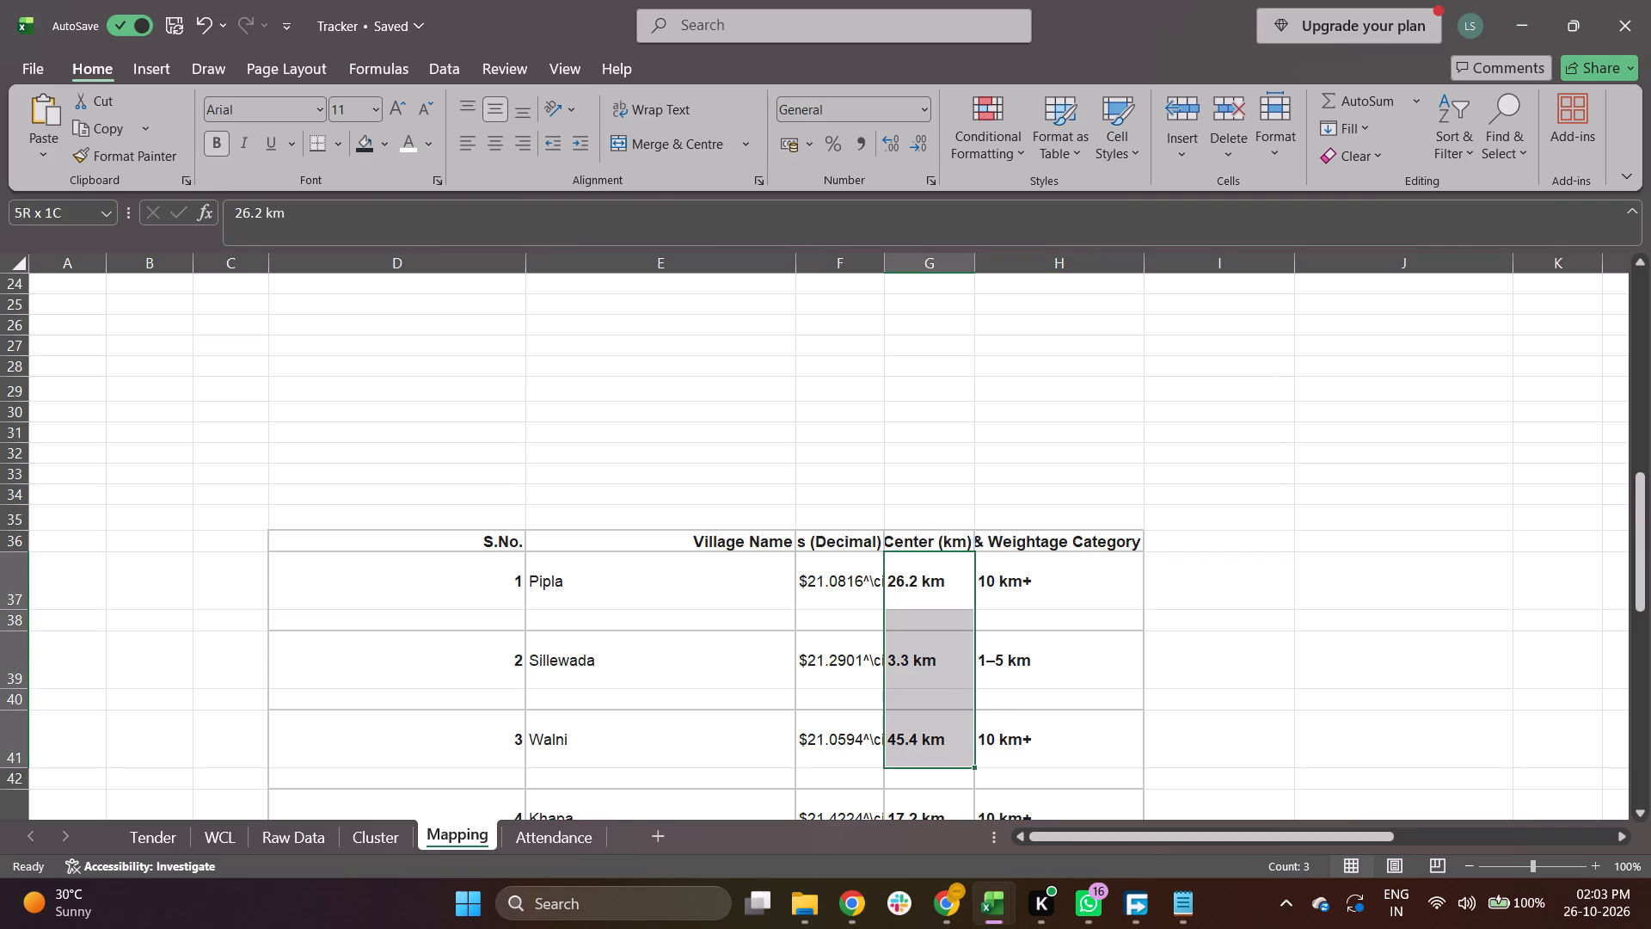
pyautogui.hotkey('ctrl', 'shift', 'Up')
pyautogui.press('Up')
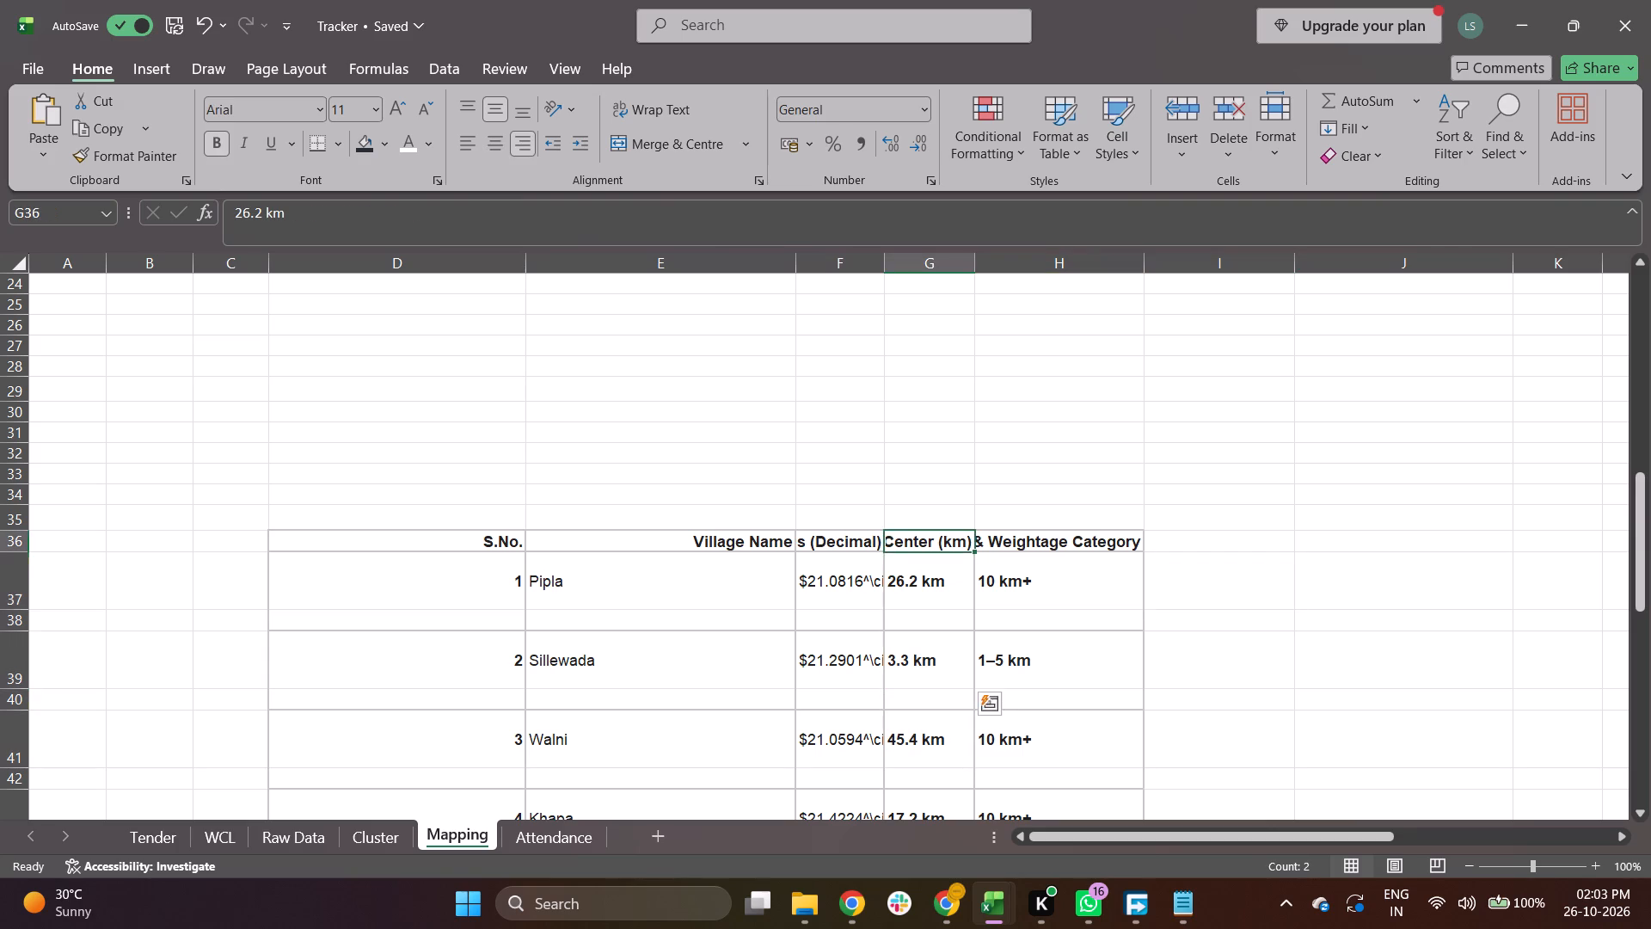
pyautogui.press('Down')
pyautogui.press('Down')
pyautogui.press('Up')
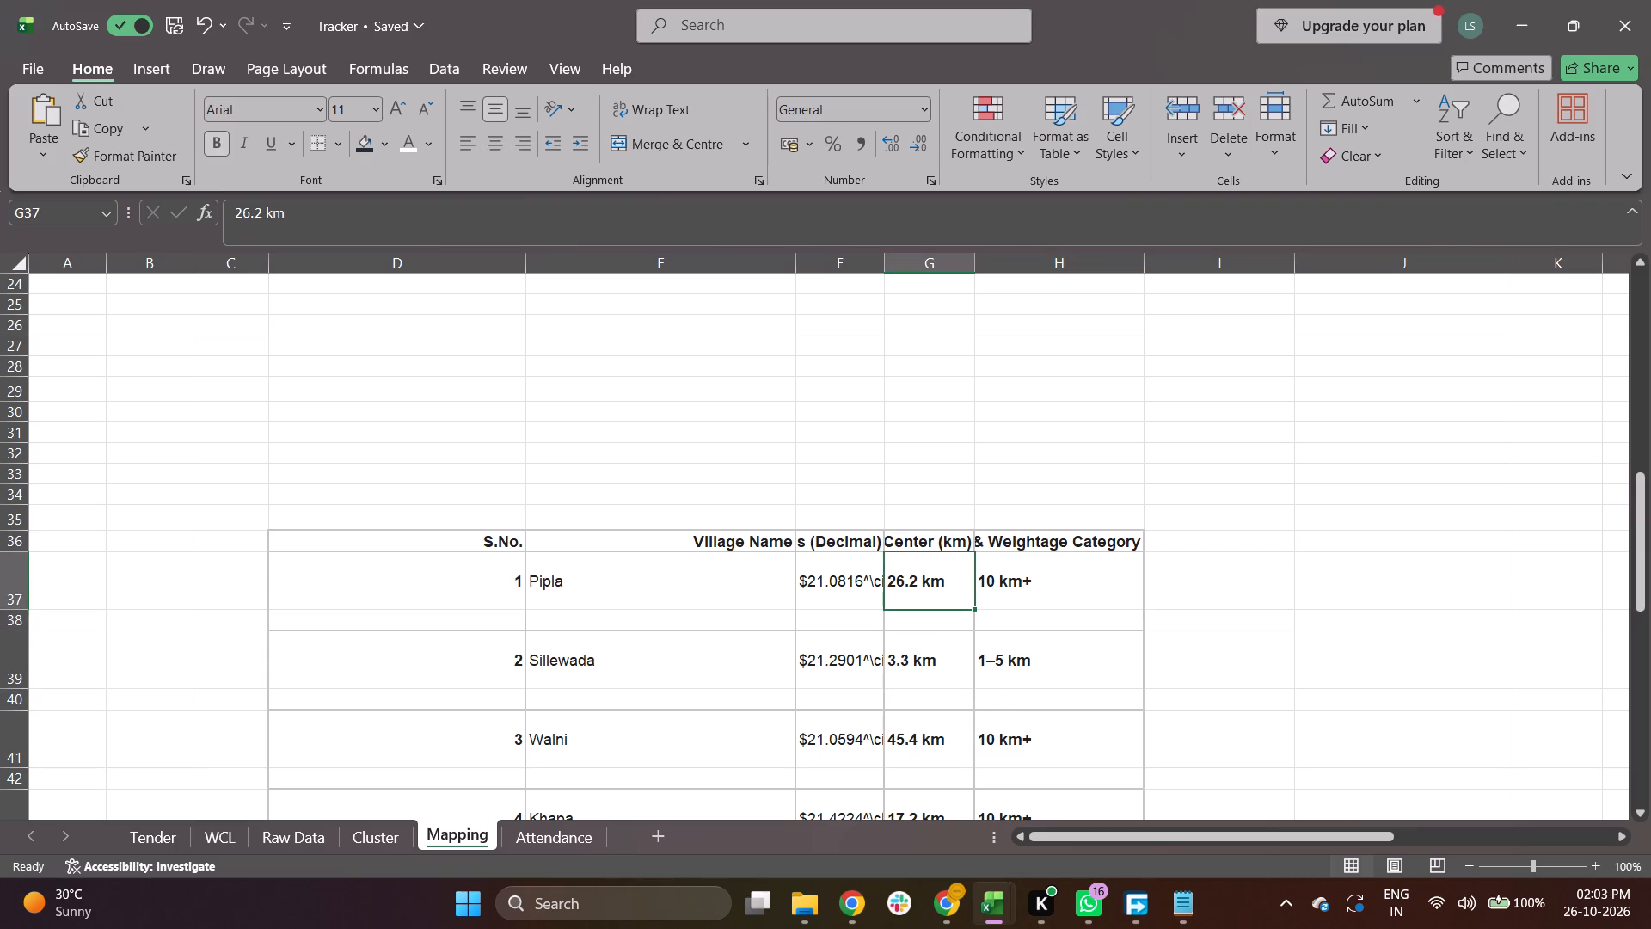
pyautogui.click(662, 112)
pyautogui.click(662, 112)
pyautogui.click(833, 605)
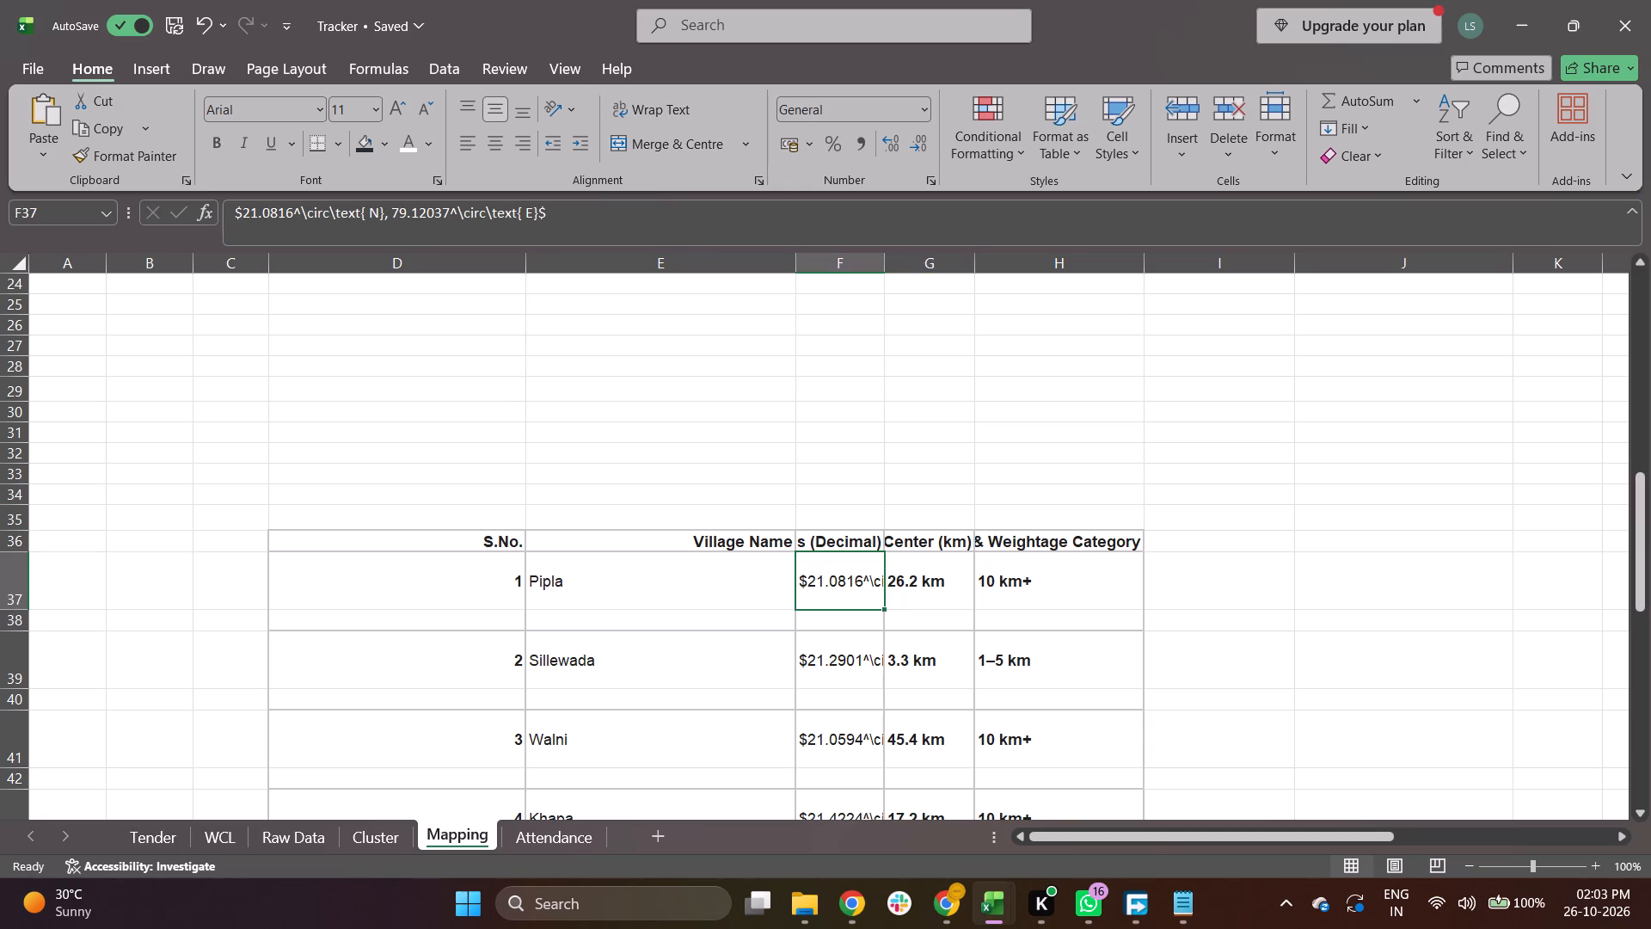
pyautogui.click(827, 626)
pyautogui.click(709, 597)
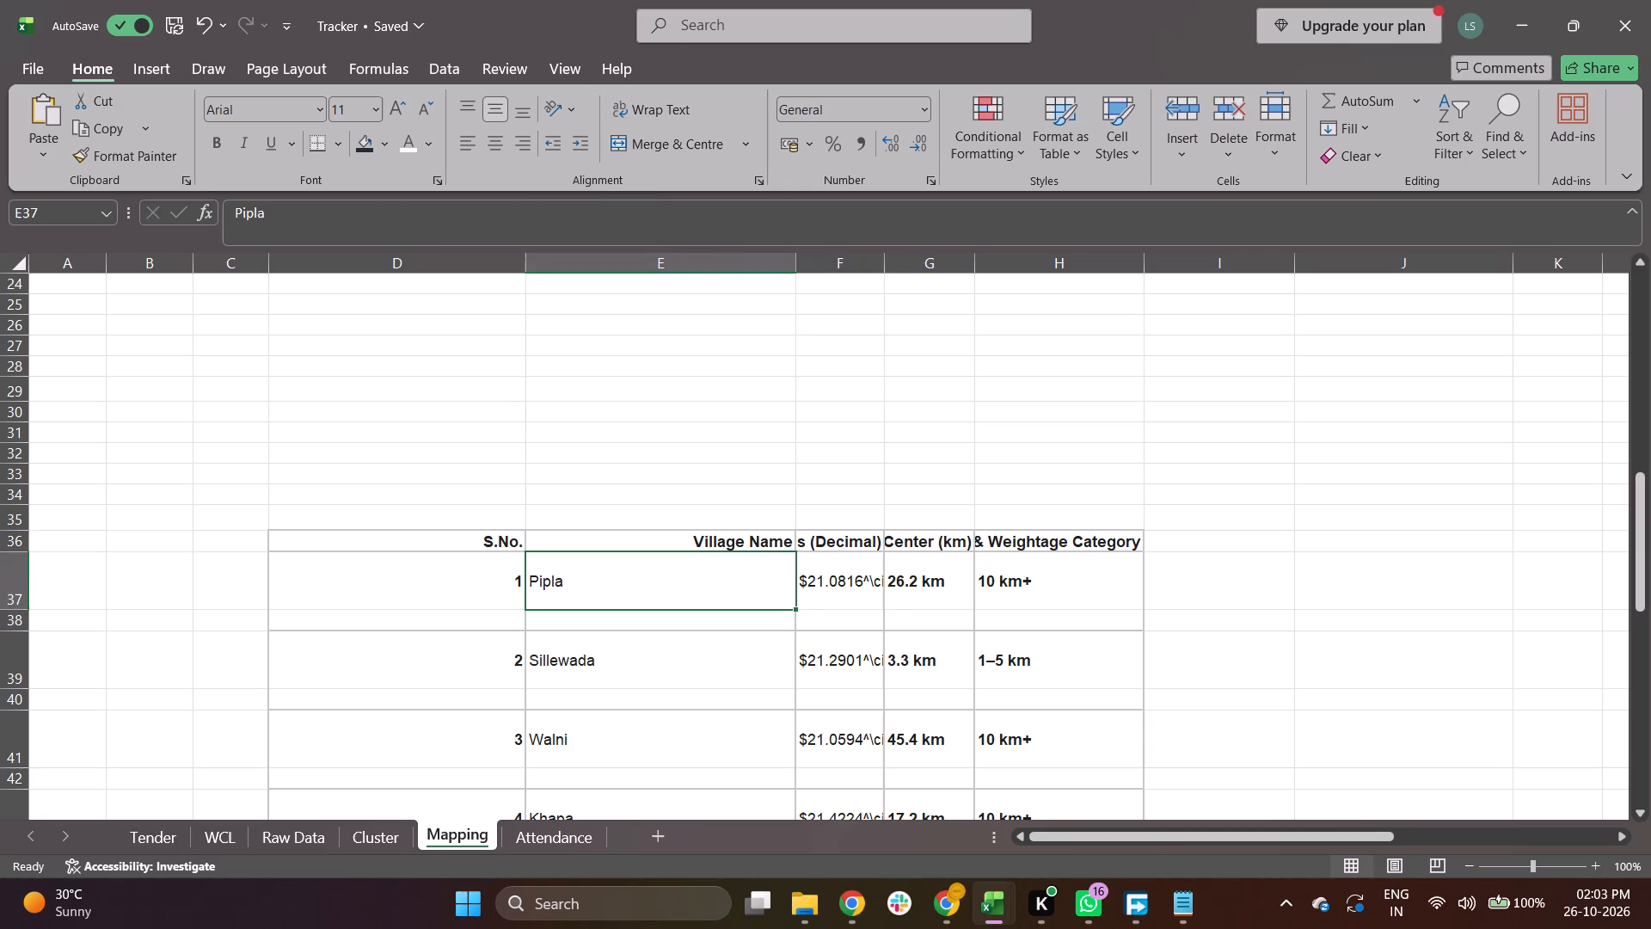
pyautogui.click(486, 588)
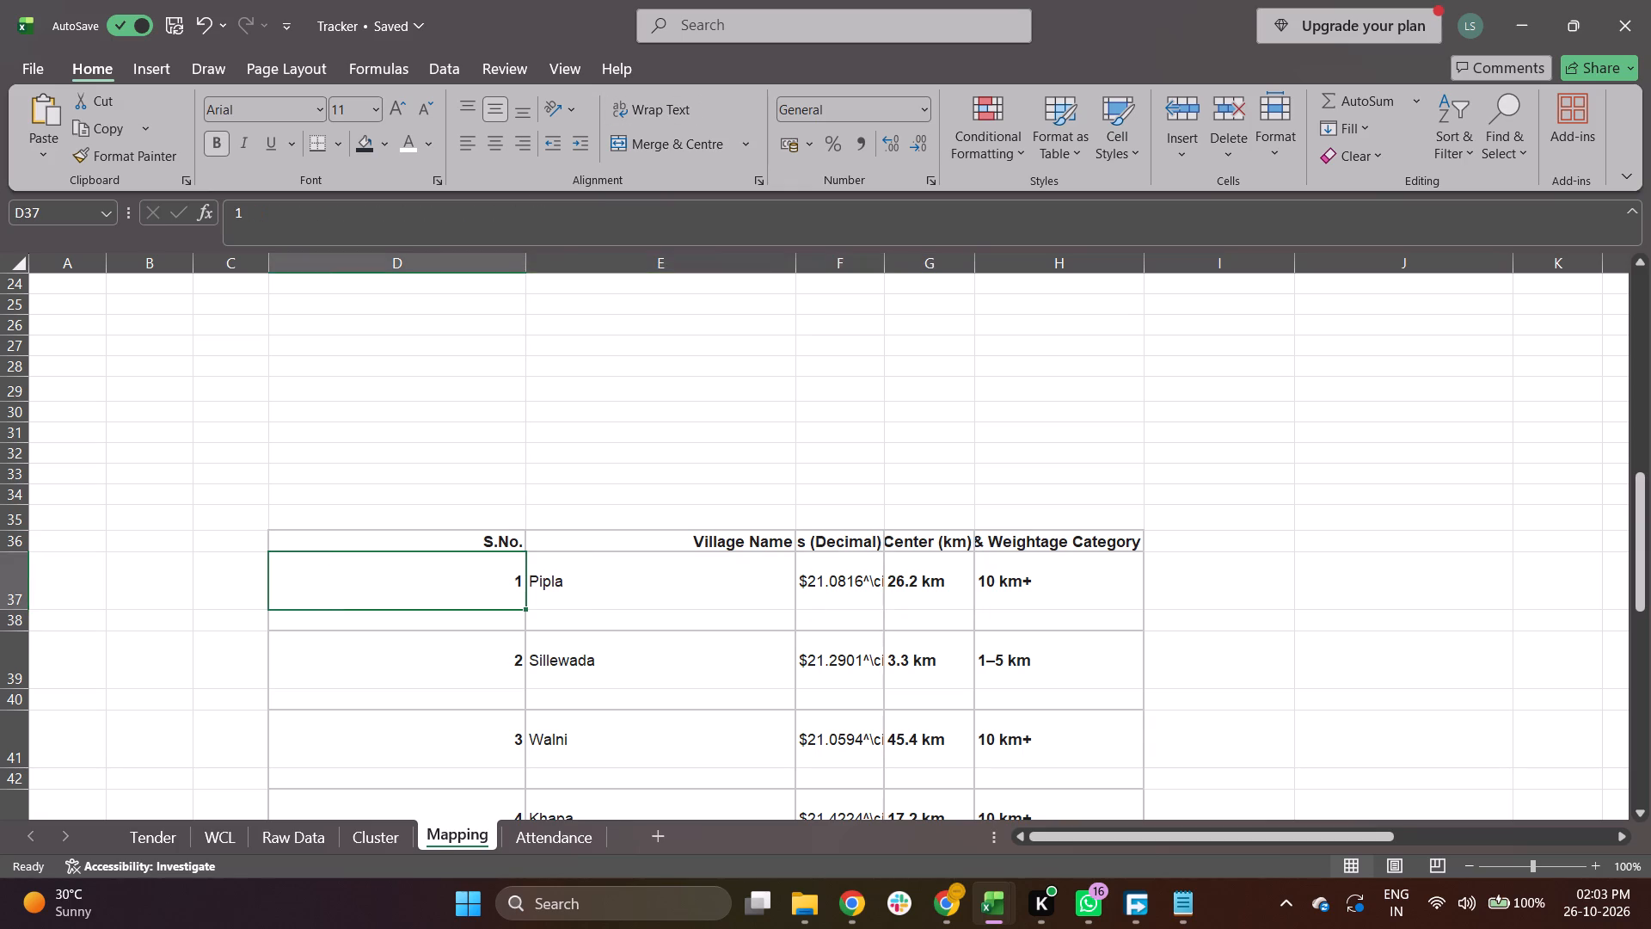
# Copy blank row 34's formatting onto the Pipla row 37 with Format Painter, and from there onto row 38.
pyautogui.click(3, 490)
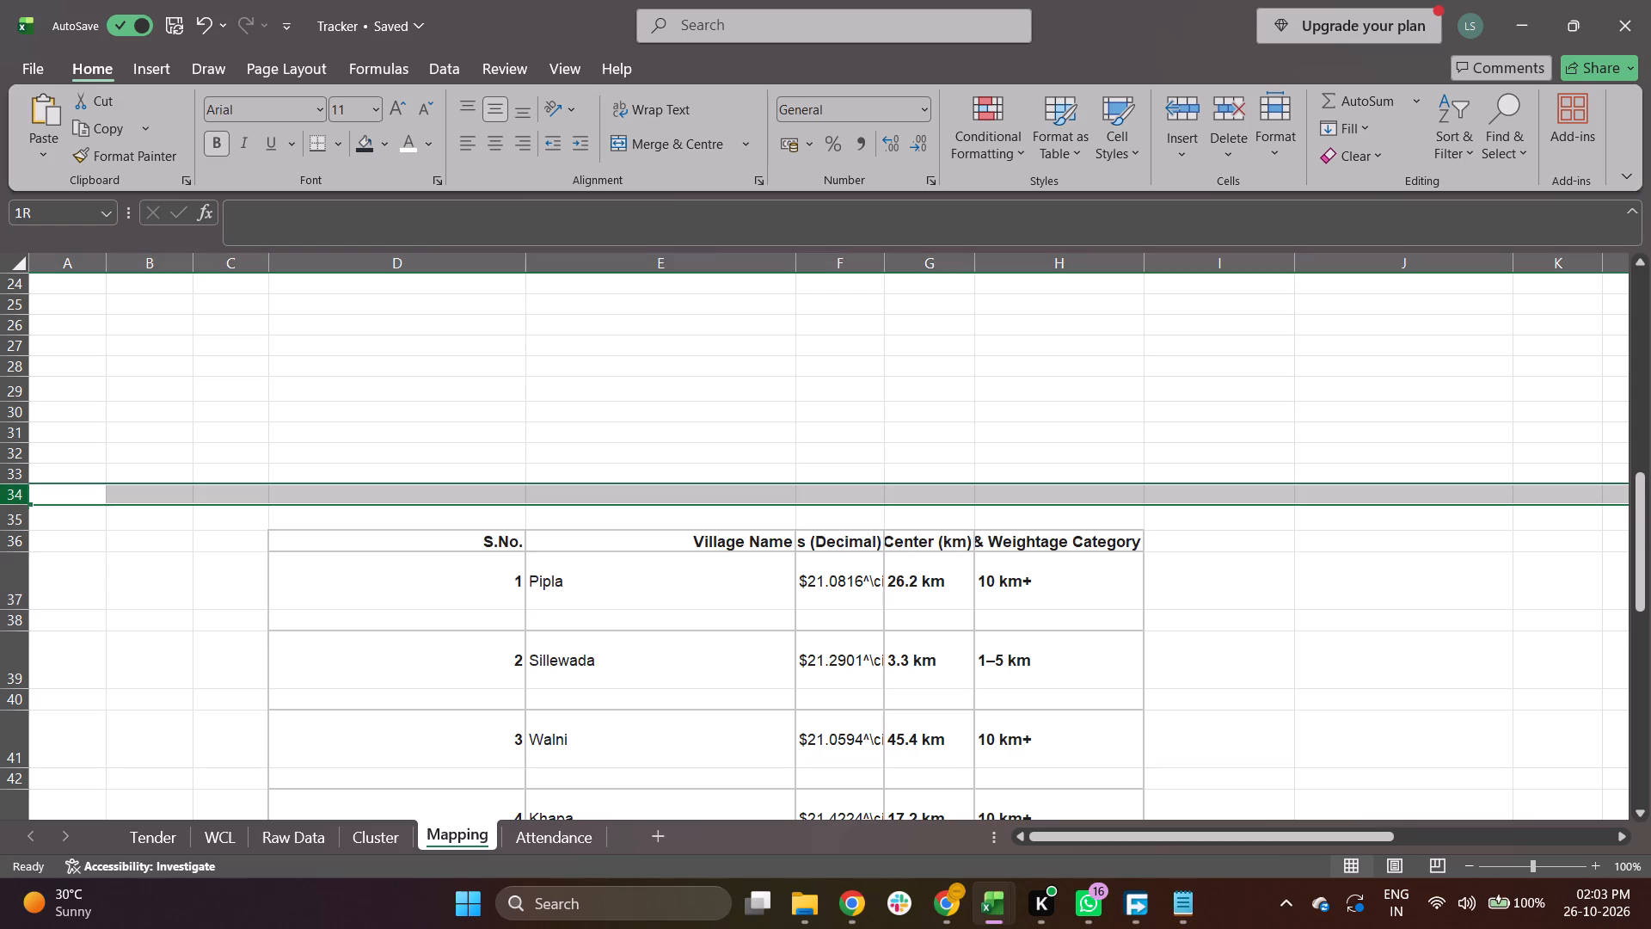
pyautogui.click(115, 160)
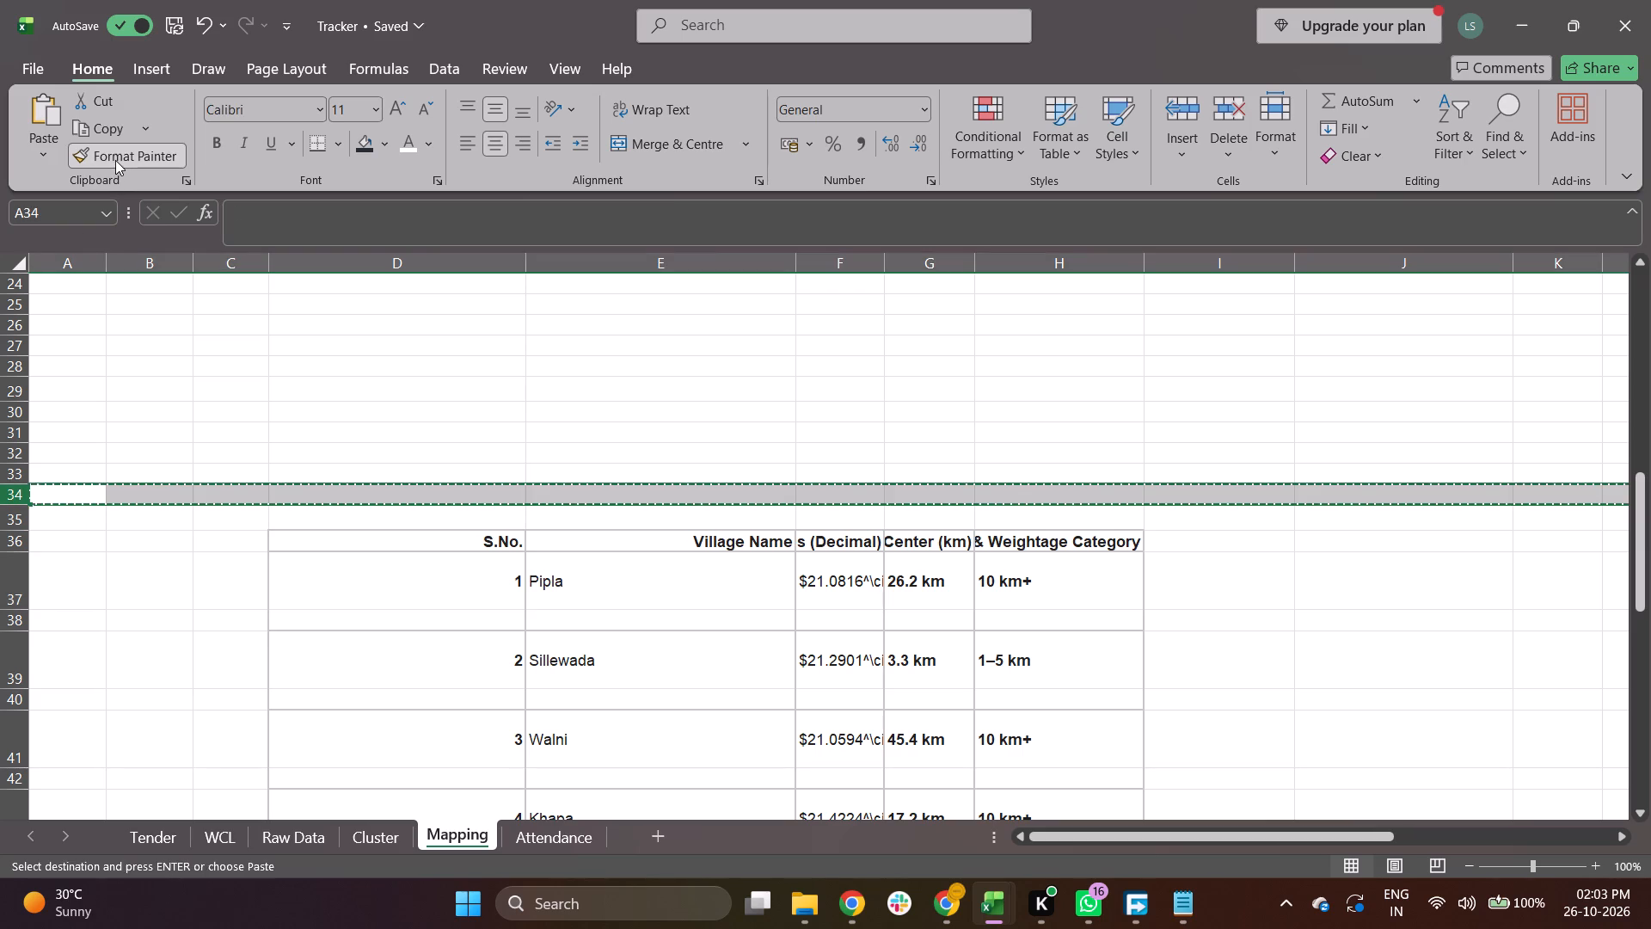
pyautogui.click(7, 581)
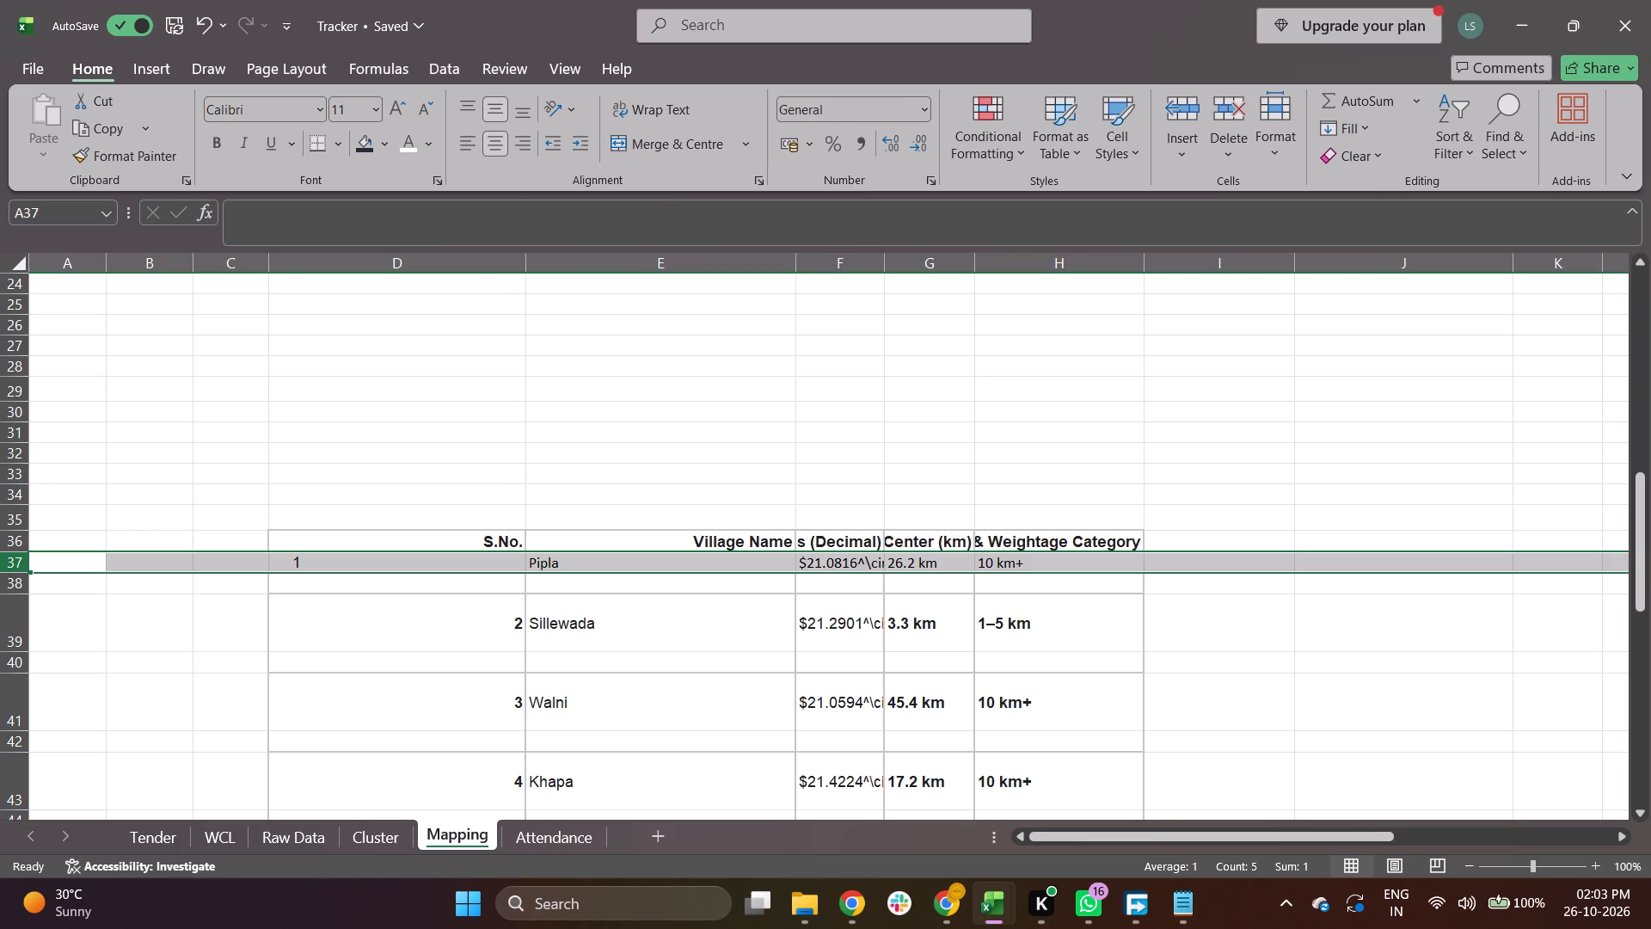
pyautogui.click(138, 159)
pyautogui.press('Down')
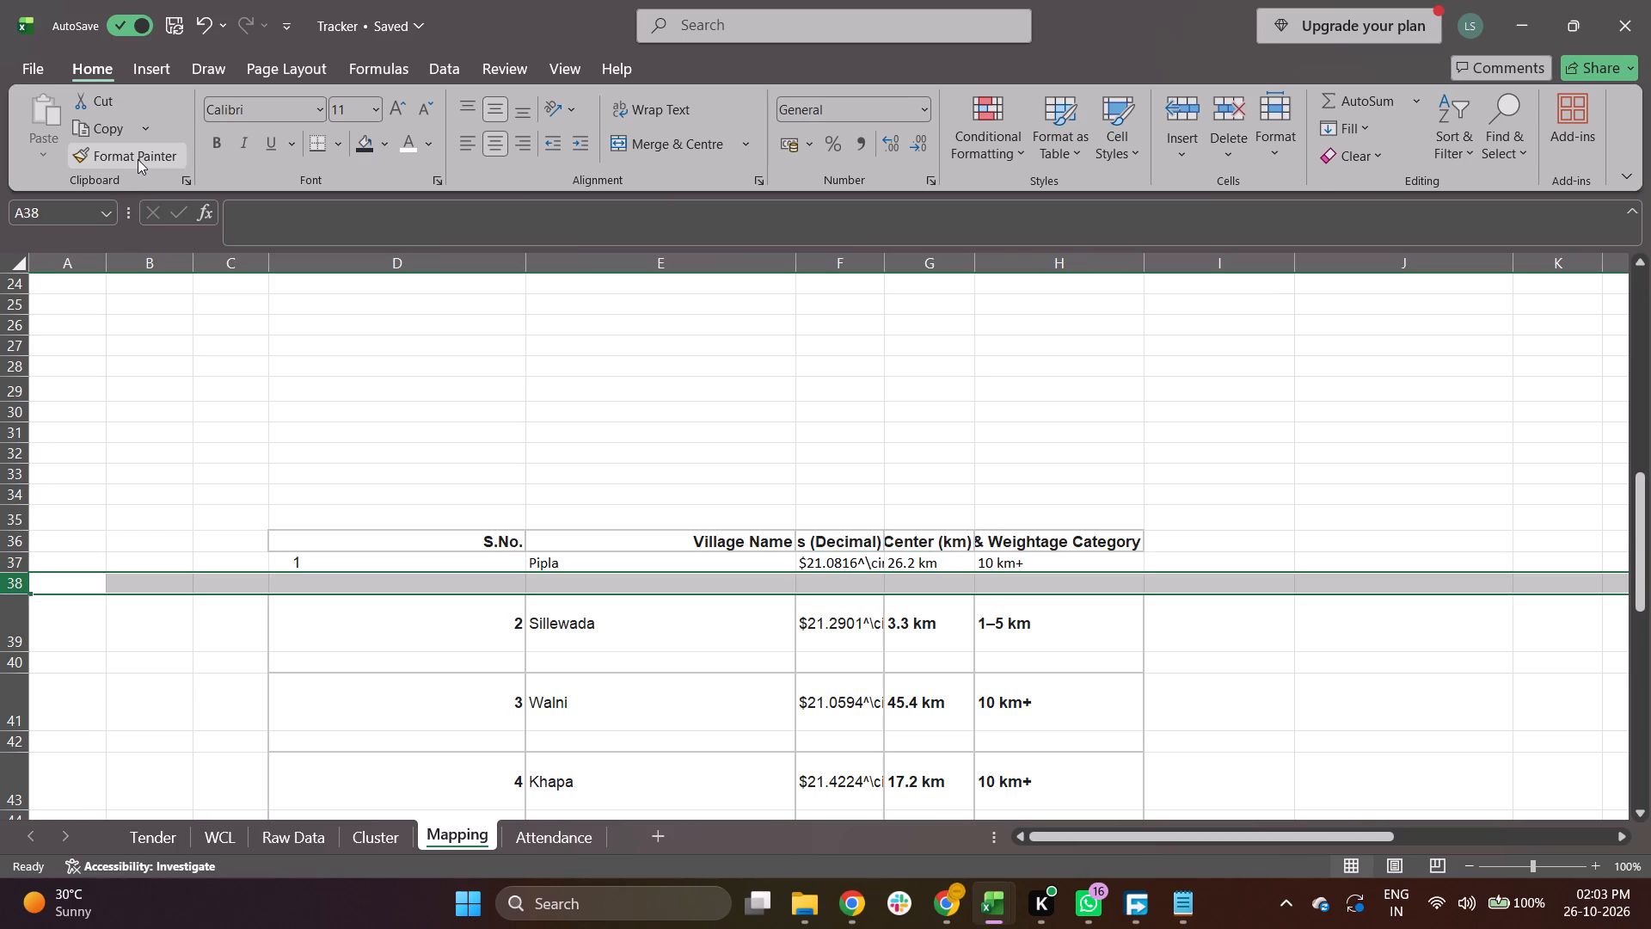
# Carry blank row 38's plain formatting down row by row onto rows 39 to 43 with Format Painter.
pyautogui.click(138, 159)
pyautogui.press('Down')
pyautogui.click(138, 159)
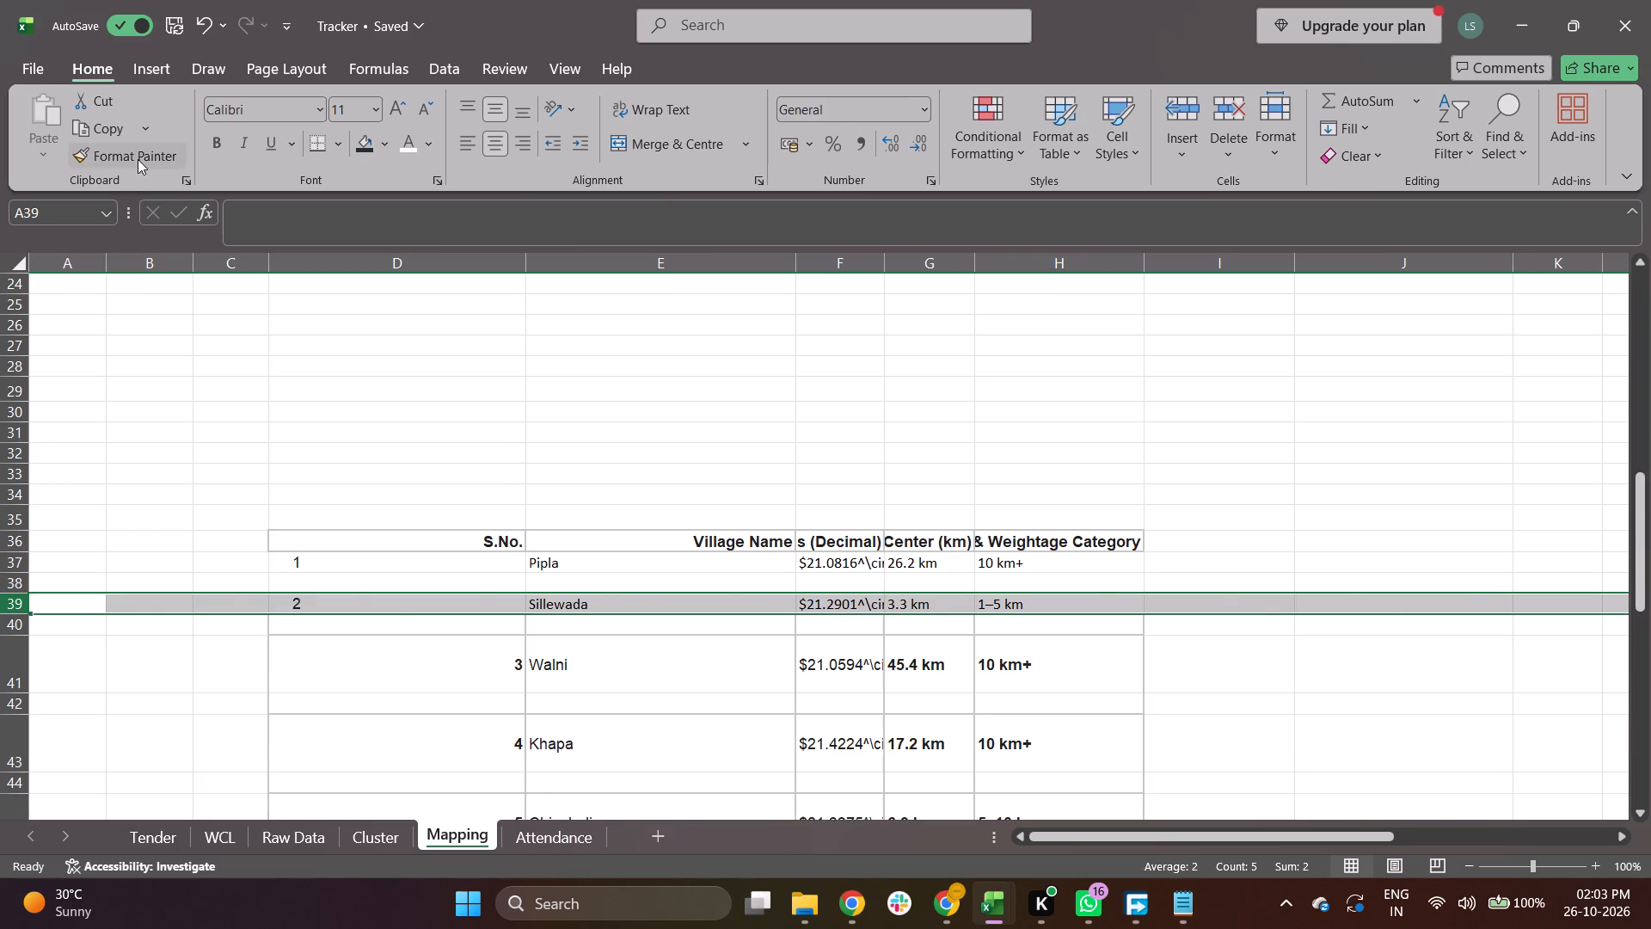
pyautogui.press('Down')
pyautogui.click(138, 159)
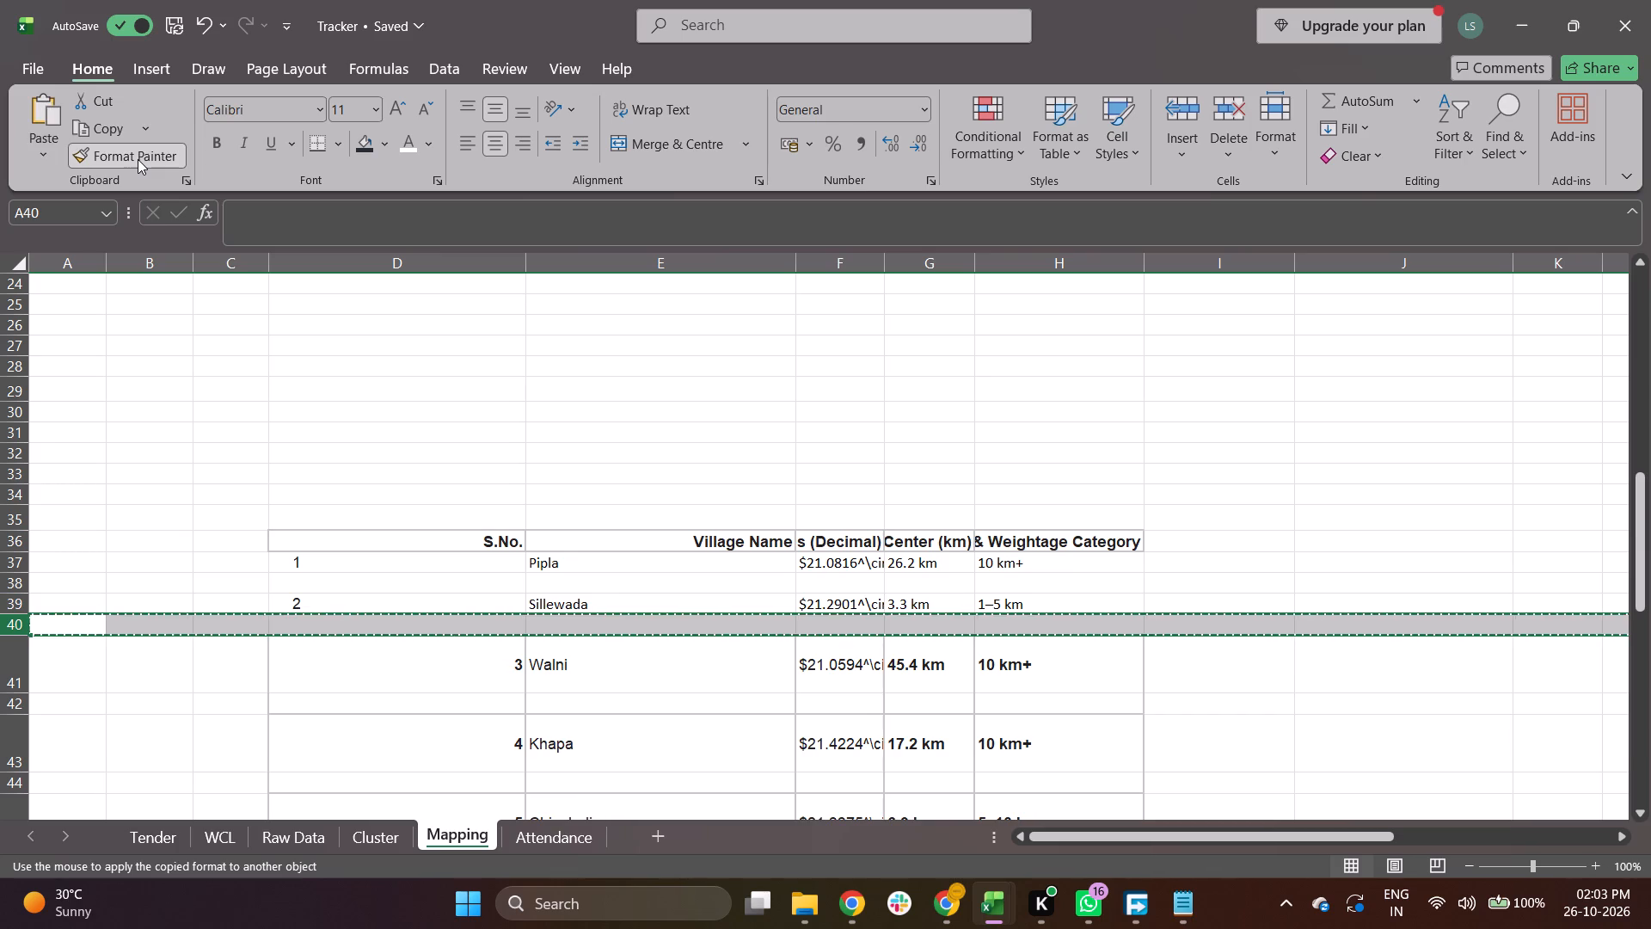
pyautogui.press('Down')
pyautogui.click(138, 159)
pyautogui.press('Down')
pyautogui.click(138, 159)
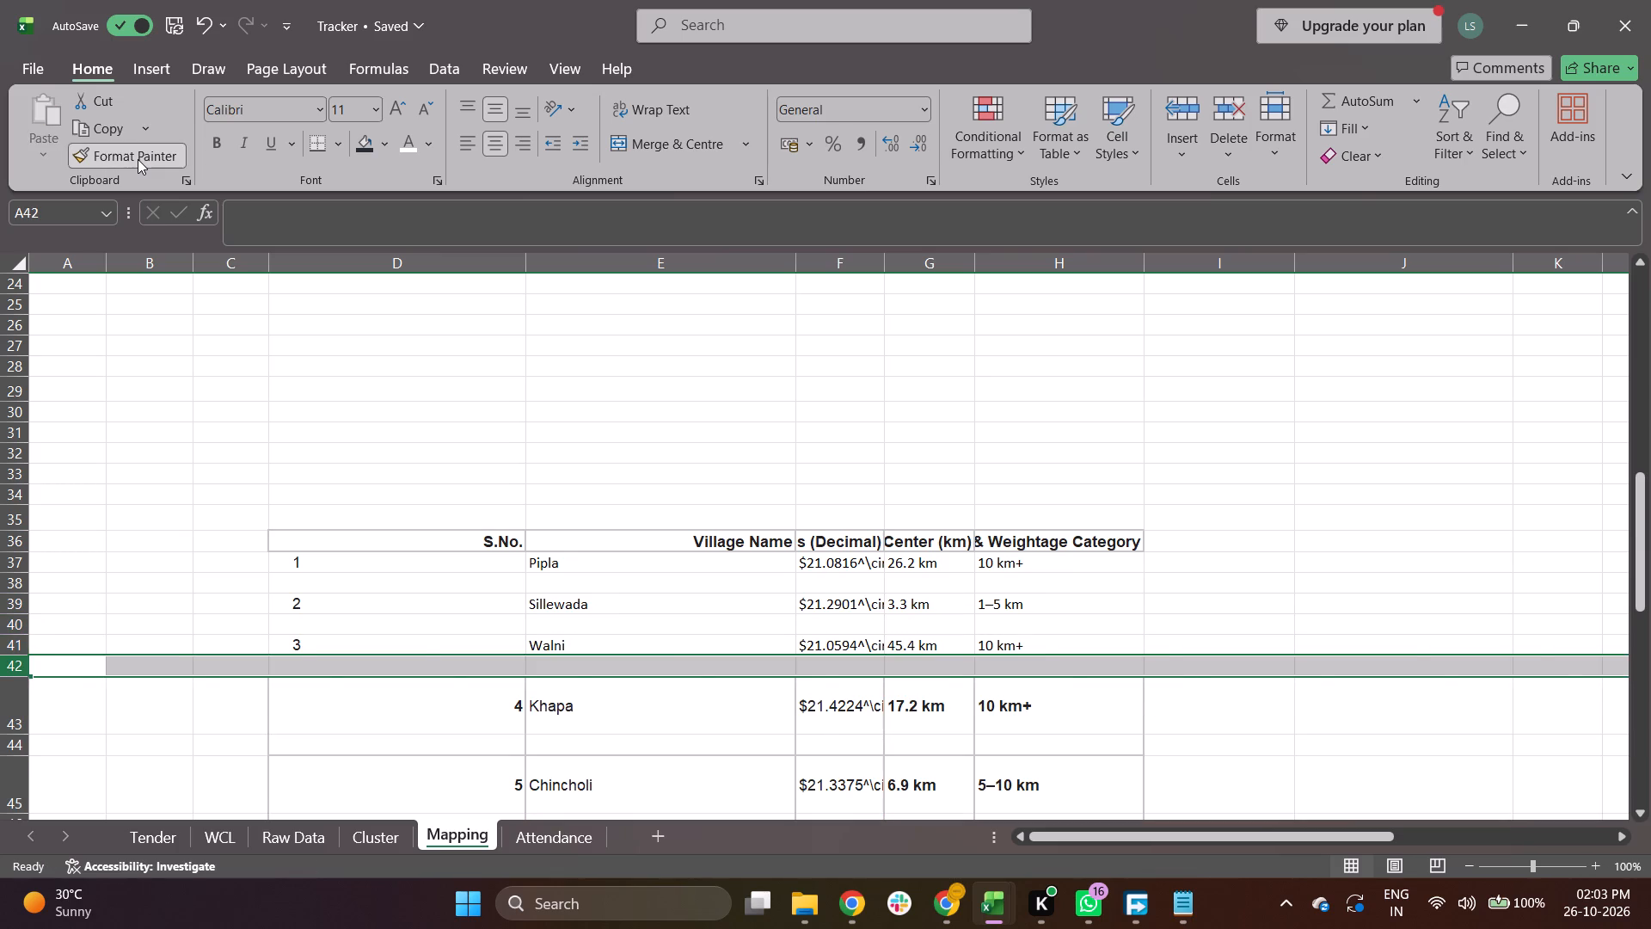
pyautogui.press('Down')
# Continue copying the plain row formatting with Format Painter onto rows 44 to 47, through the Khaparkheda entry.
pyautogui.click(138, 159)
pyautogui.press('Down')
pyautogui.click(138, 159)
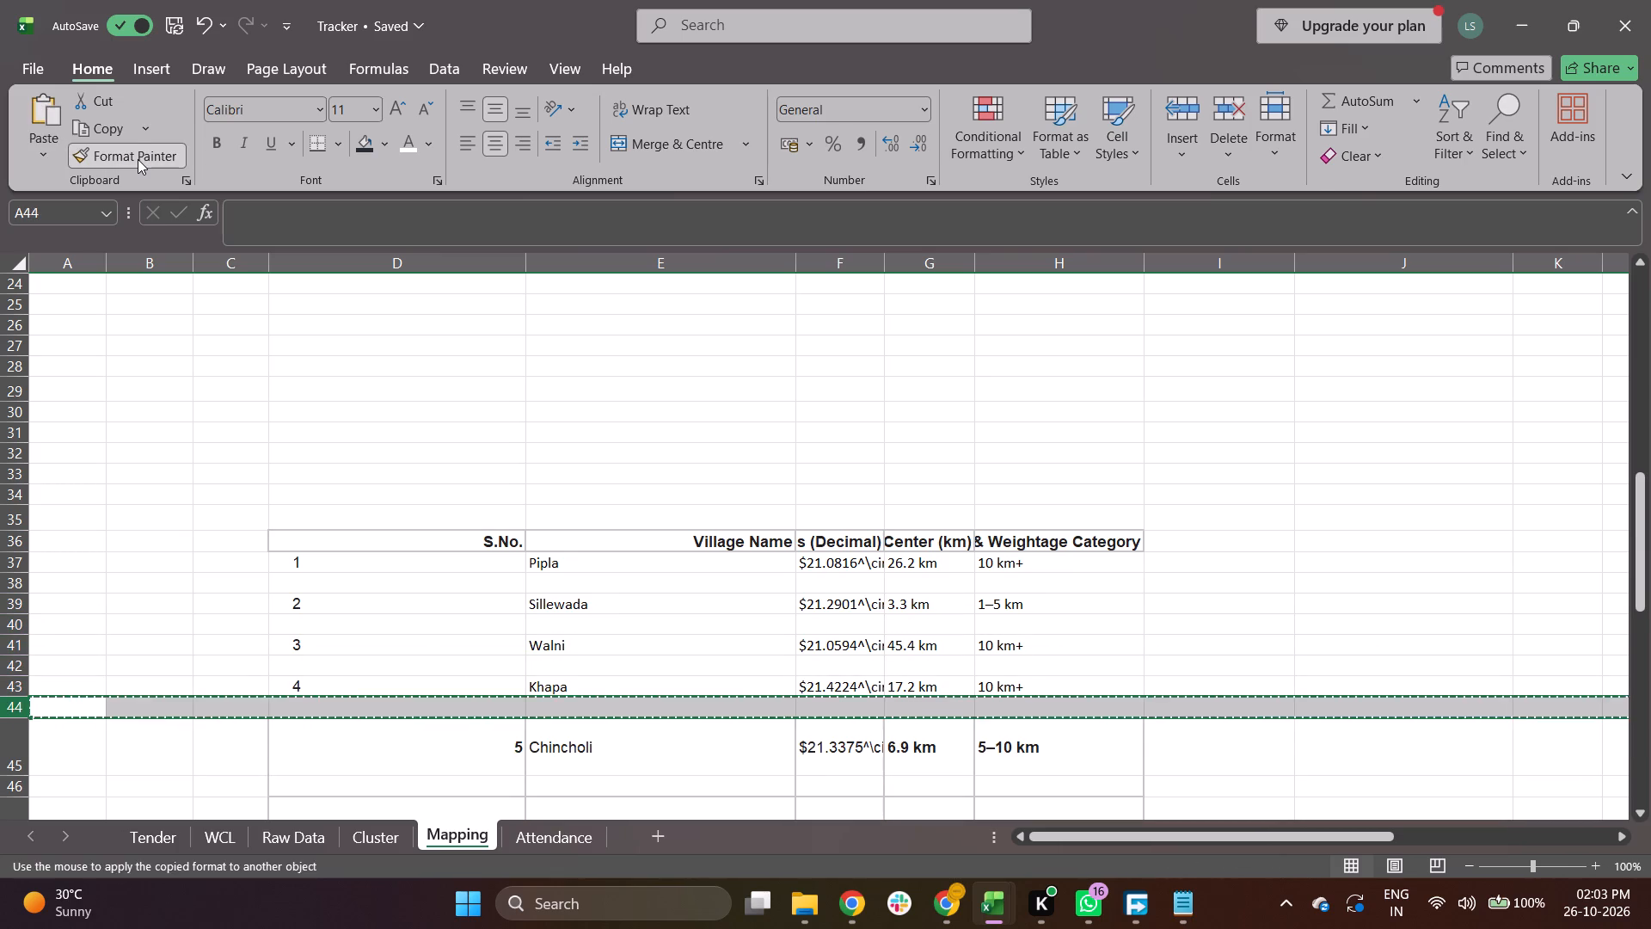
pyautogui.press('Down')
pyautogui.click(138, 159)
pyautogui.press('Down')
pyautogui.click(138, 159)
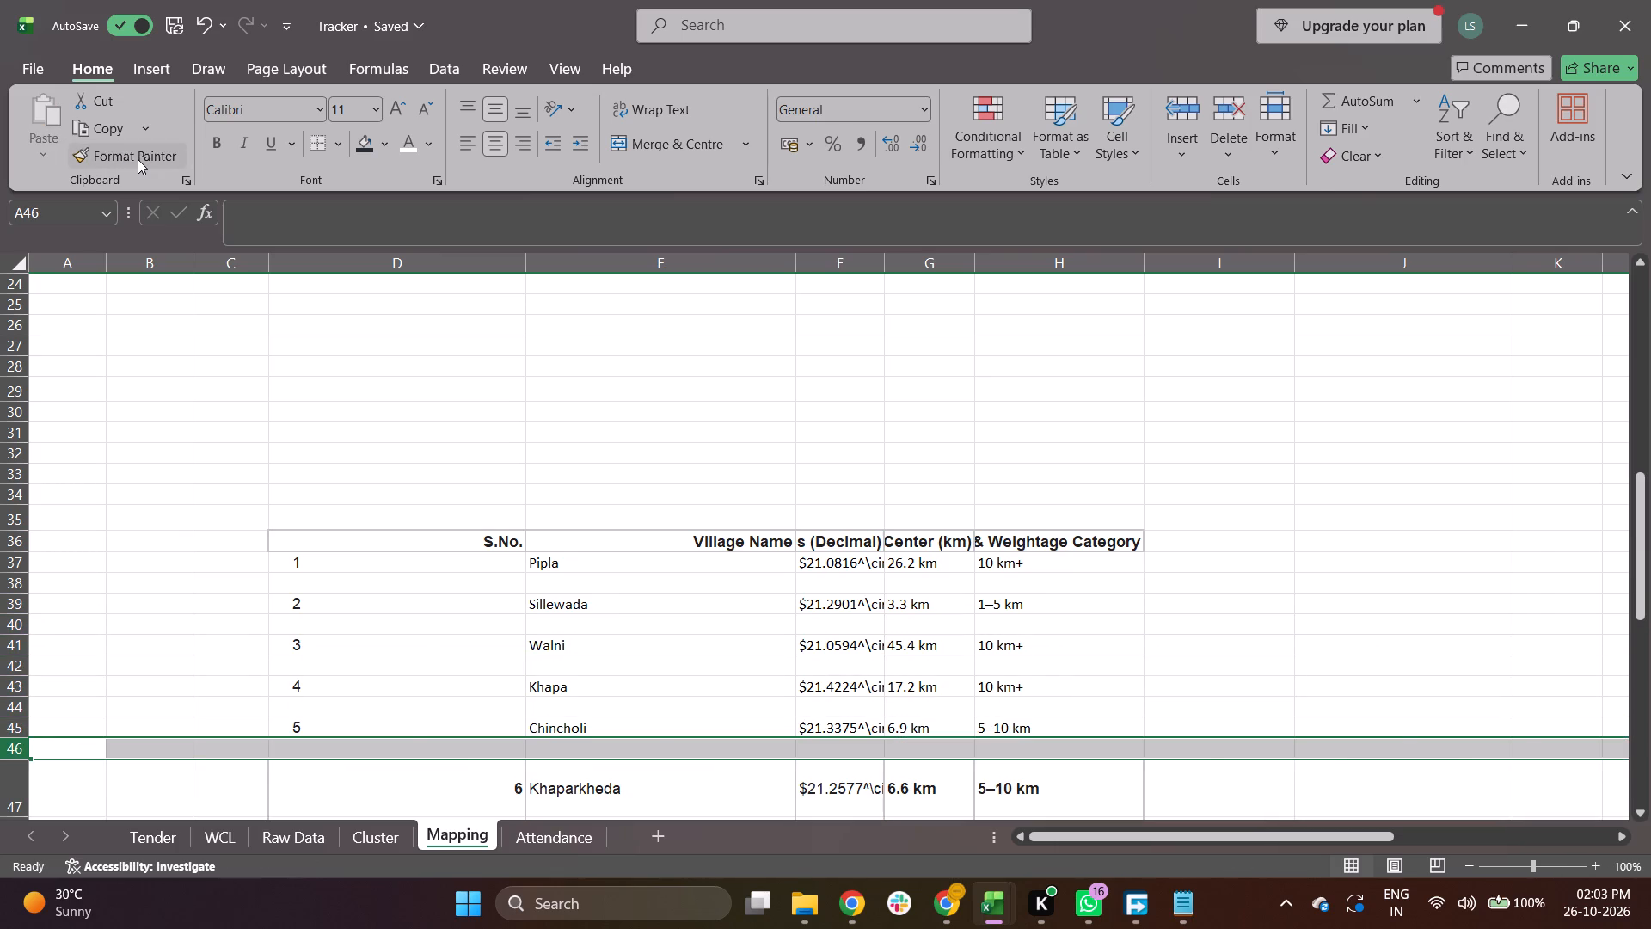
pyautogui.press('Down')
pyautogui.press('Down')
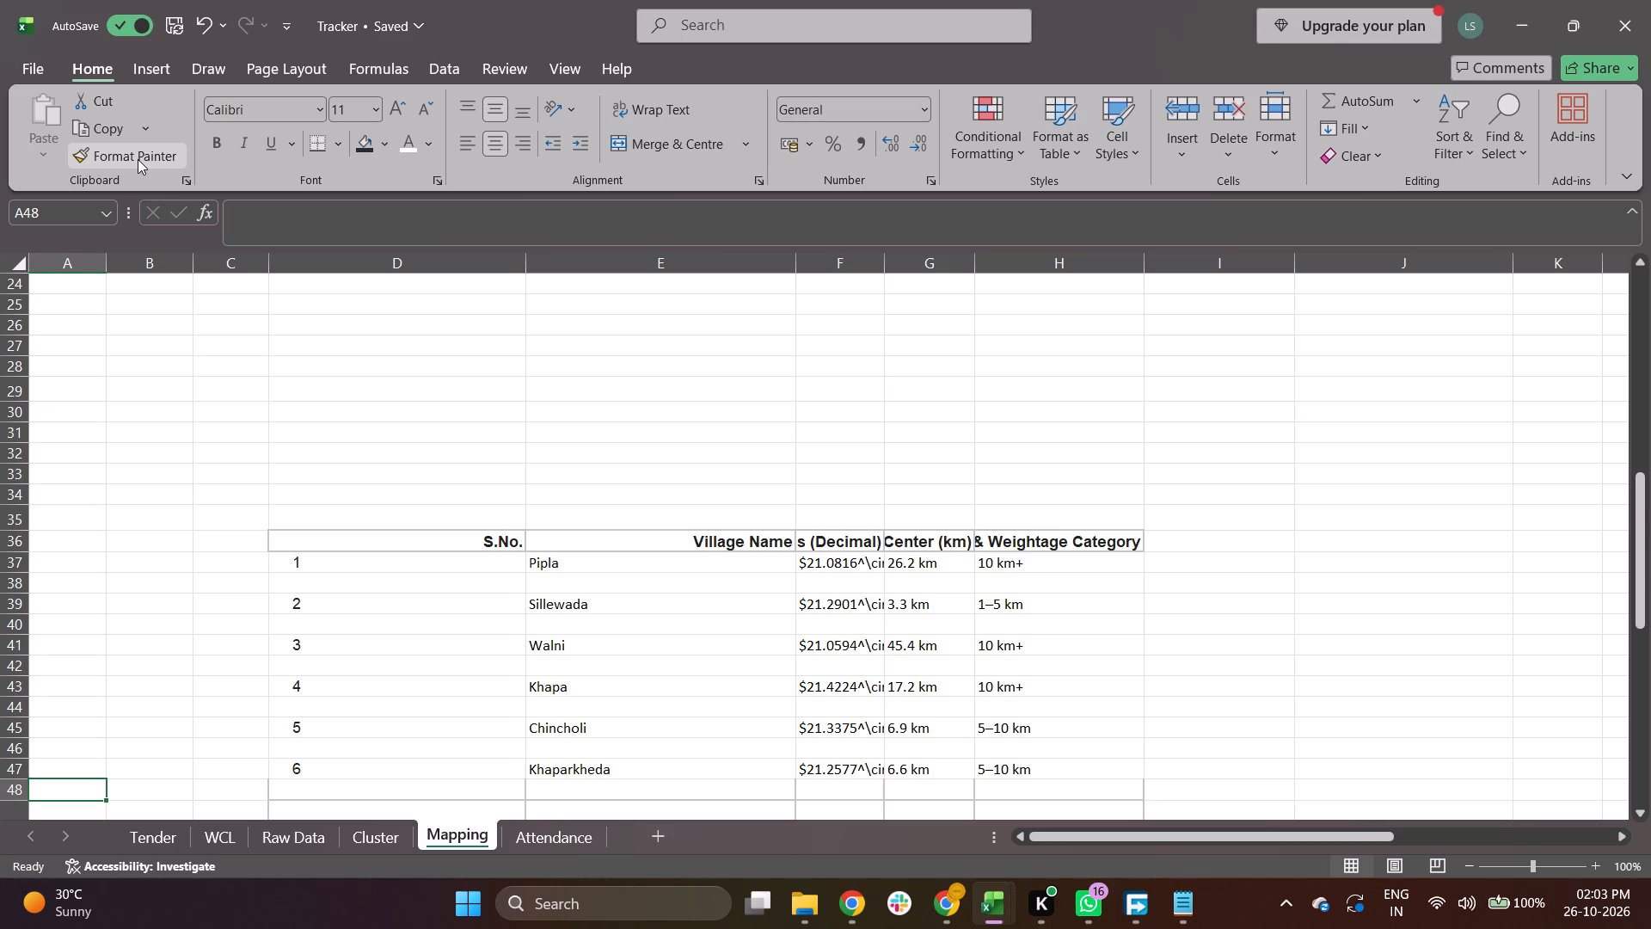
pyautogui.press('Up')
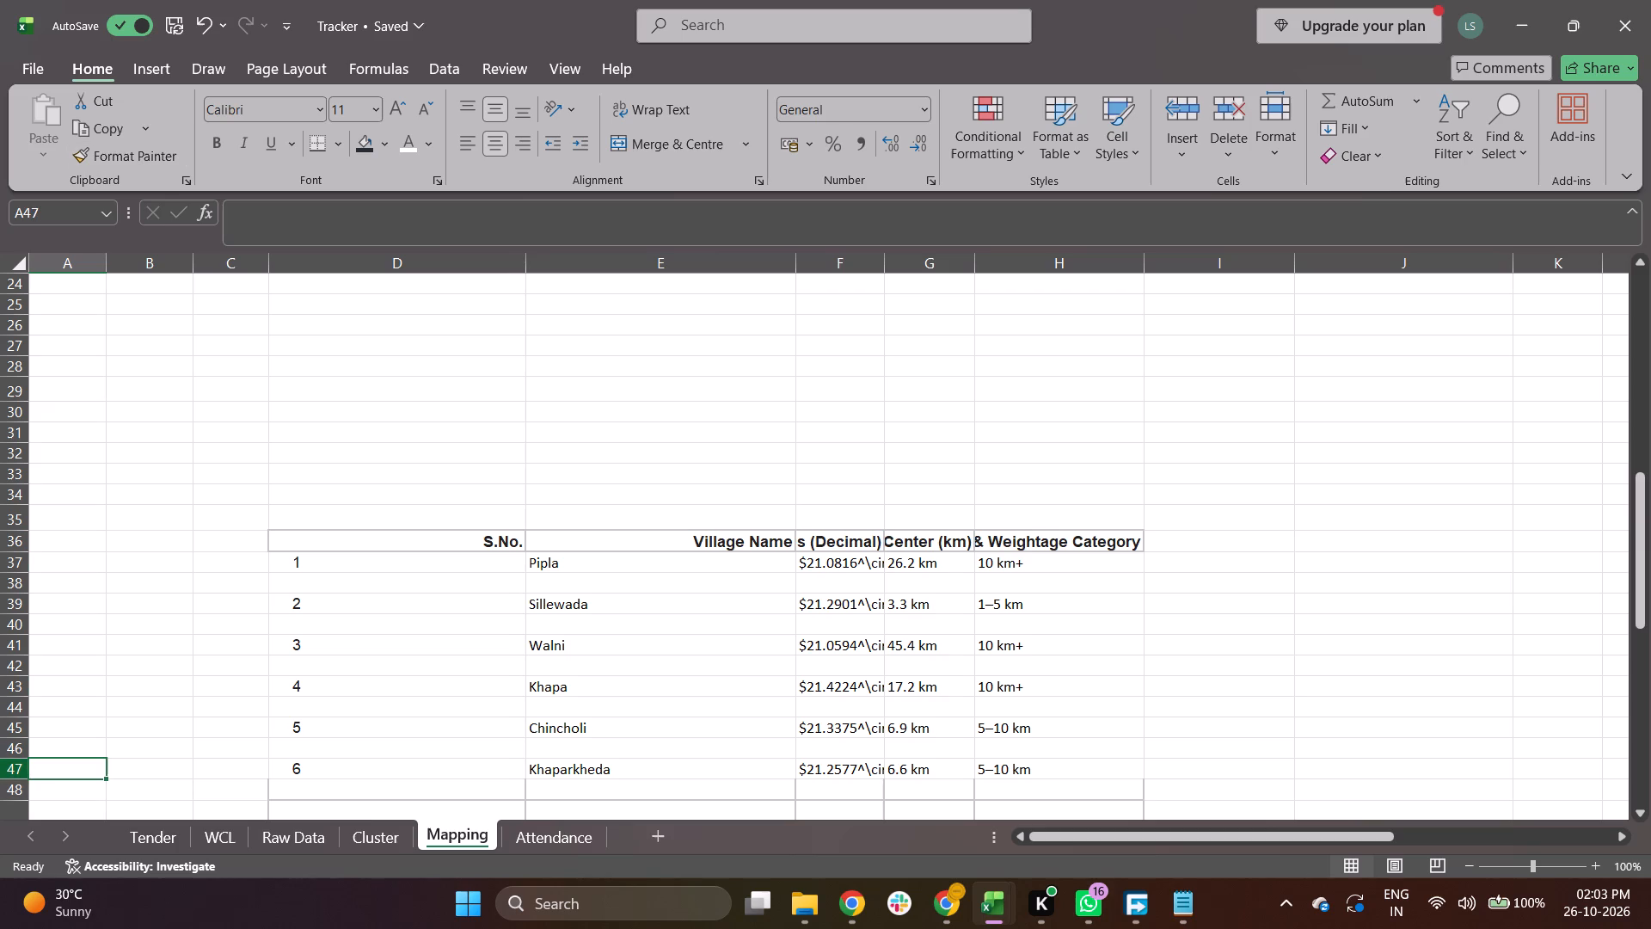
# Copy the Khaparkheda row 47's formatting row by row onto rows 48 to 51 with Format Painter, through the Pardi entry.
pyautogui.click(15, 767)
pyautogui.click(165, 157)
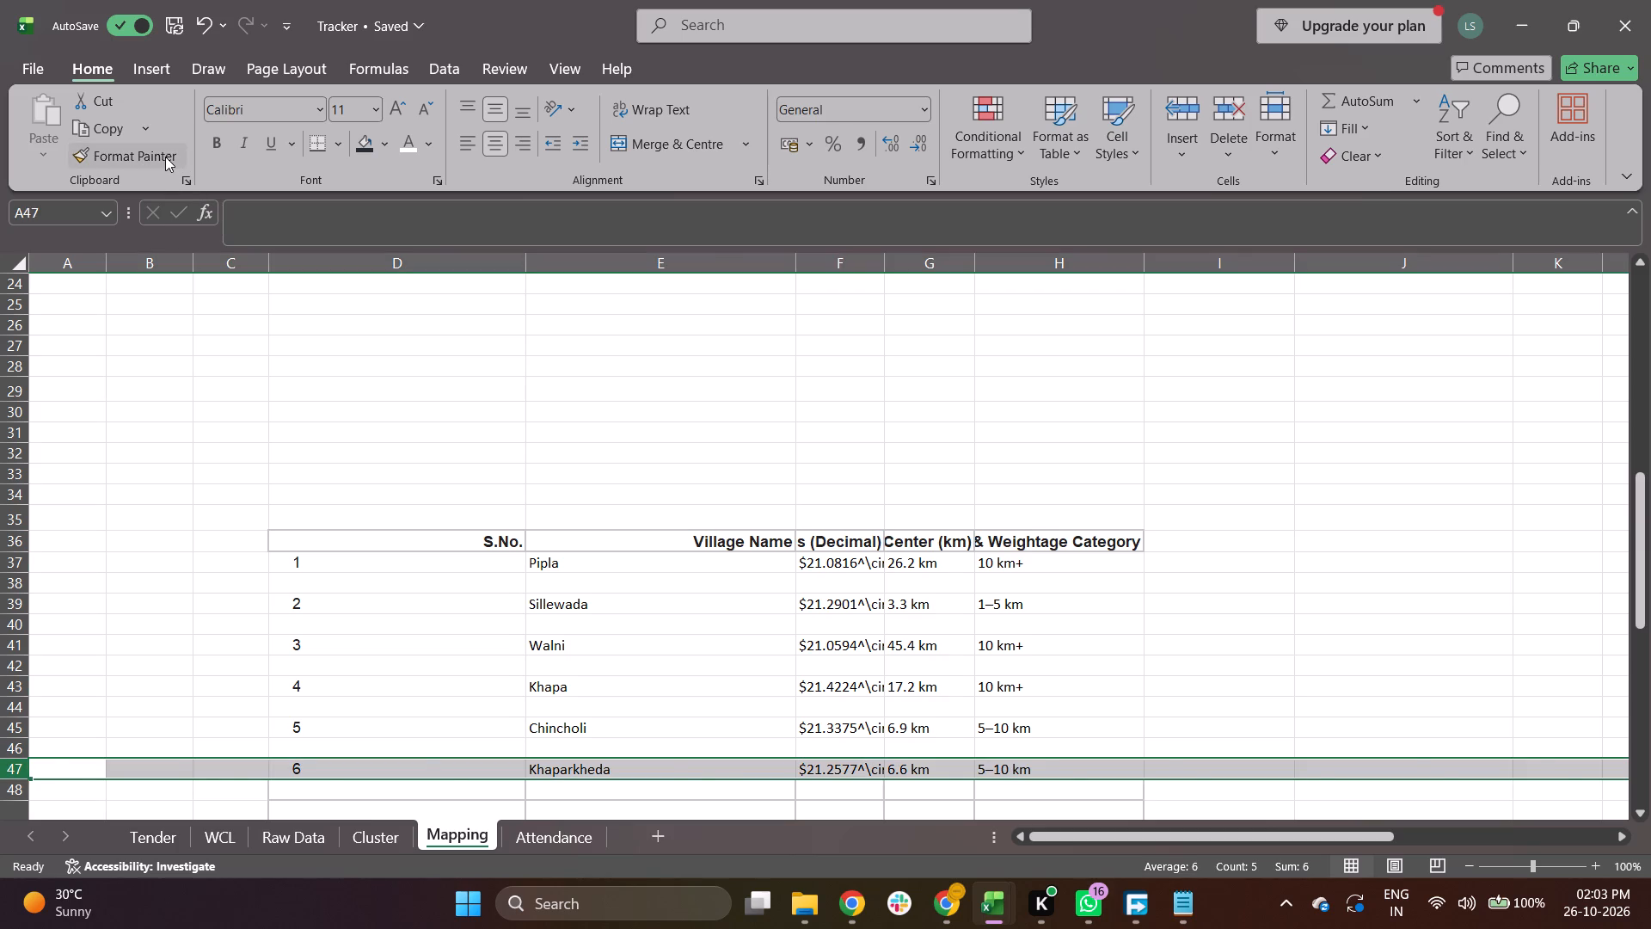
pyautogui.press('Down')
pyautogui.scroll(-3, 467, 483)
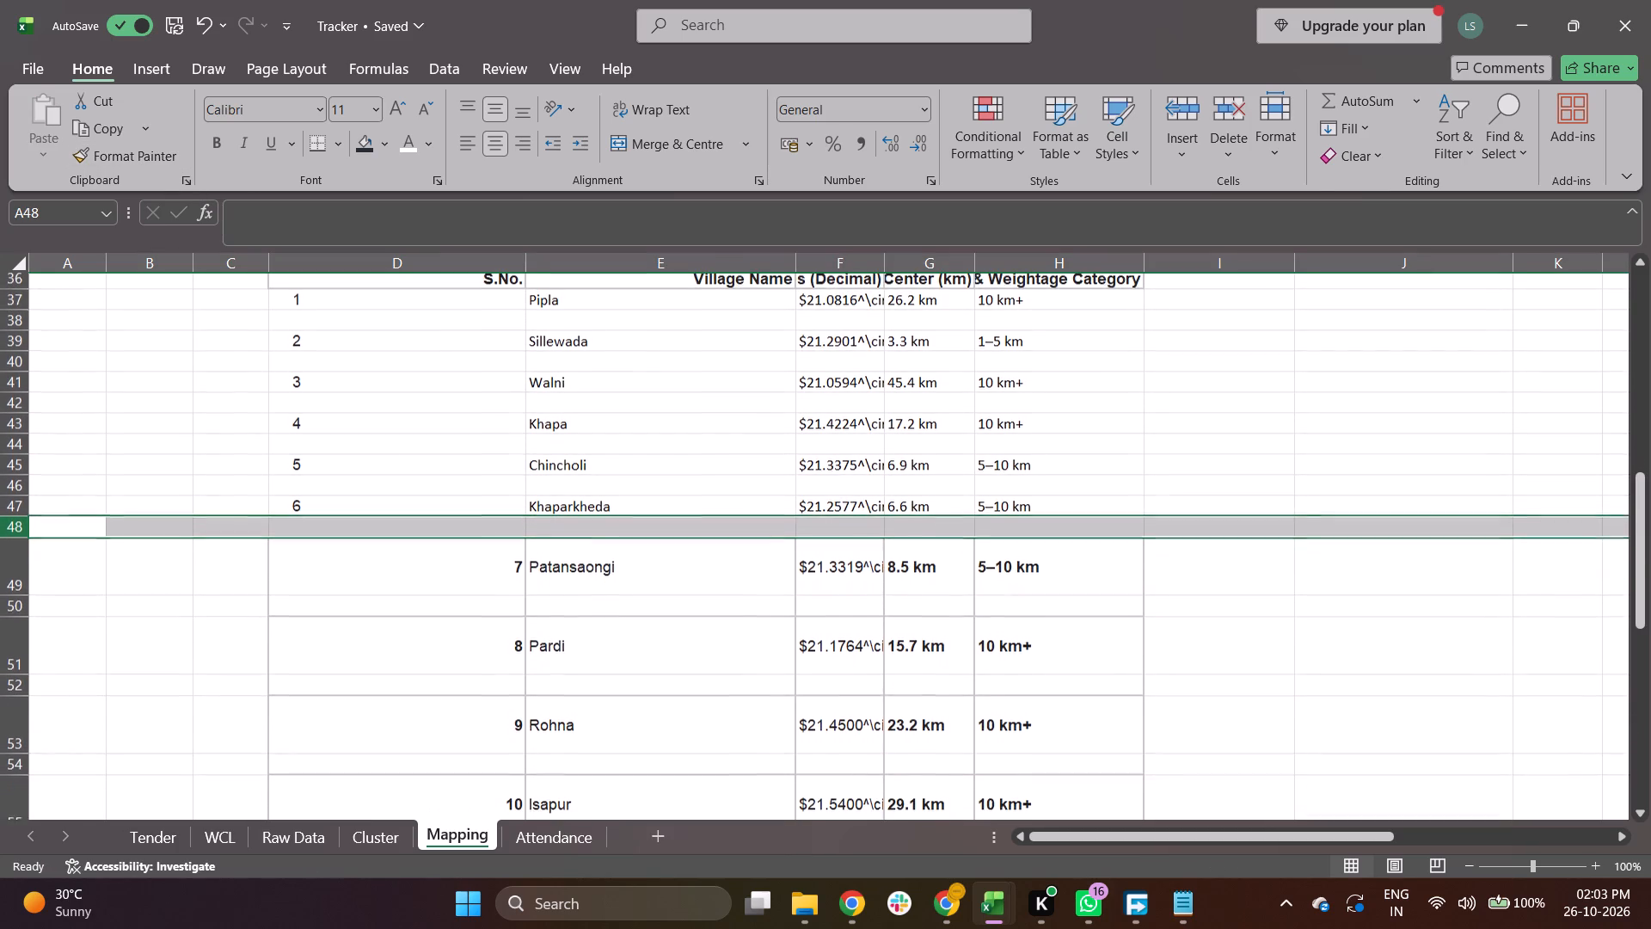
pyautogui.click(135, 154)
pyautogui.press('Down')
pyautogui.click(135, 154)
pyautogui.press('Down')
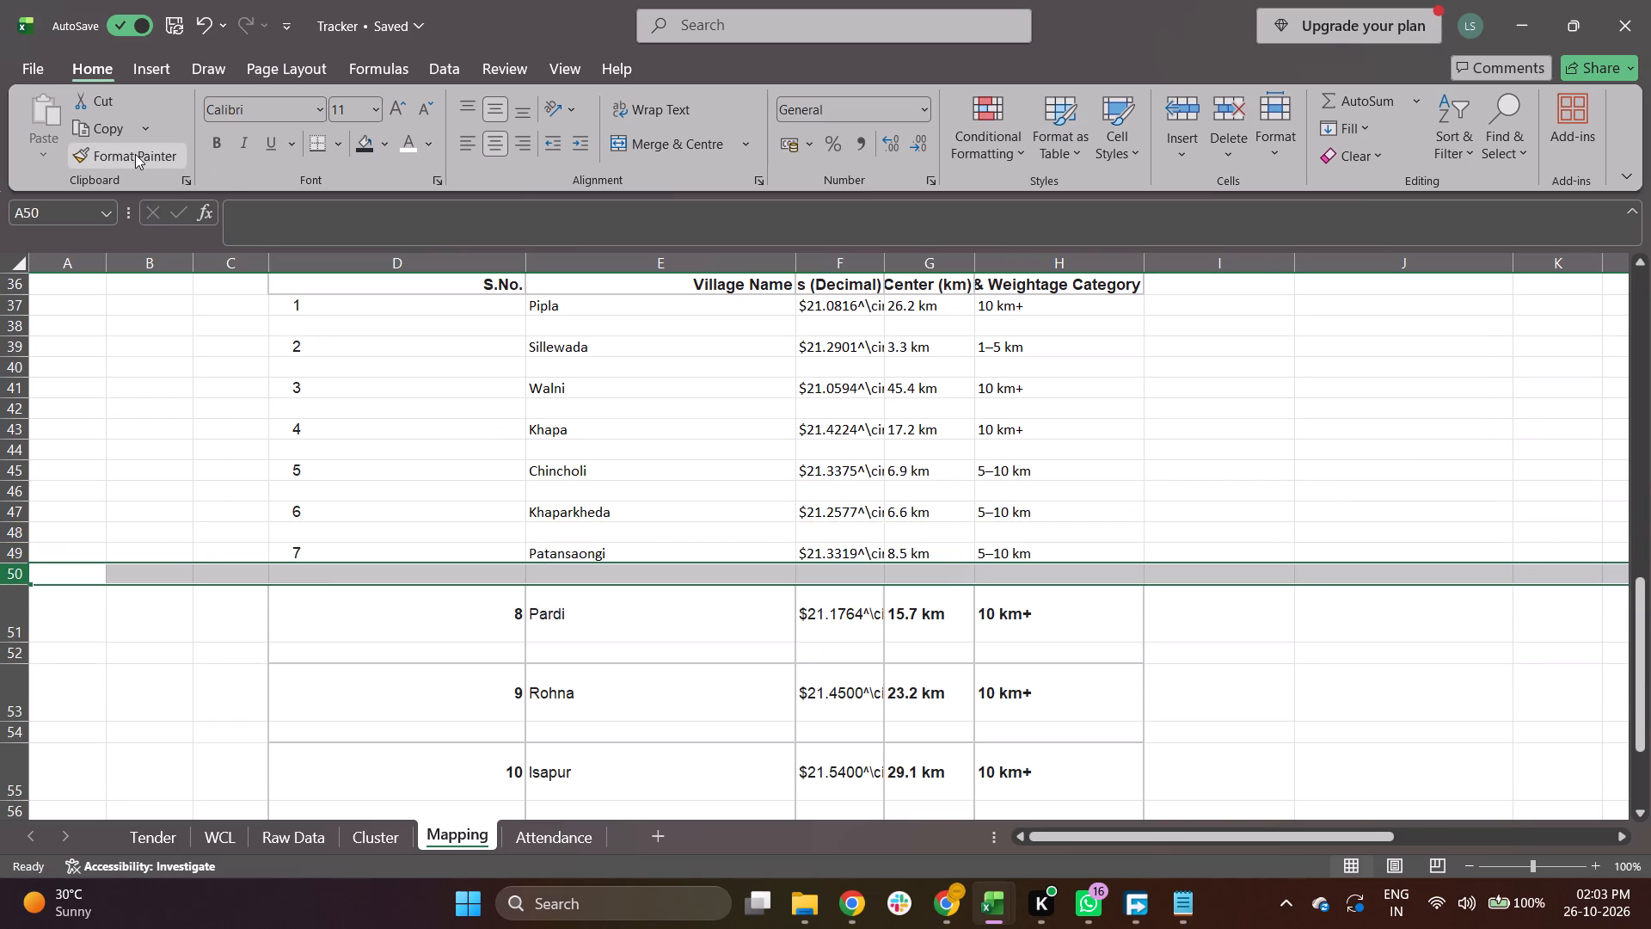
pyautogui.click(135, 154)
pyautogui.press('Down')
# Continue copying the plain row formatting with Format Painter onto rows 52 to 55, through the Isapur entry.
pyautogui.click(135, 154)
pyautogui.press('Down')
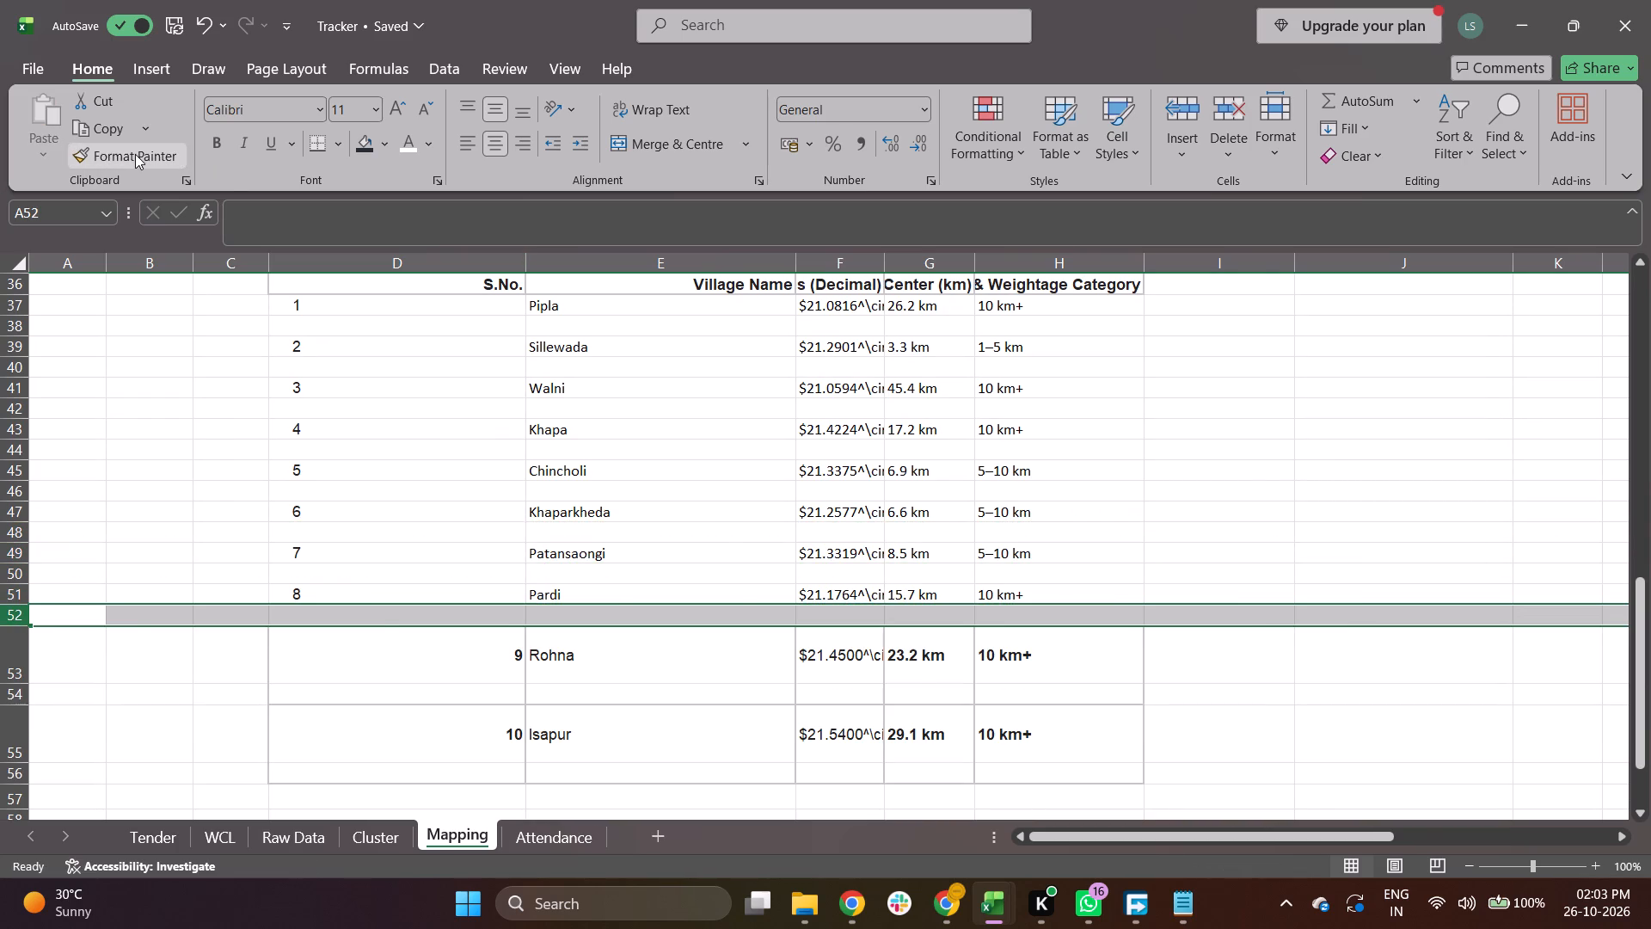
pyautogui.click(135, 154)
pyautogui.press('Down')
pyautogui.click(135, 154)
pyautogui.press('Down')
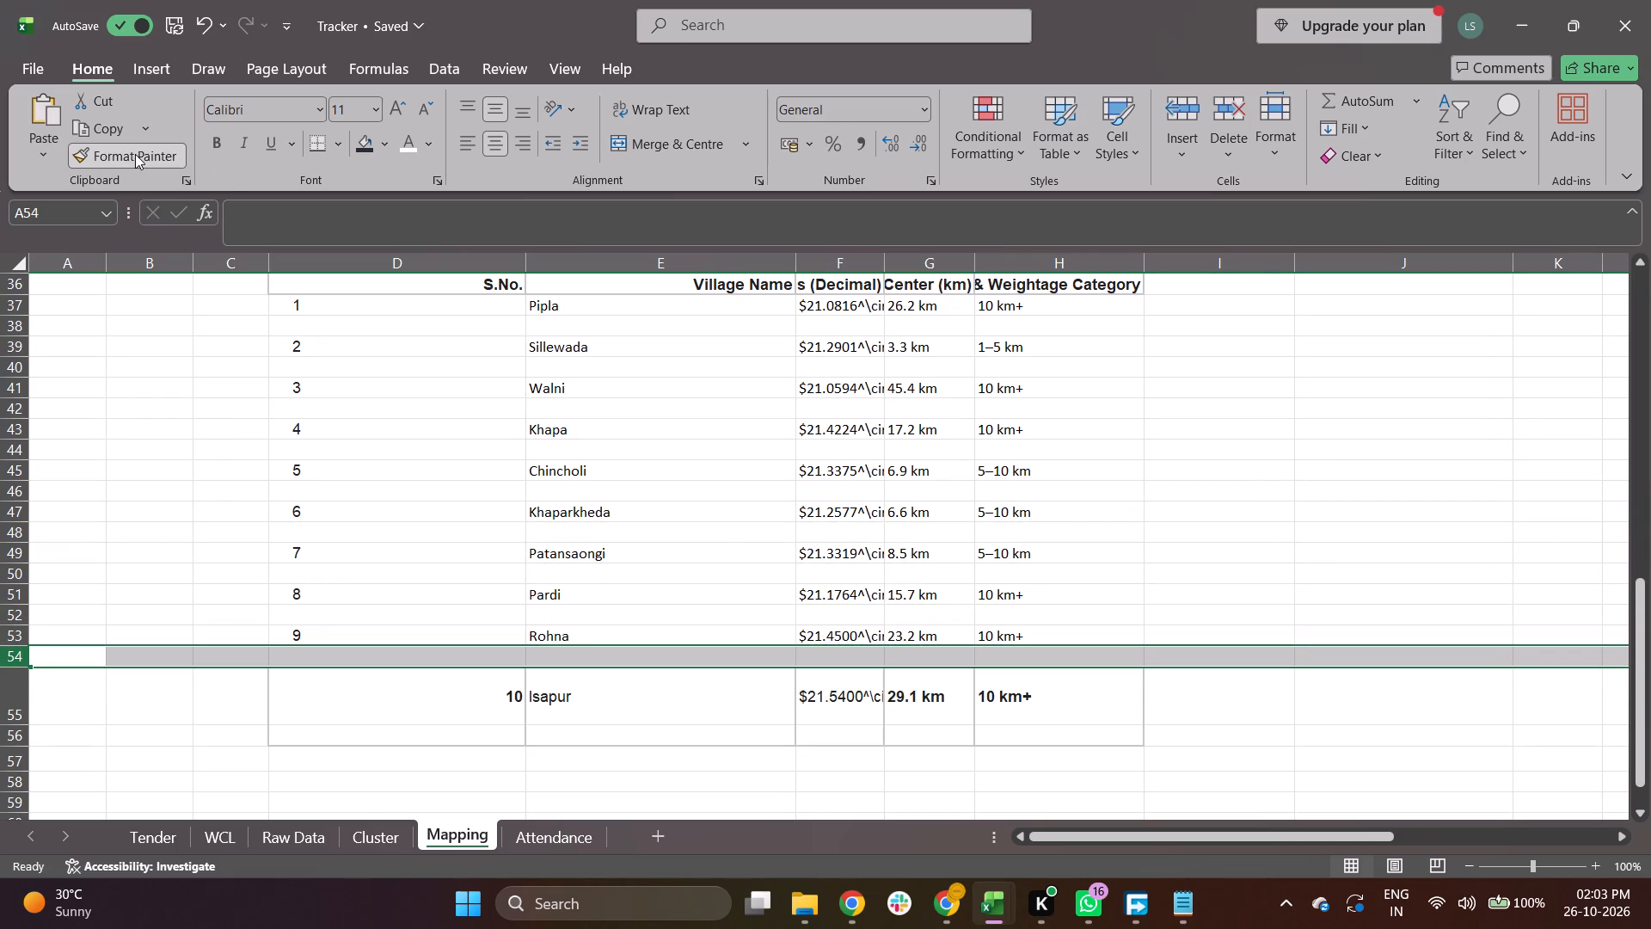
pyautogui.click(135, 154)
pyautogui.press('Down')
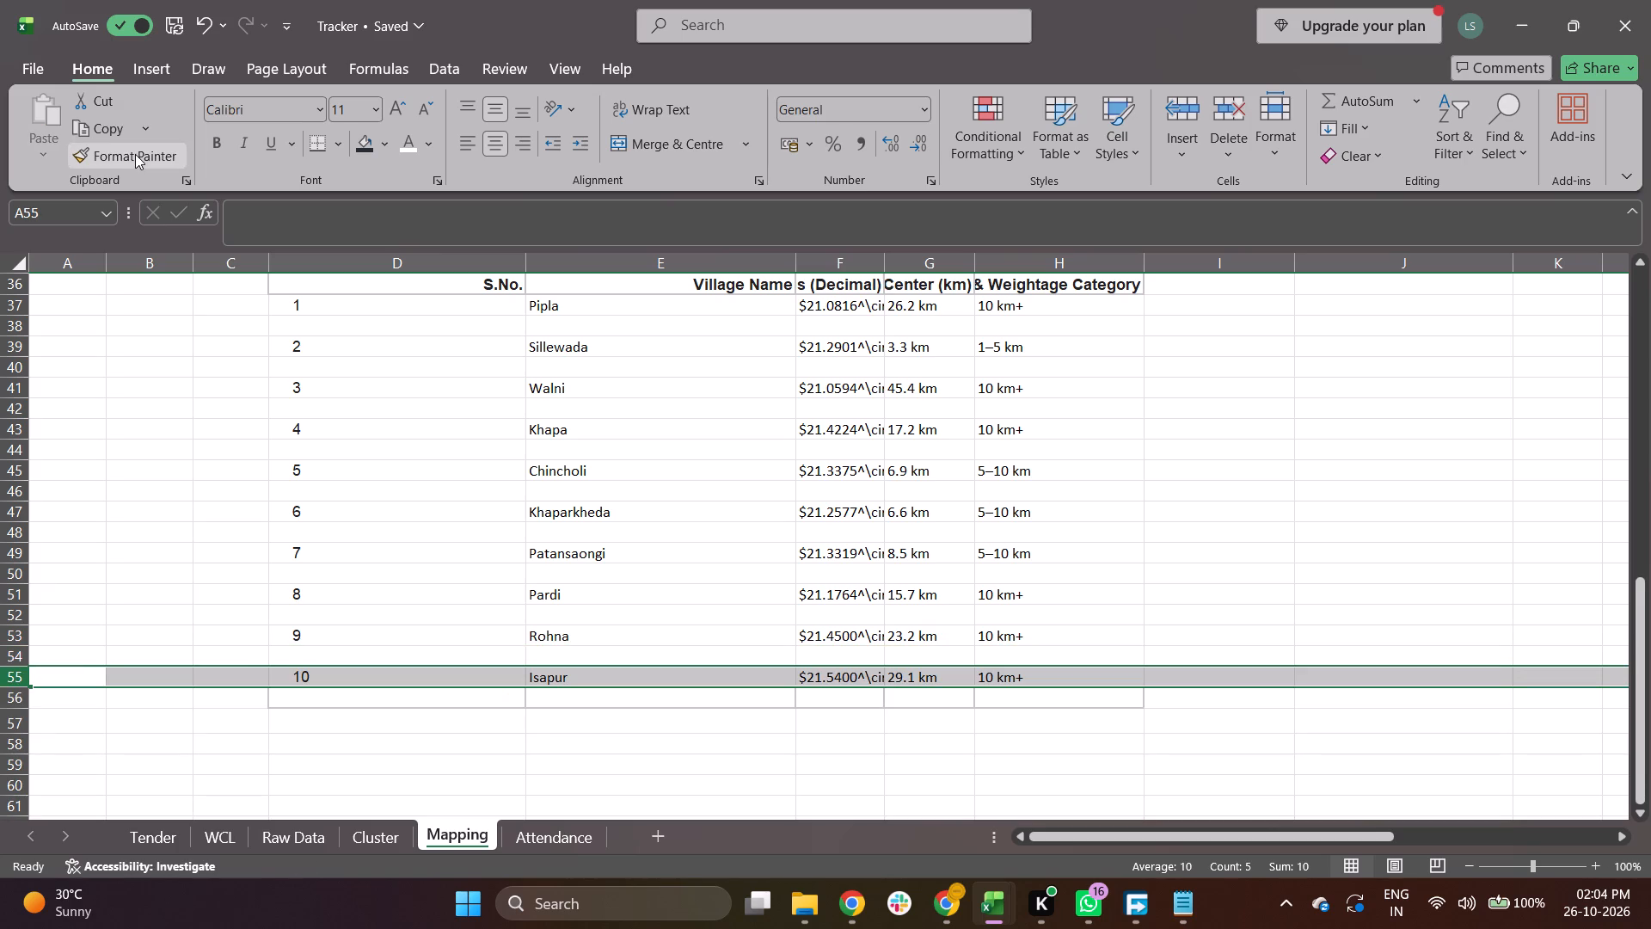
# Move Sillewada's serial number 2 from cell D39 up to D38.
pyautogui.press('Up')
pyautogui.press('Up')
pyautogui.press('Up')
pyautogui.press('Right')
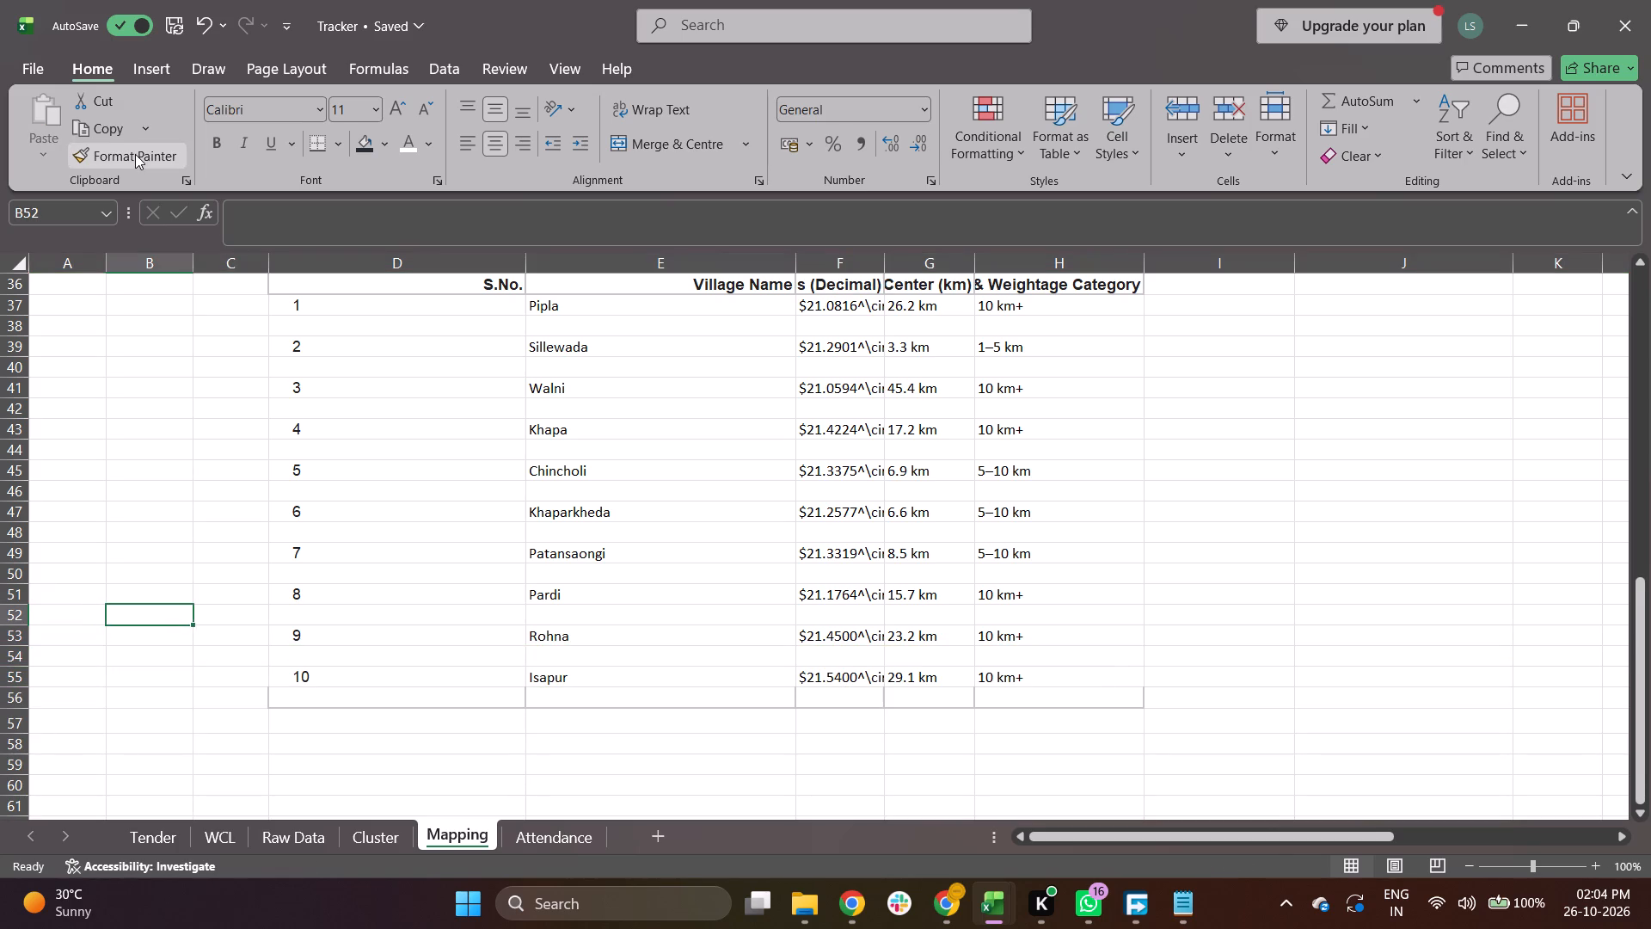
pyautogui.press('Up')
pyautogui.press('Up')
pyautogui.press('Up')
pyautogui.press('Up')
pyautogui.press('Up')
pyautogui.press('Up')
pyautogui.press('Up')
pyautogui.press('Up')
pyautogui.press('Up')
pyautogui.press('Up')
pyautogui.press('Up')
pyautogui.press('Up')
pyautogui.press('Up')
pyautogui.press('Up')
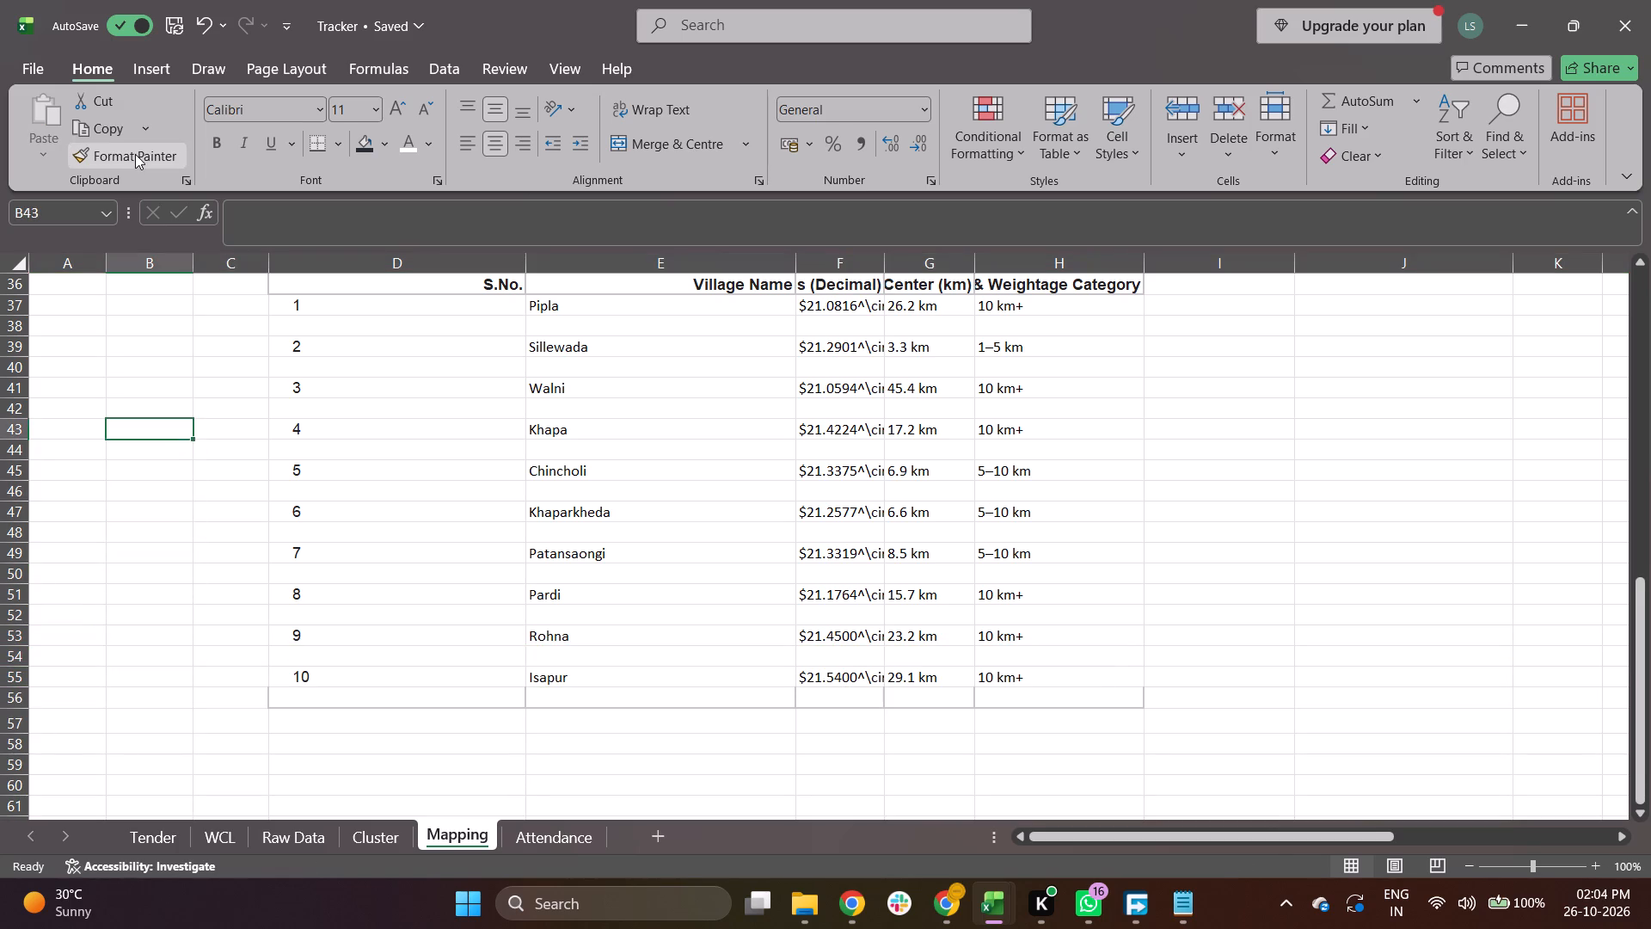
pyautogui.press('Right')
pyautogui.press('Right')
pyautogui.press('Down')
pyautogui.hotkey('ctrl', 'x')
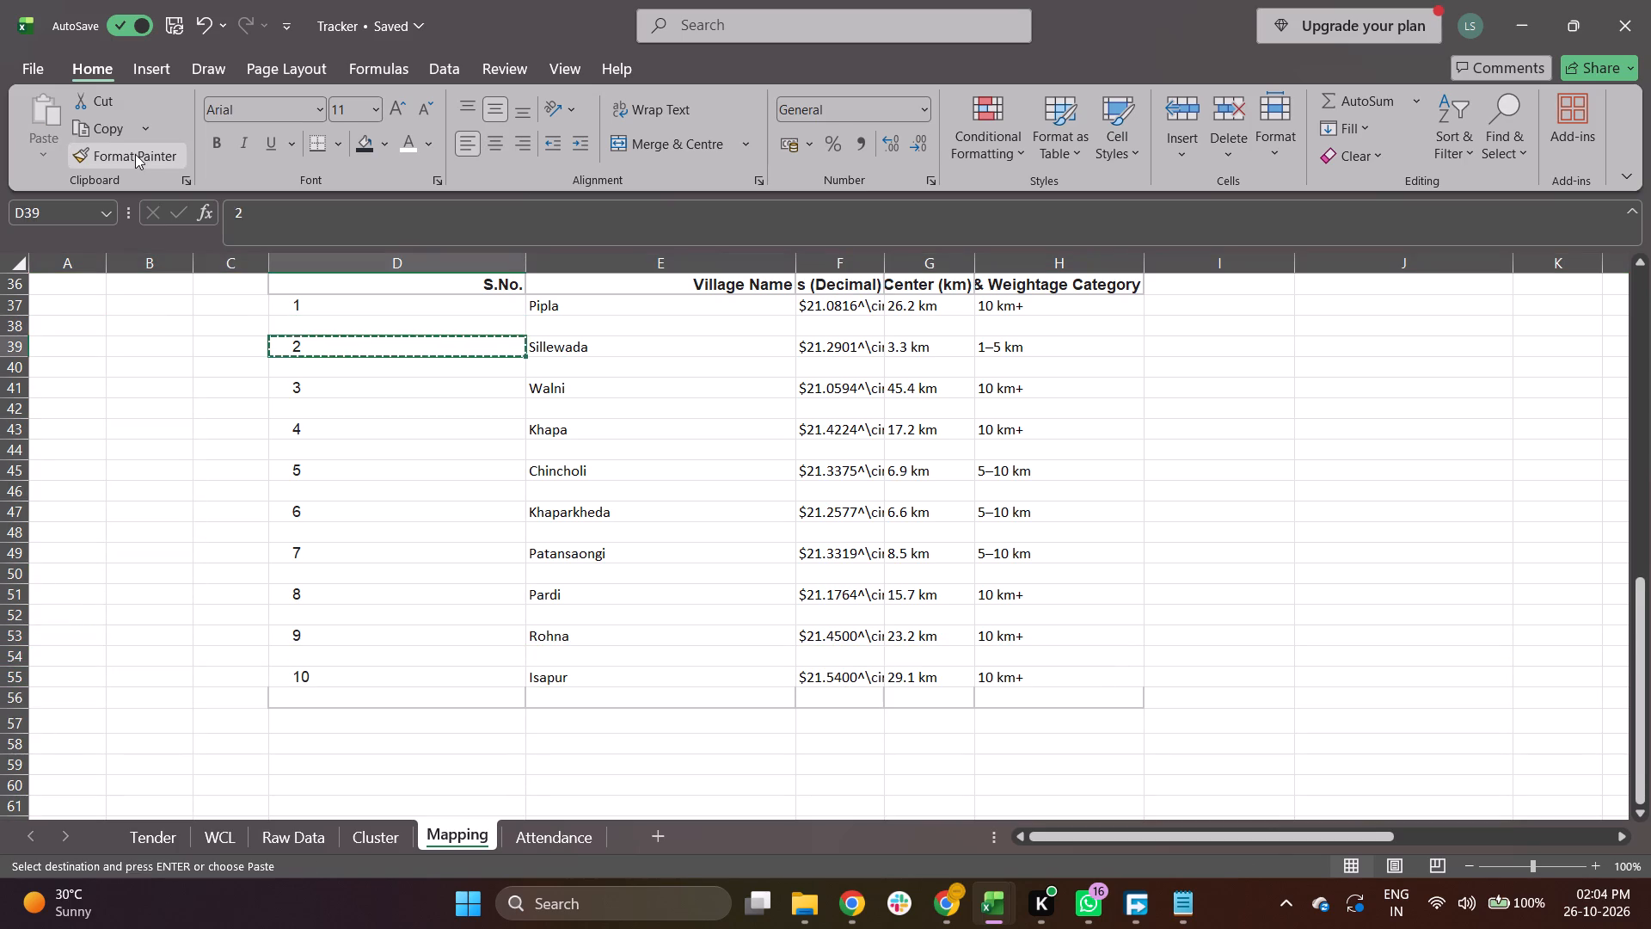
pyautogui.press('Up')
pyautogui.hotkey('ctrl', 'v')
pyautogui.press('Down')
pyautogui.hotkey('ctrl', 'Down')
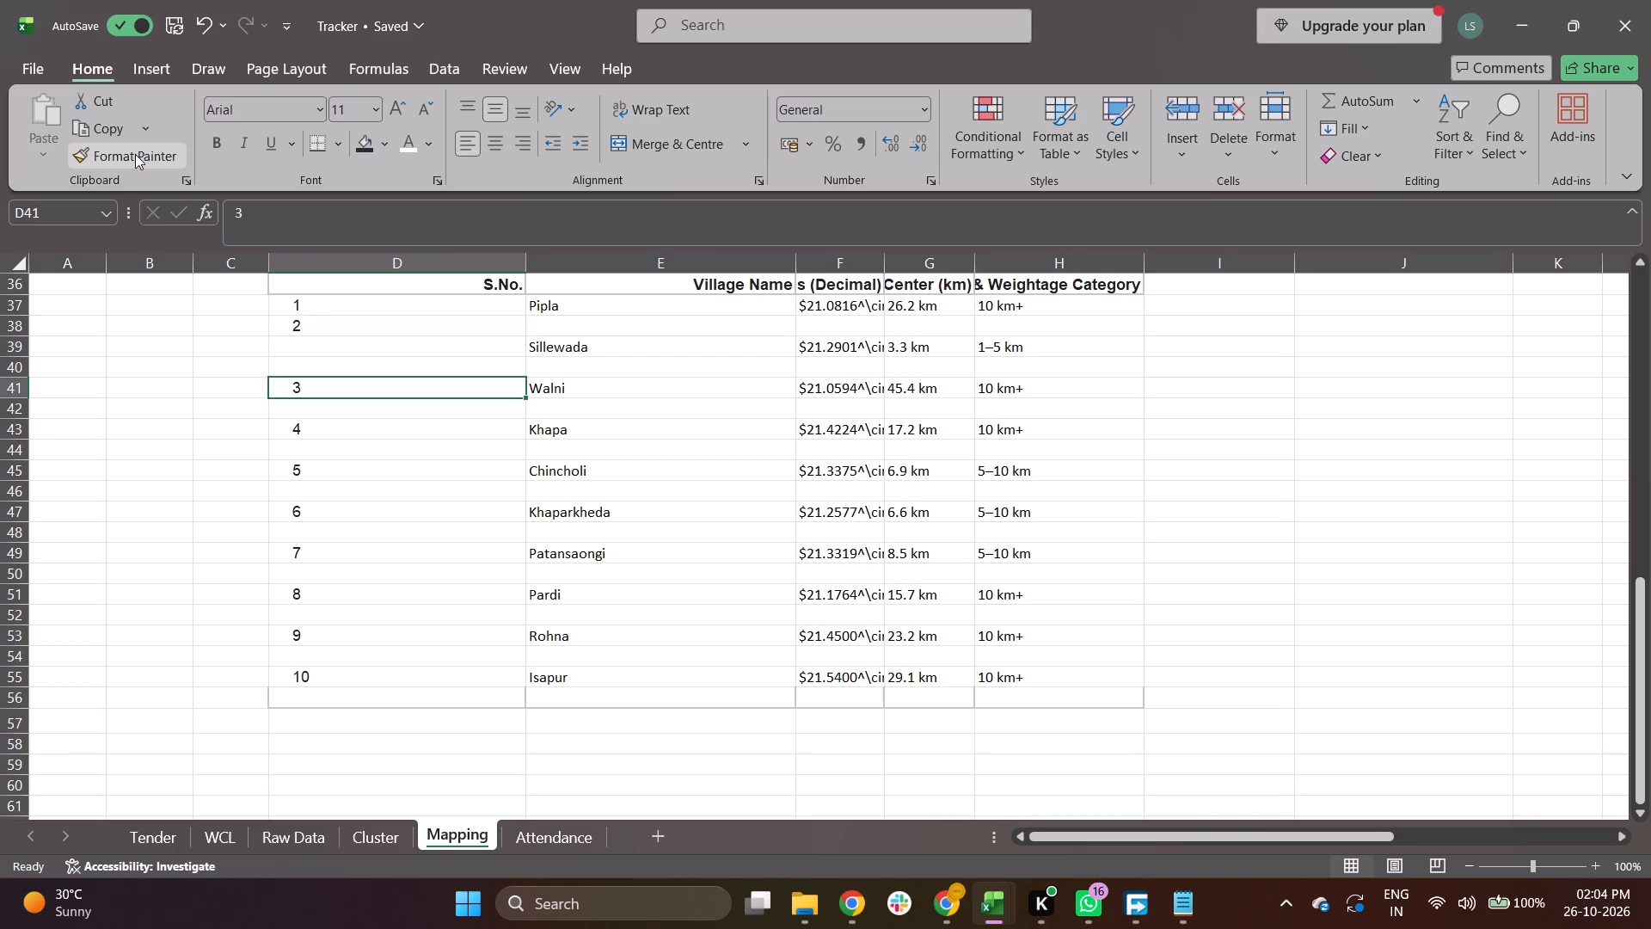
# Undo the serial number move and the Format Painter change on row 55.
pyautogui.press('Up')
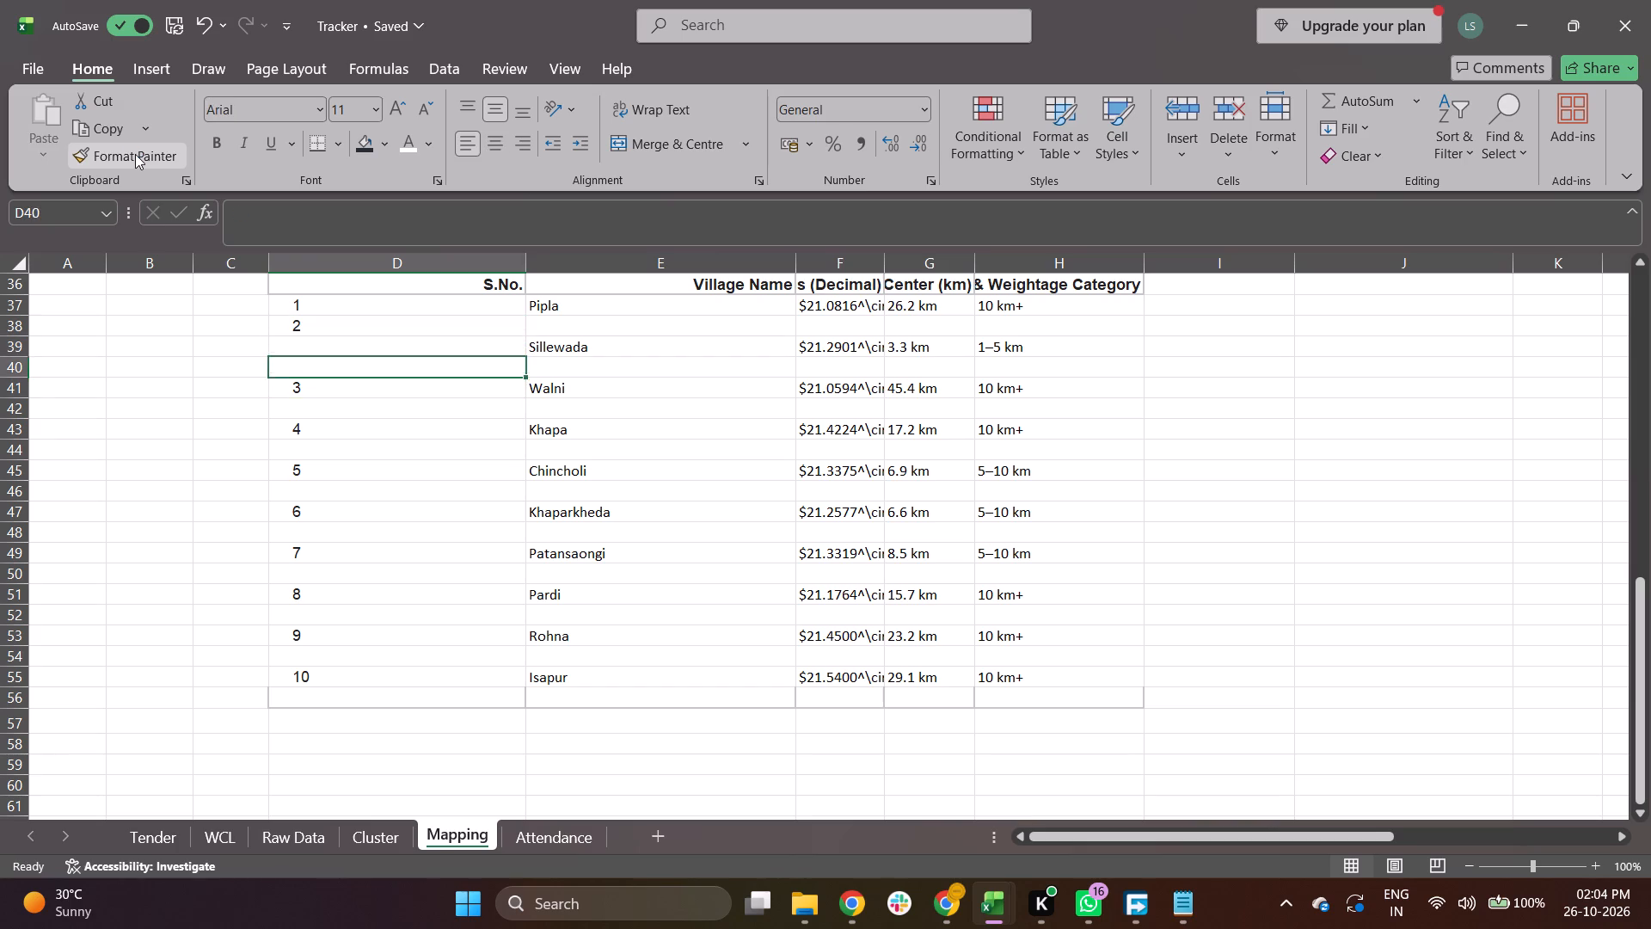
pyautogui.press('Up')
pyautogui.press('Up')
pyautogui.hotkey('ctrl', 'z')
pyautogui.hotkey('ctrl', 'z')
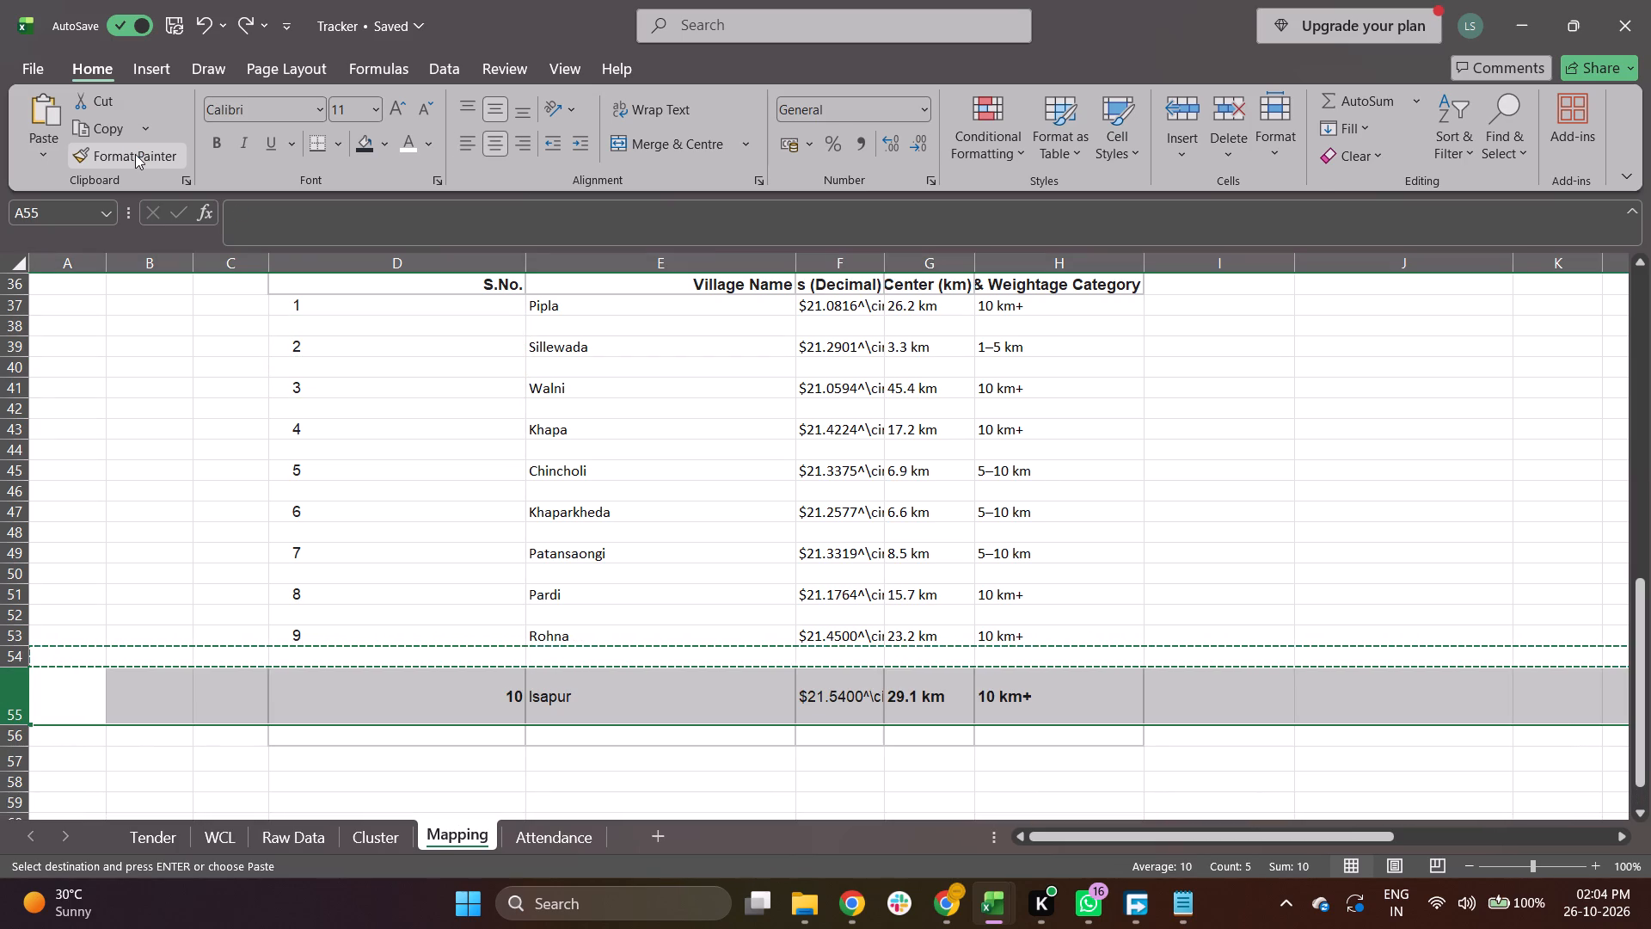
# Copy blank row 54's formatting onto the Isapur row 55 with Format Painter.
pyautogui.press('Down')
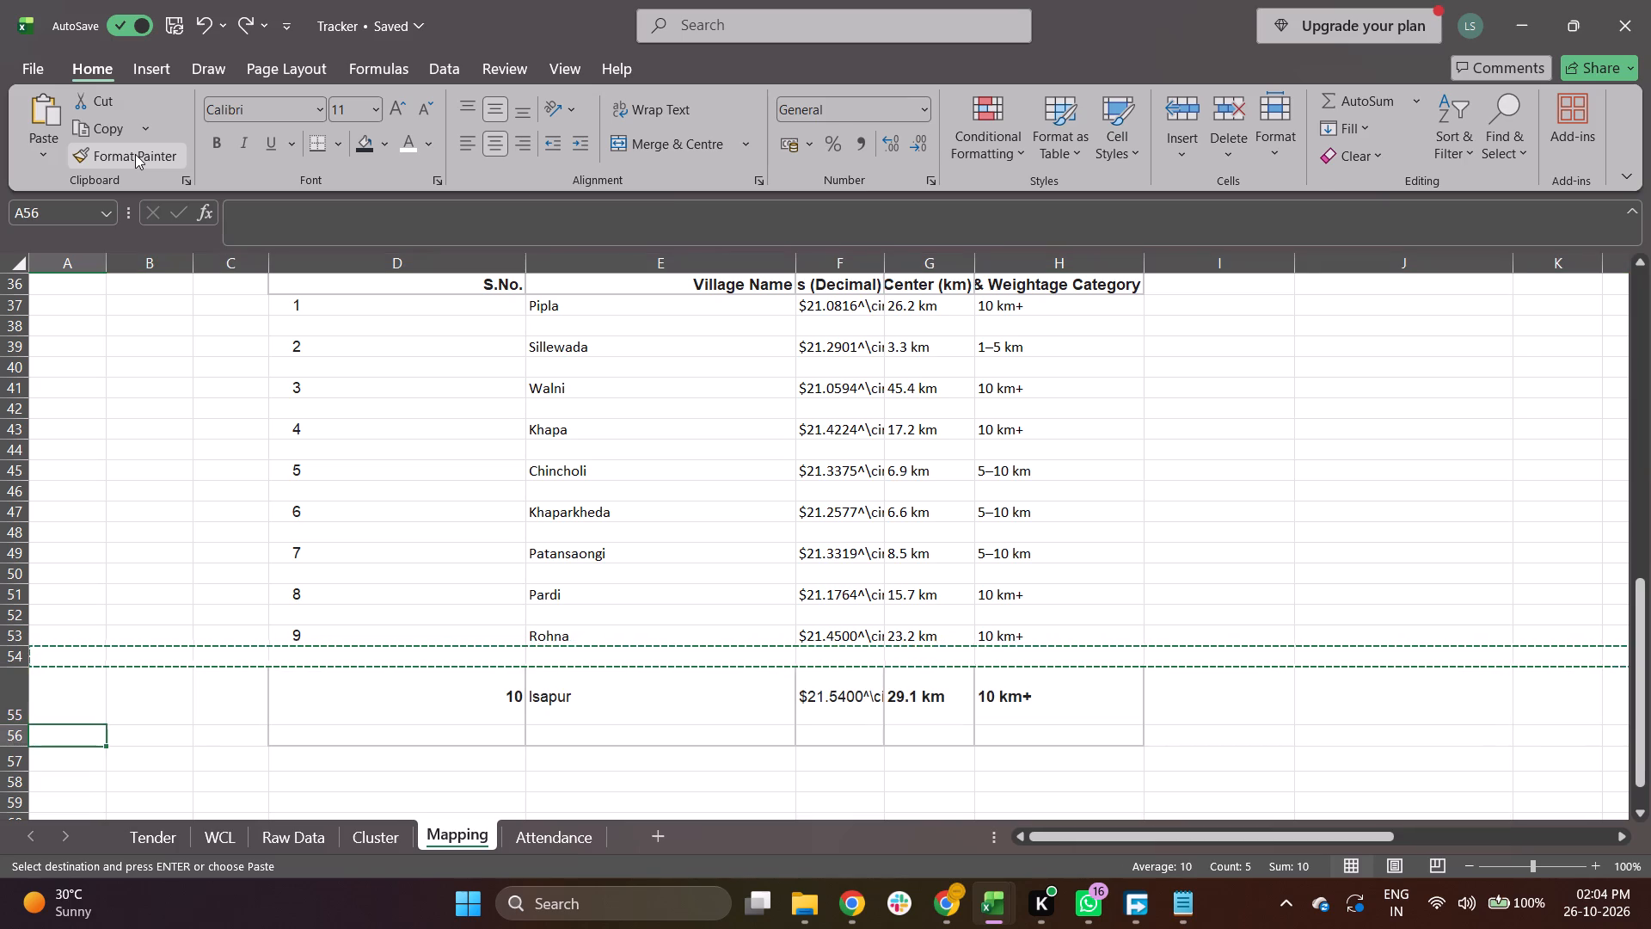
pyautogui.press('Up')
pyautogui.press('Up')
pyautogui.press('Left')
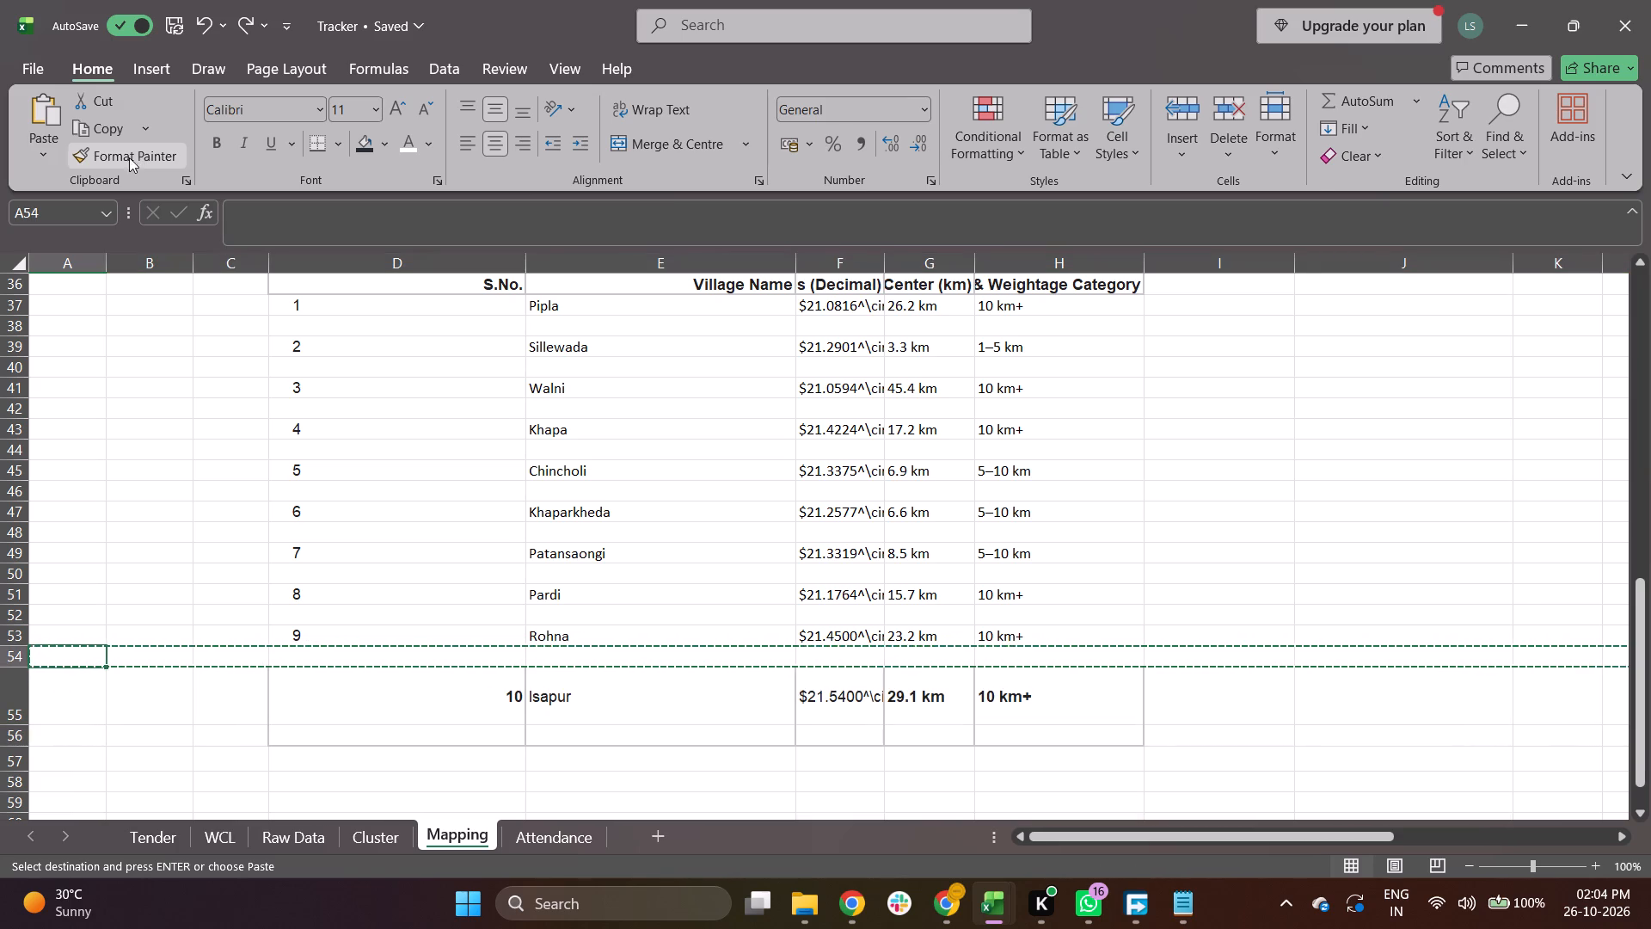
pyautogui.click(15, 666)
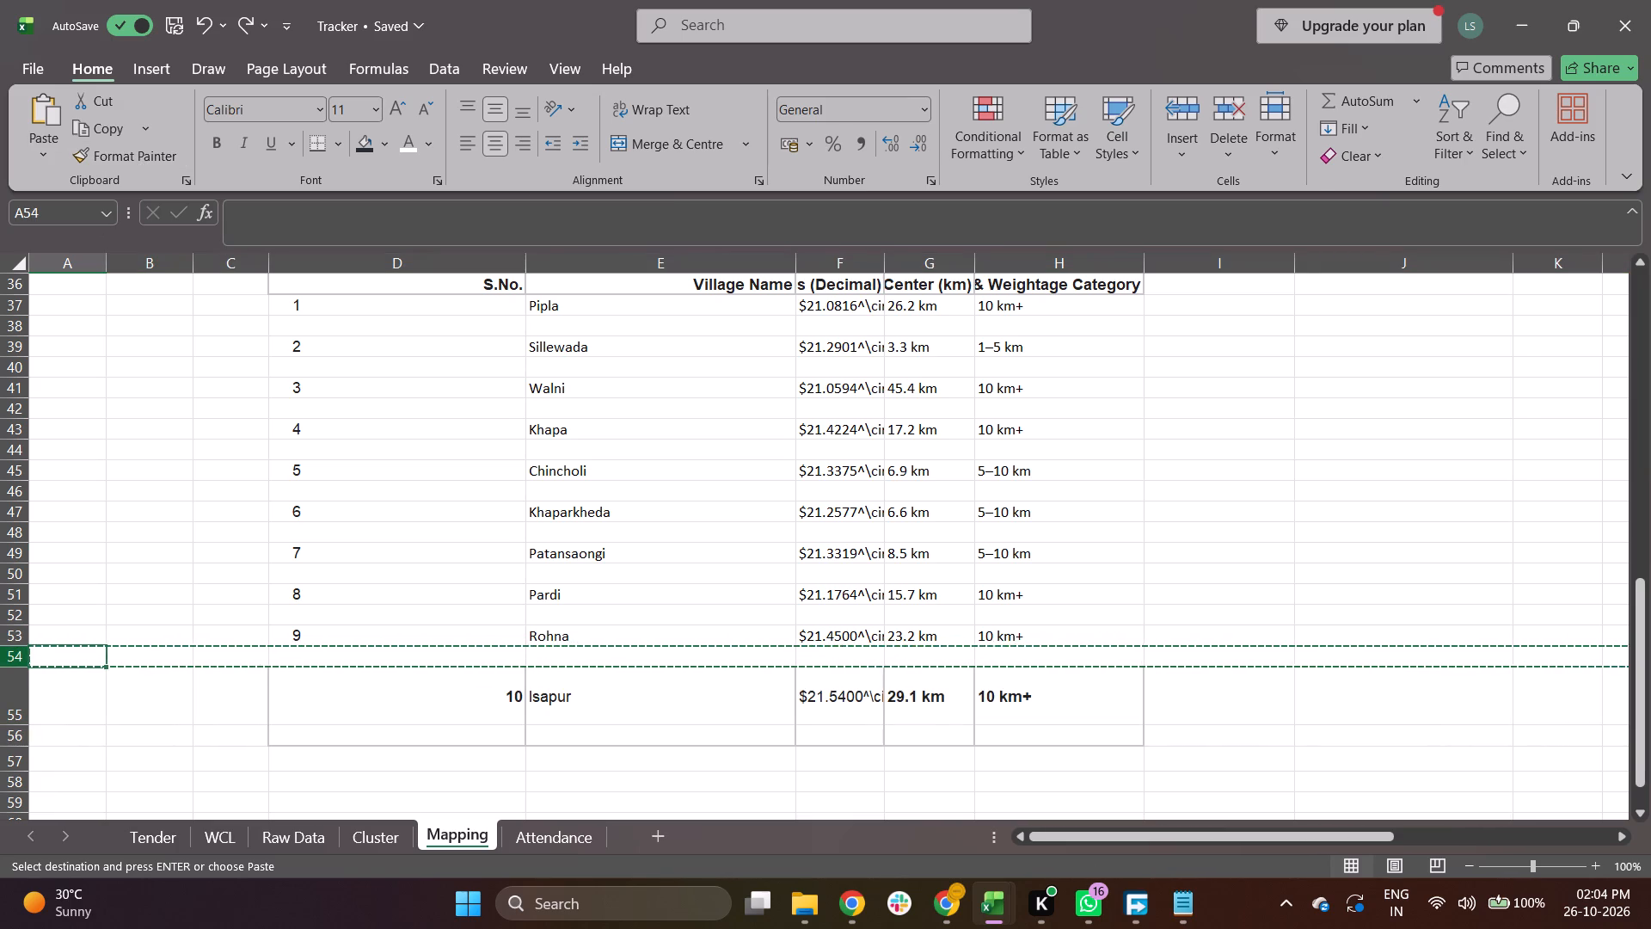
pyautogui.click(15, 660)
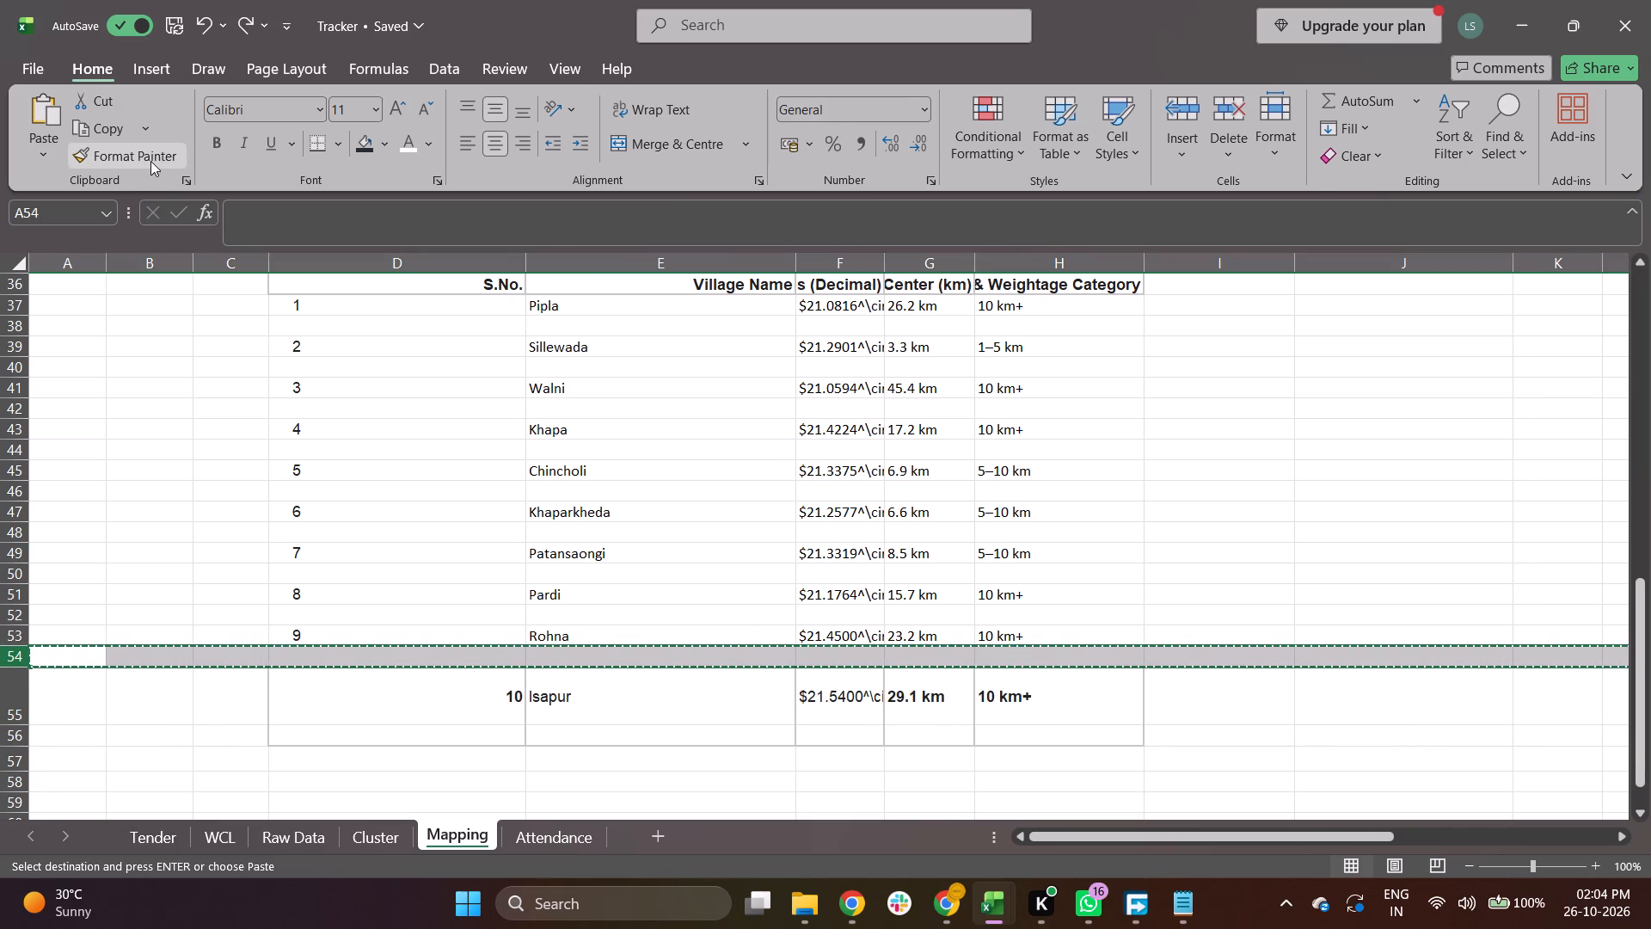
pyautogui.click(150, 161)
pyautogui.press('Down')
# Move the whole Sillewada entry from D39:H39 up to row 38, directly beneath Pipla.
pyautogui.press('Up')
pyautogui.press('Up')
pyautogui.press('Up')
pyautogui.press('Up')
pyautogui.press('Up')
pyautogui.press('Up')
pyautogui.press('Up')
pyautogui.press('Up')
pyautogui.press('Up')
pyautogui.press('Up')
pyautogui.press('Up')
pyautogui.press('Up')
pyautogui.press('Up')
pyautogui.press('Up')
pyautogui.press('Up')
pyautogui.press('Up')
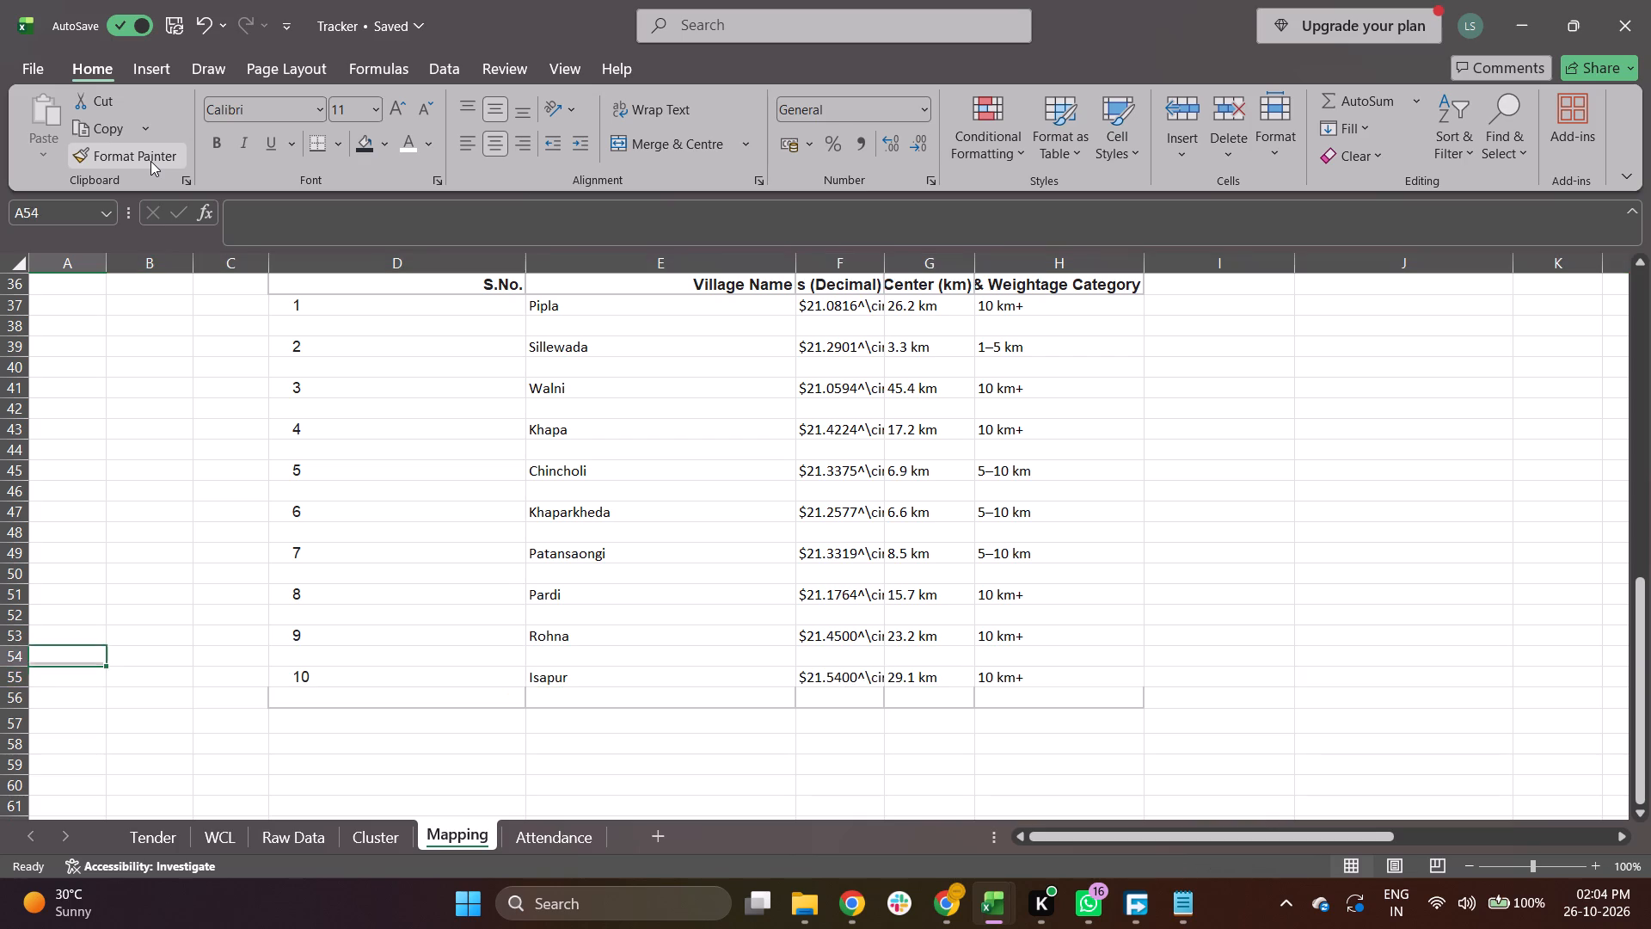
pyautogui.press('Right')
pyautogui.press('Right')
pyautogui.press('Right')
pyautogui.press('Right')
pyautogui.press('Up')
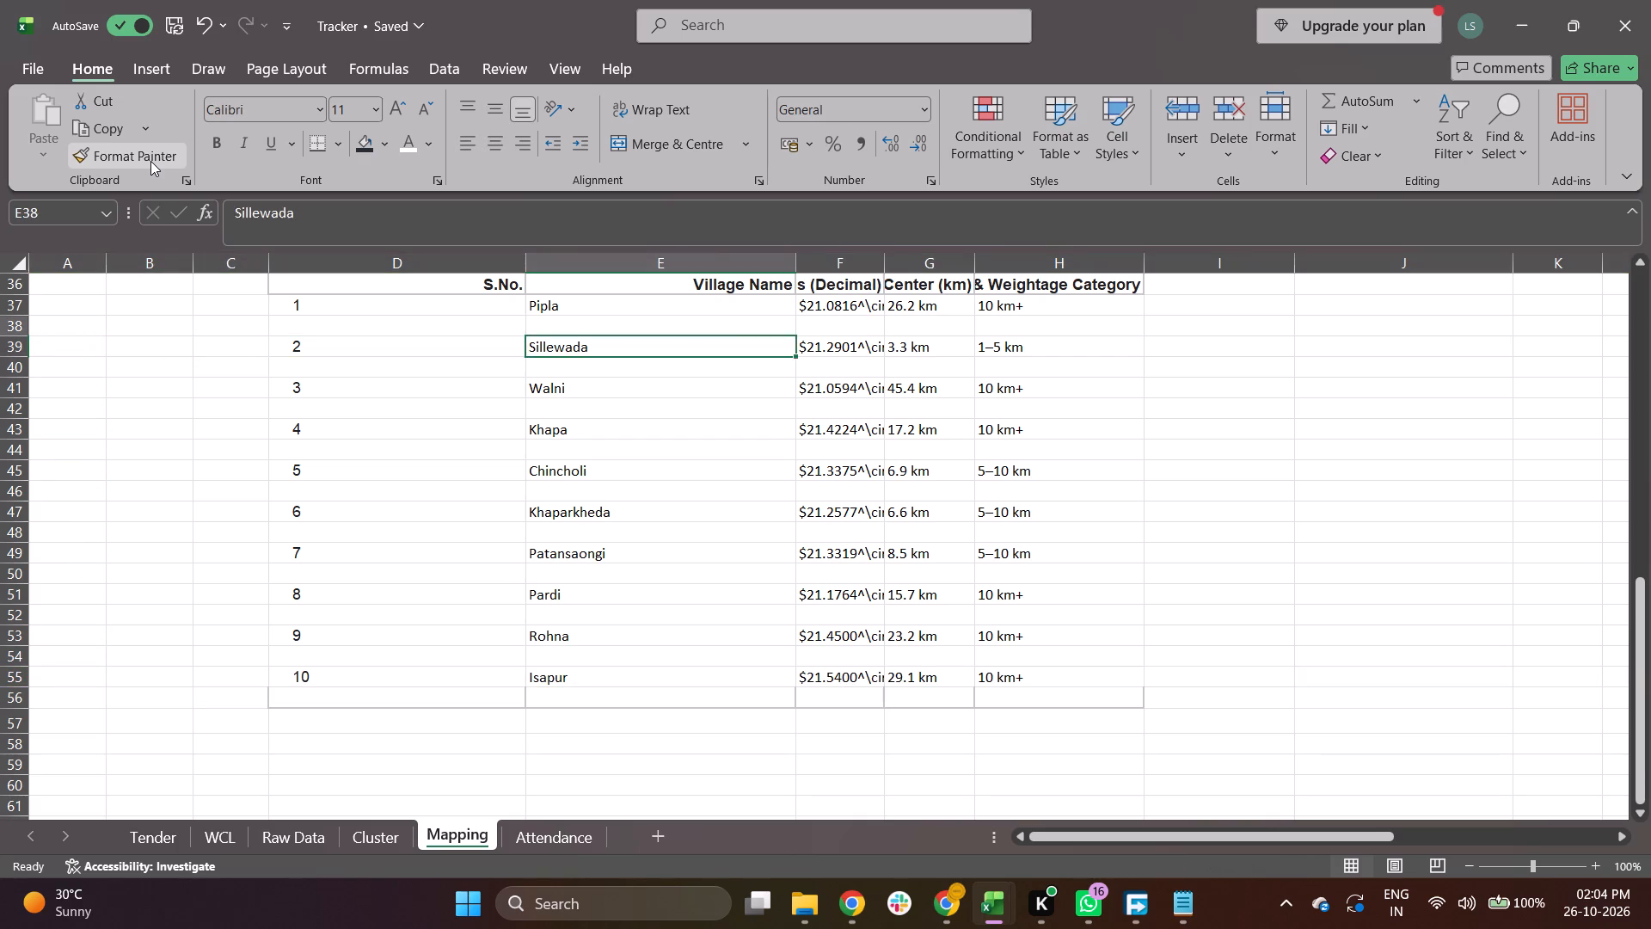
pyautogui.press('Up')
pyautogui.press('Left')
pyautogui.press('Down')
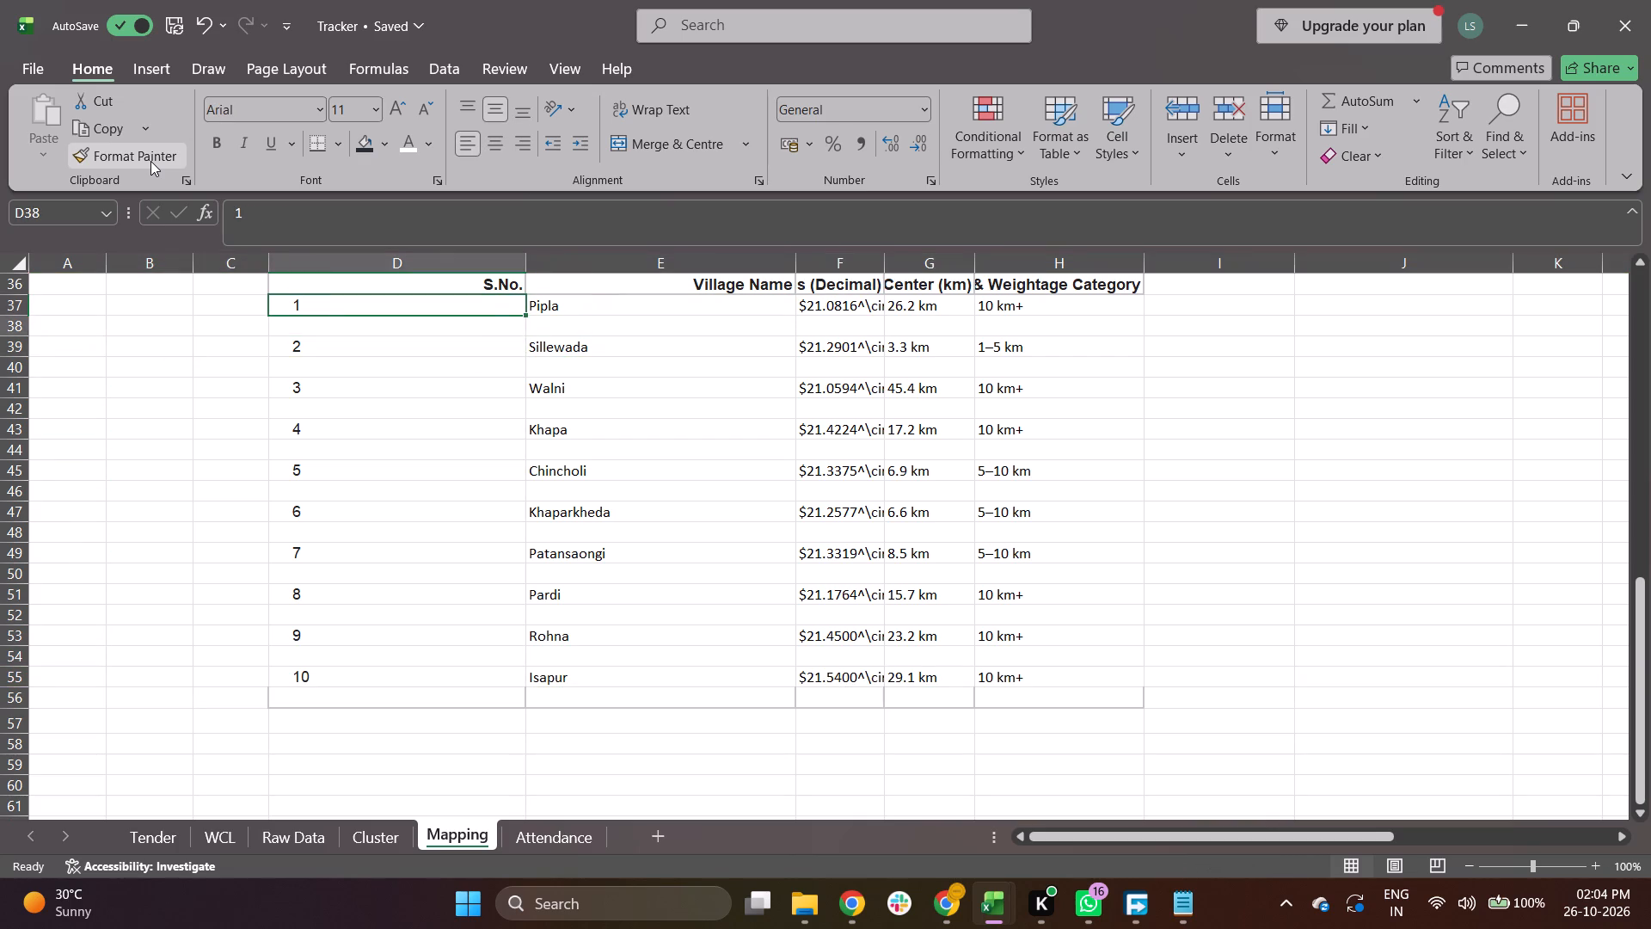
pyautogui.press('Down')
pyautogui.hotkey('shift', 'Right')
pyautogui.hotkey('shift', 'Right')
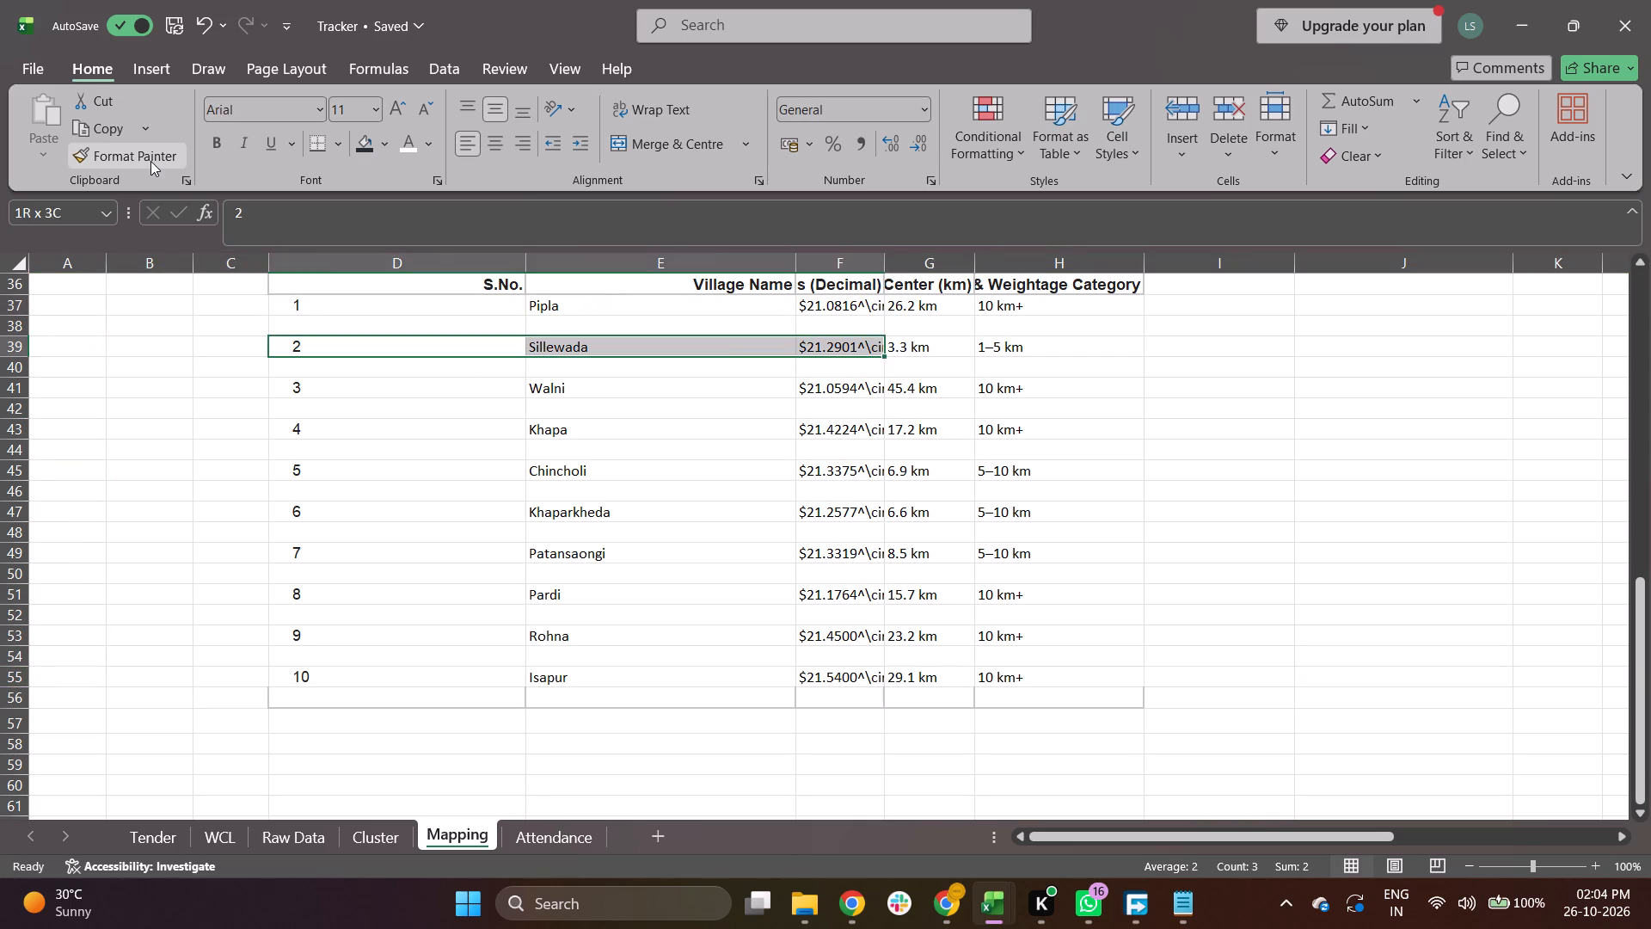
pyautogui.hotkey('shift', 'Right')
pyautogui.hotkey('shift', 'Right')
pyautogui.hotkey('ctrl', 'x')
pyautogui.press('Up')
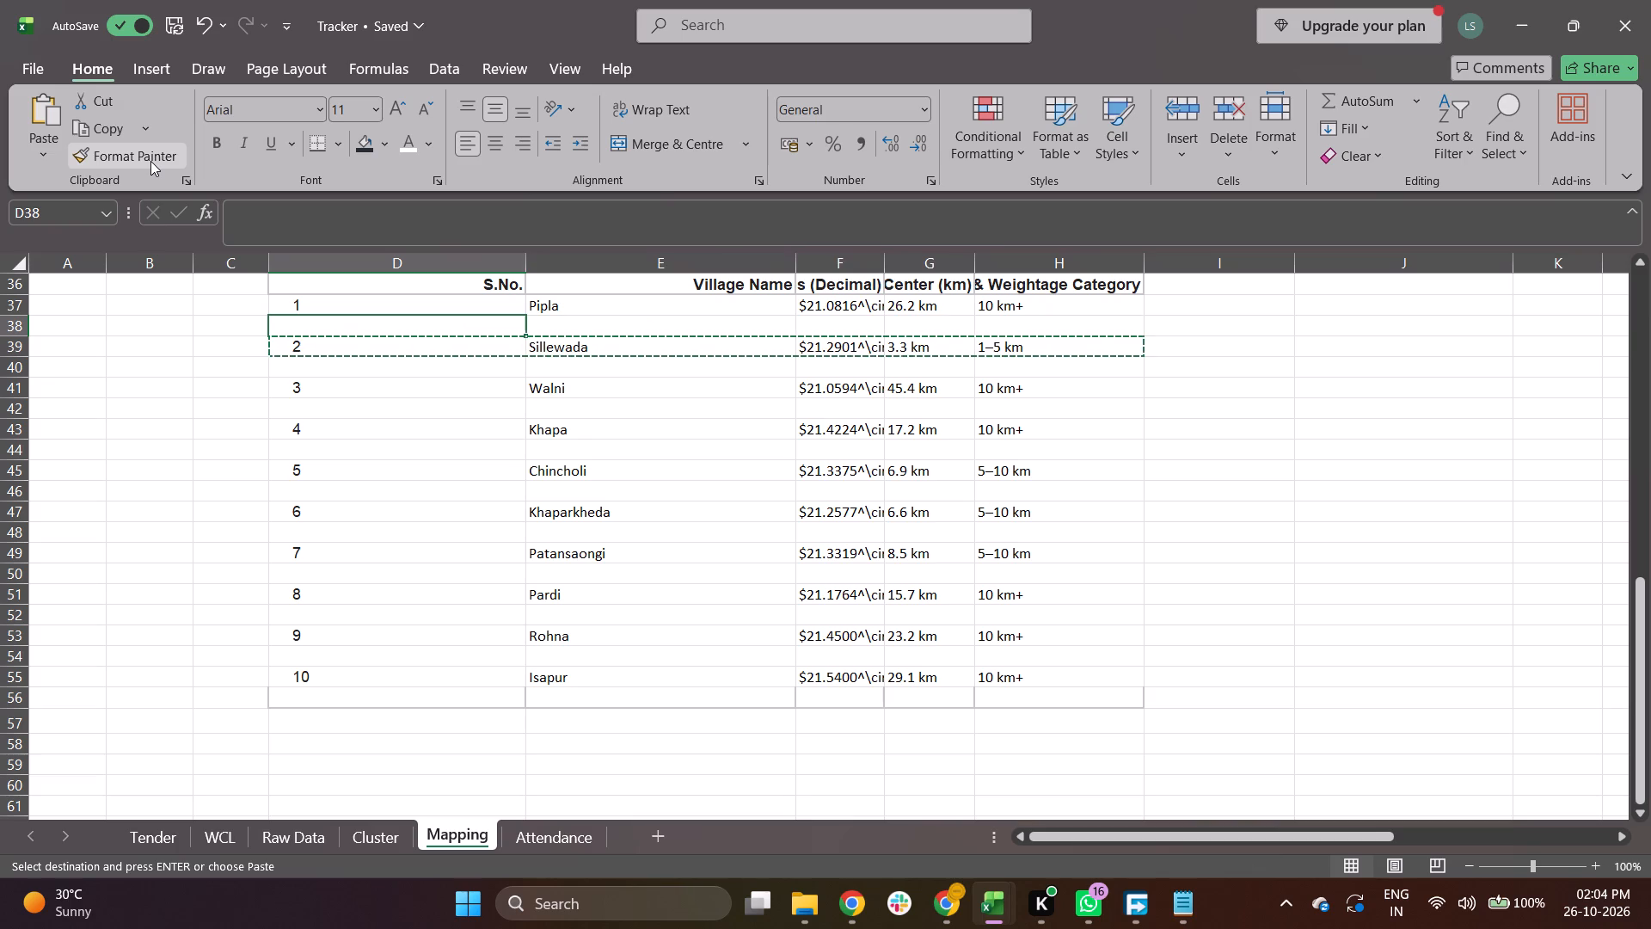
pyautogui.hotkey('ctrl', 'v')
# Move the Walni entry from D41:H41 up to row 39, directly beneath Sillewada.
pyautogui.press('Down')
pyautogui.press('Down')
pyautogui.press('Down')
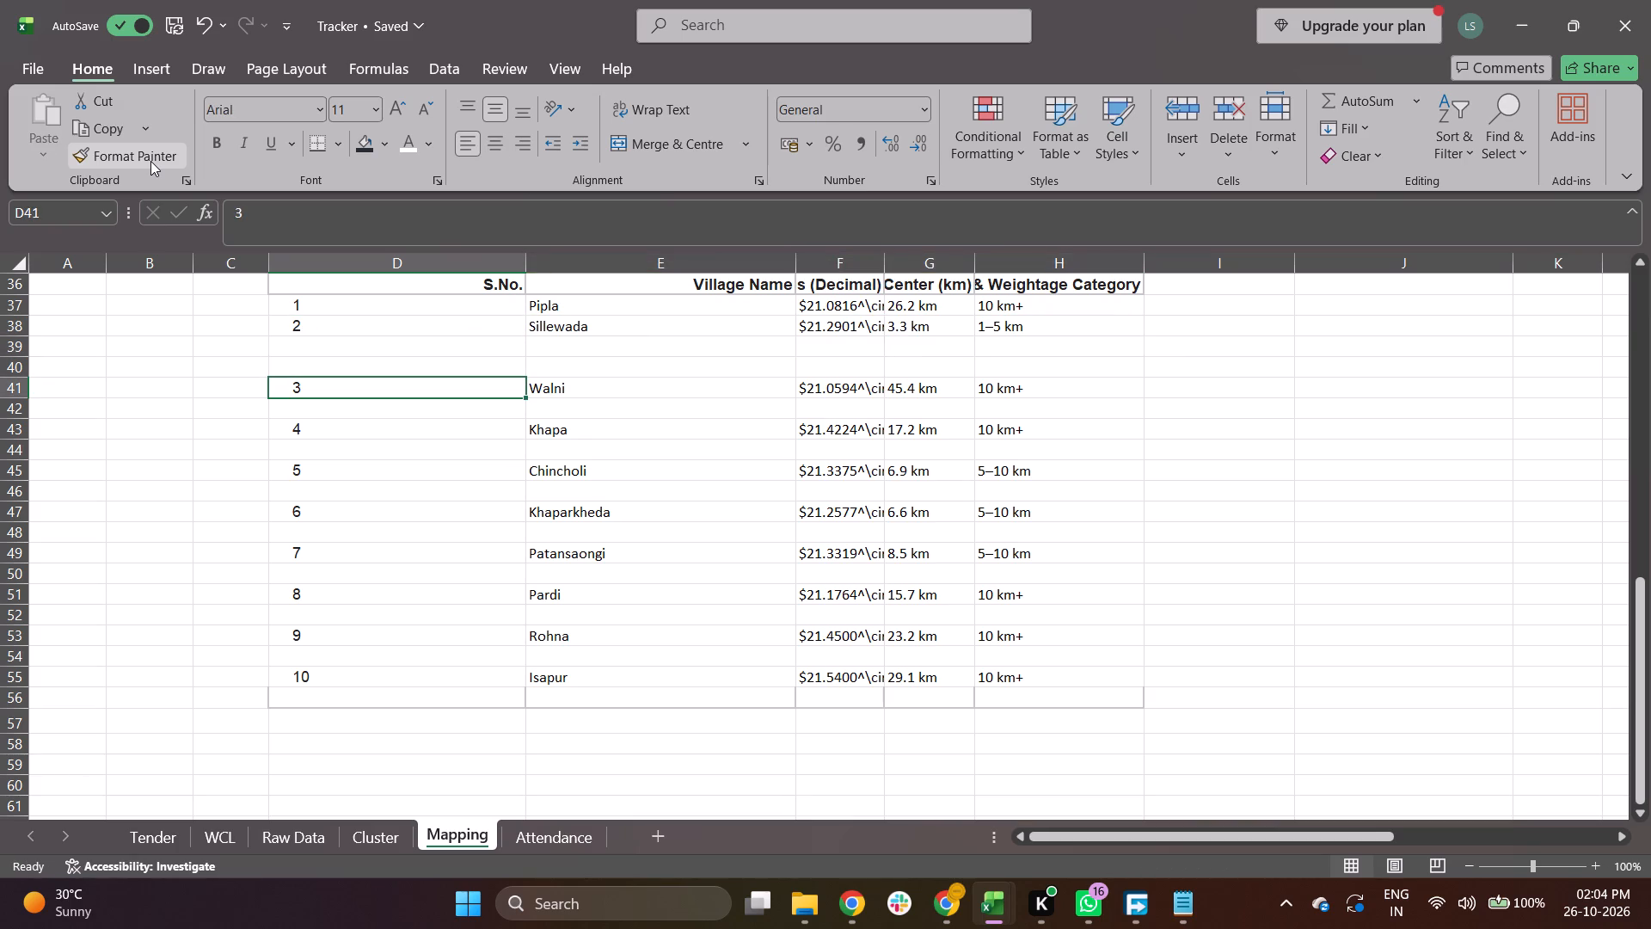
pyautogui.hotkey('ctrl', 'shift', 'Right')
pyautogui.hotkey('ctrl', 'x')
pyautogui.press('Up')
pyautogui.press('Up')
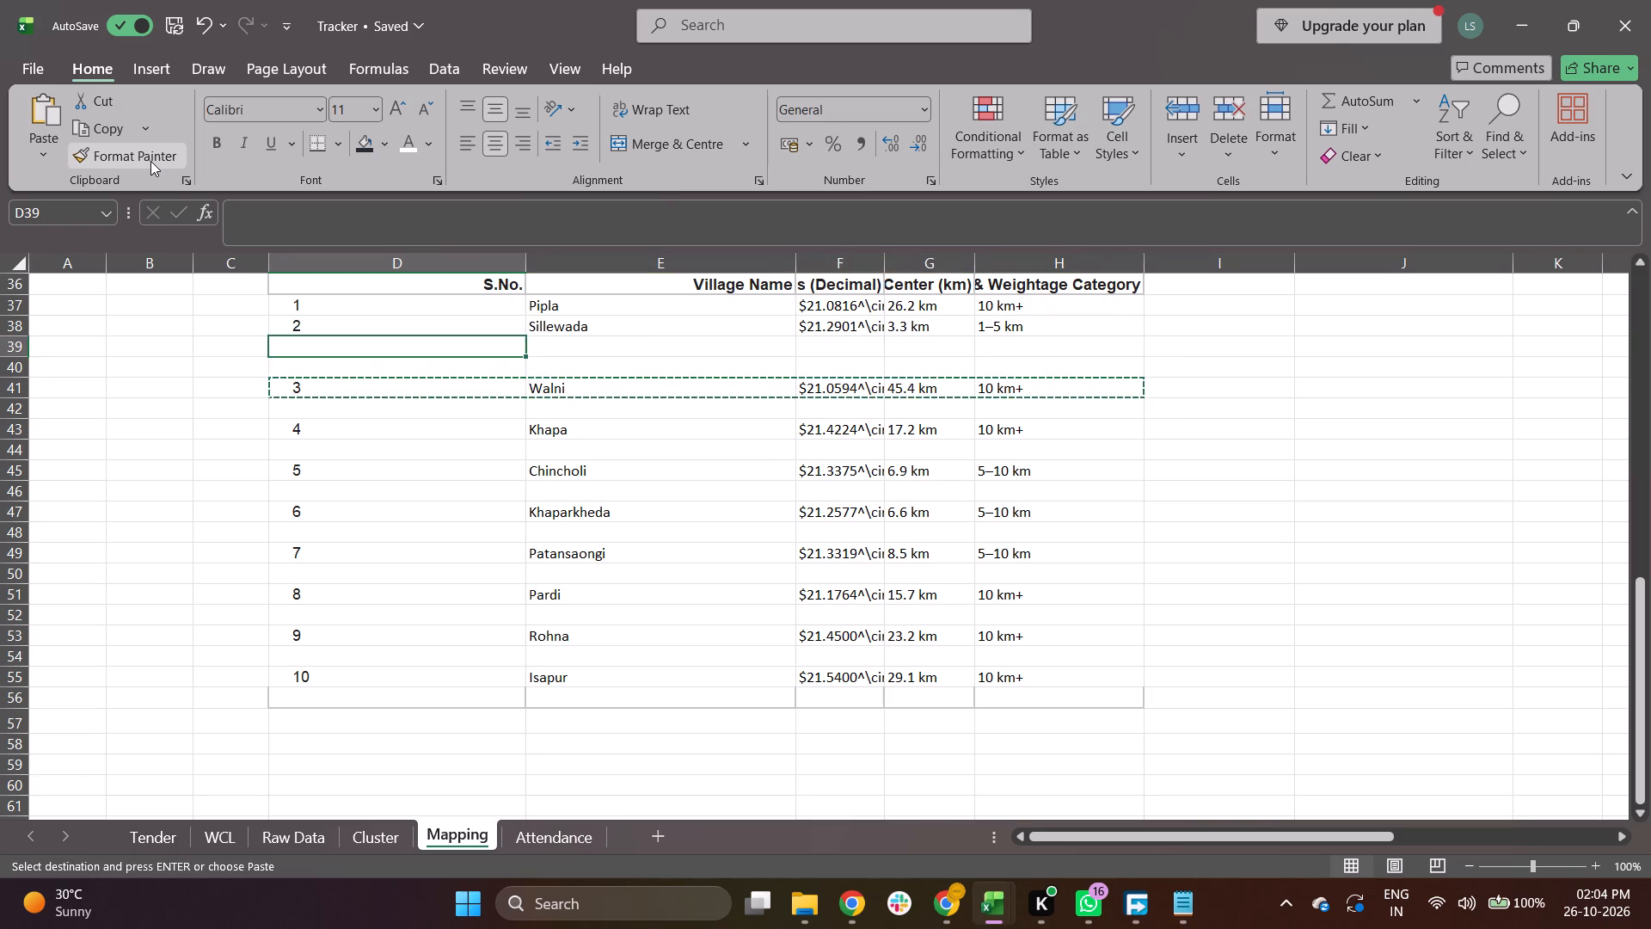
pyautogui.hotkey('ctrl', 'v')
# Move the Khapa entry from D43:H43 up to row 40, directly beneath Walni.
pyautogui.press('Down')
pyautogui.press('Down')
pyautogui.press('Down')
pyautogui.press('Down')
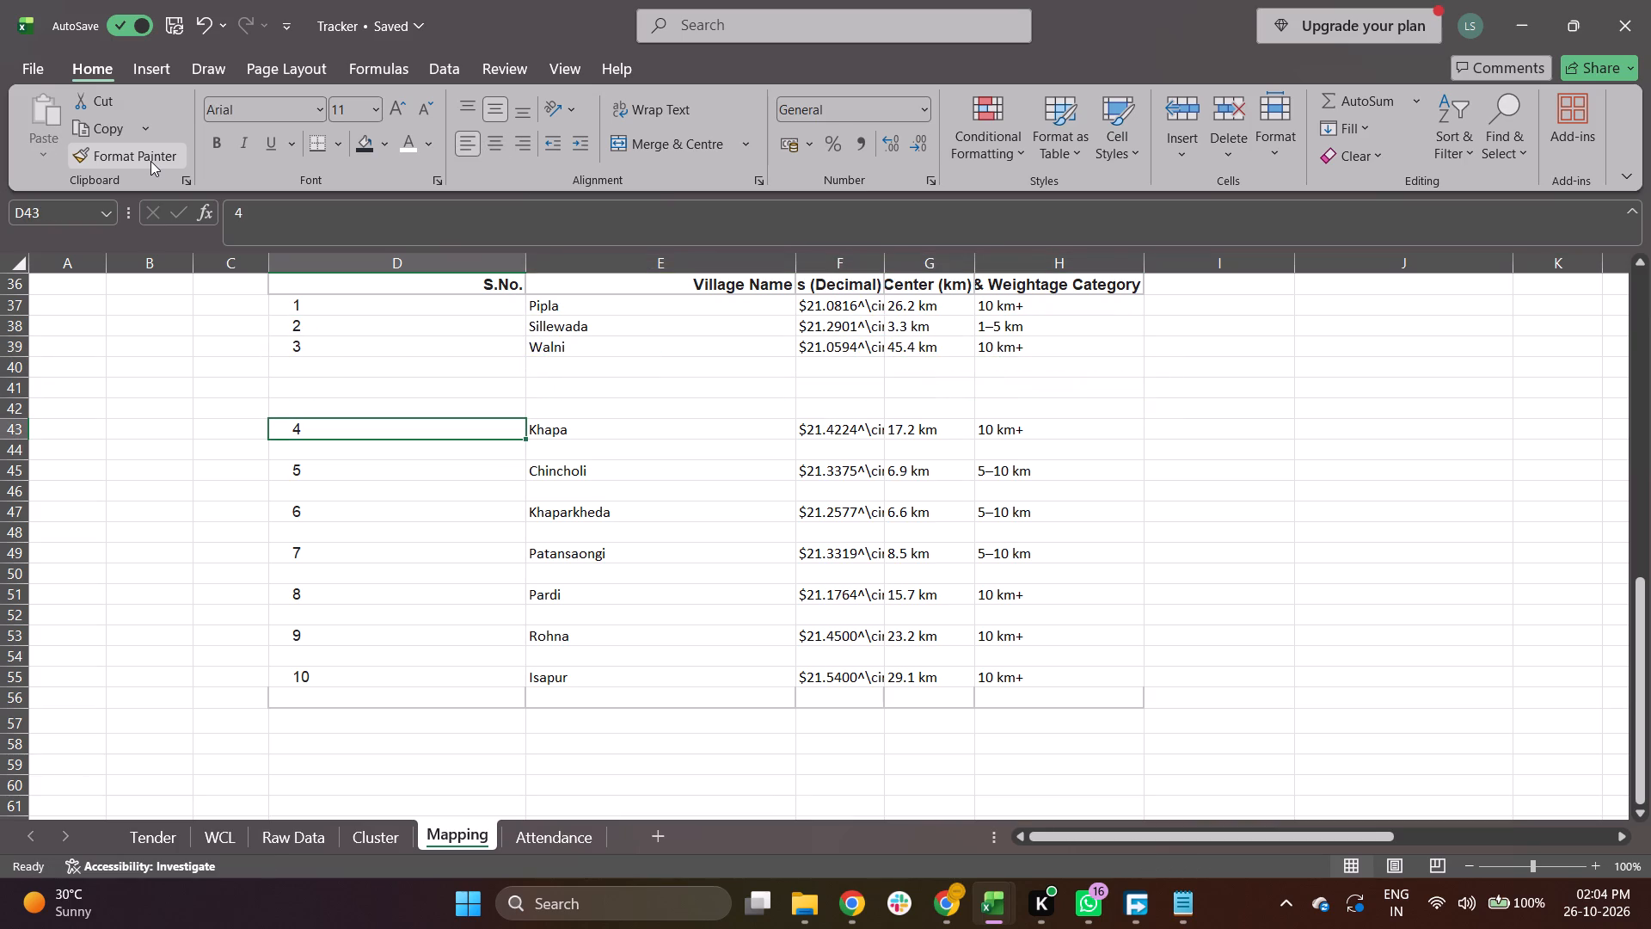
pyautogui.hotkey('ctrl', 'shift', 'Right')
pyautogui.hotkey('ctrl', 'x')
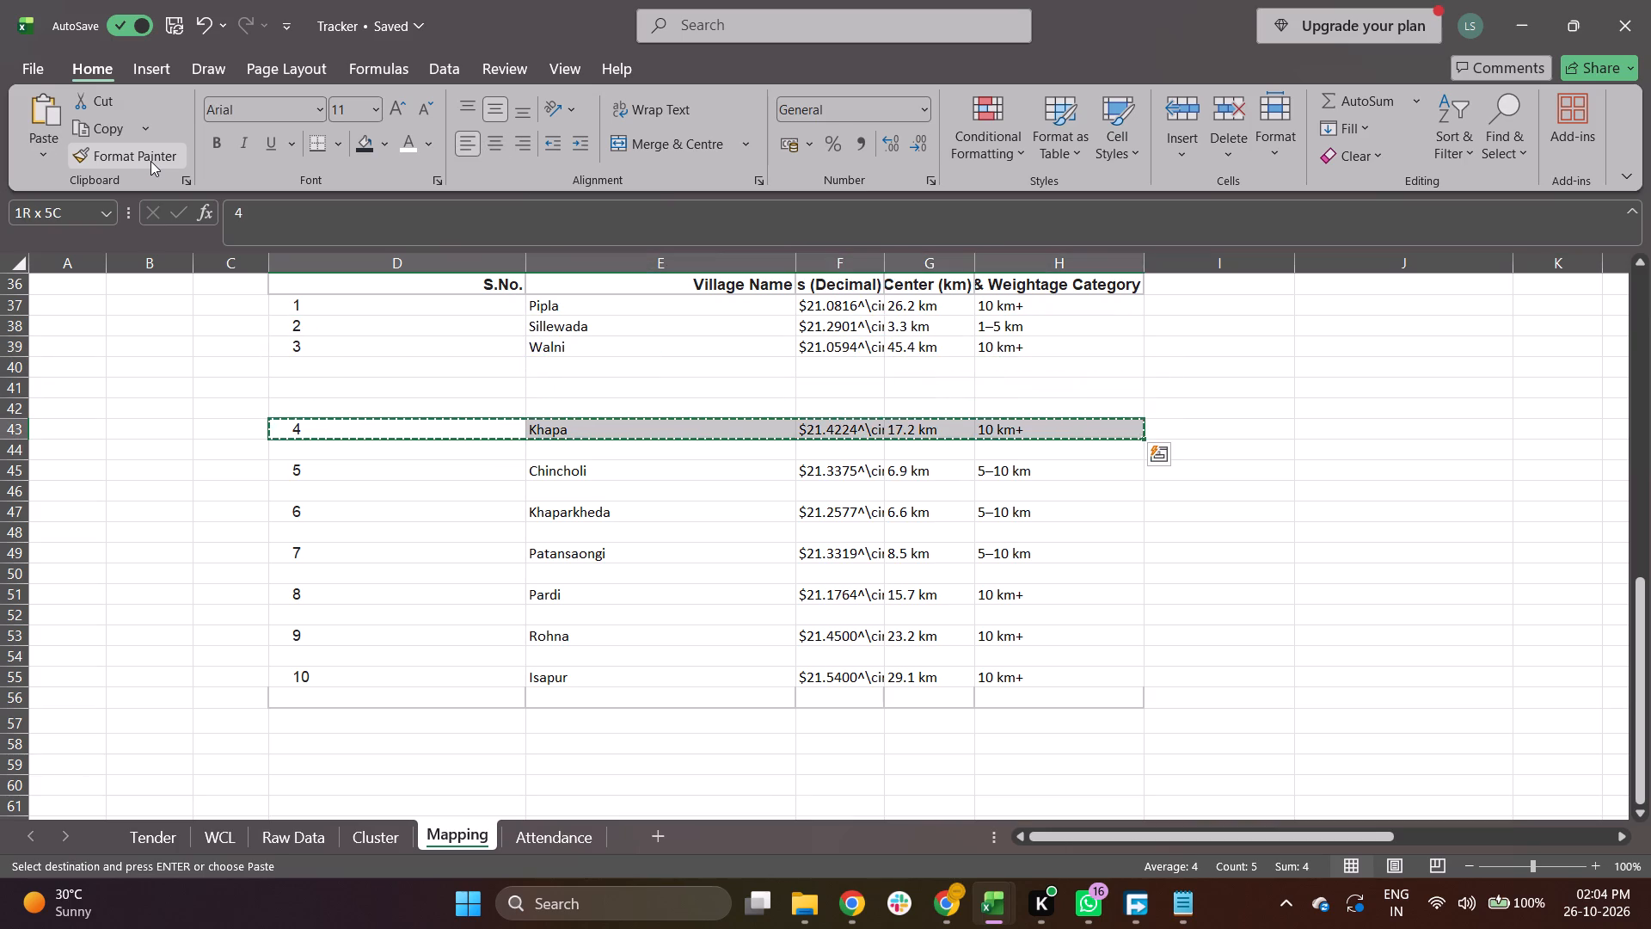
pyautogui.hotkey('ctrl', 'Up')
pyautogui.press('Down')
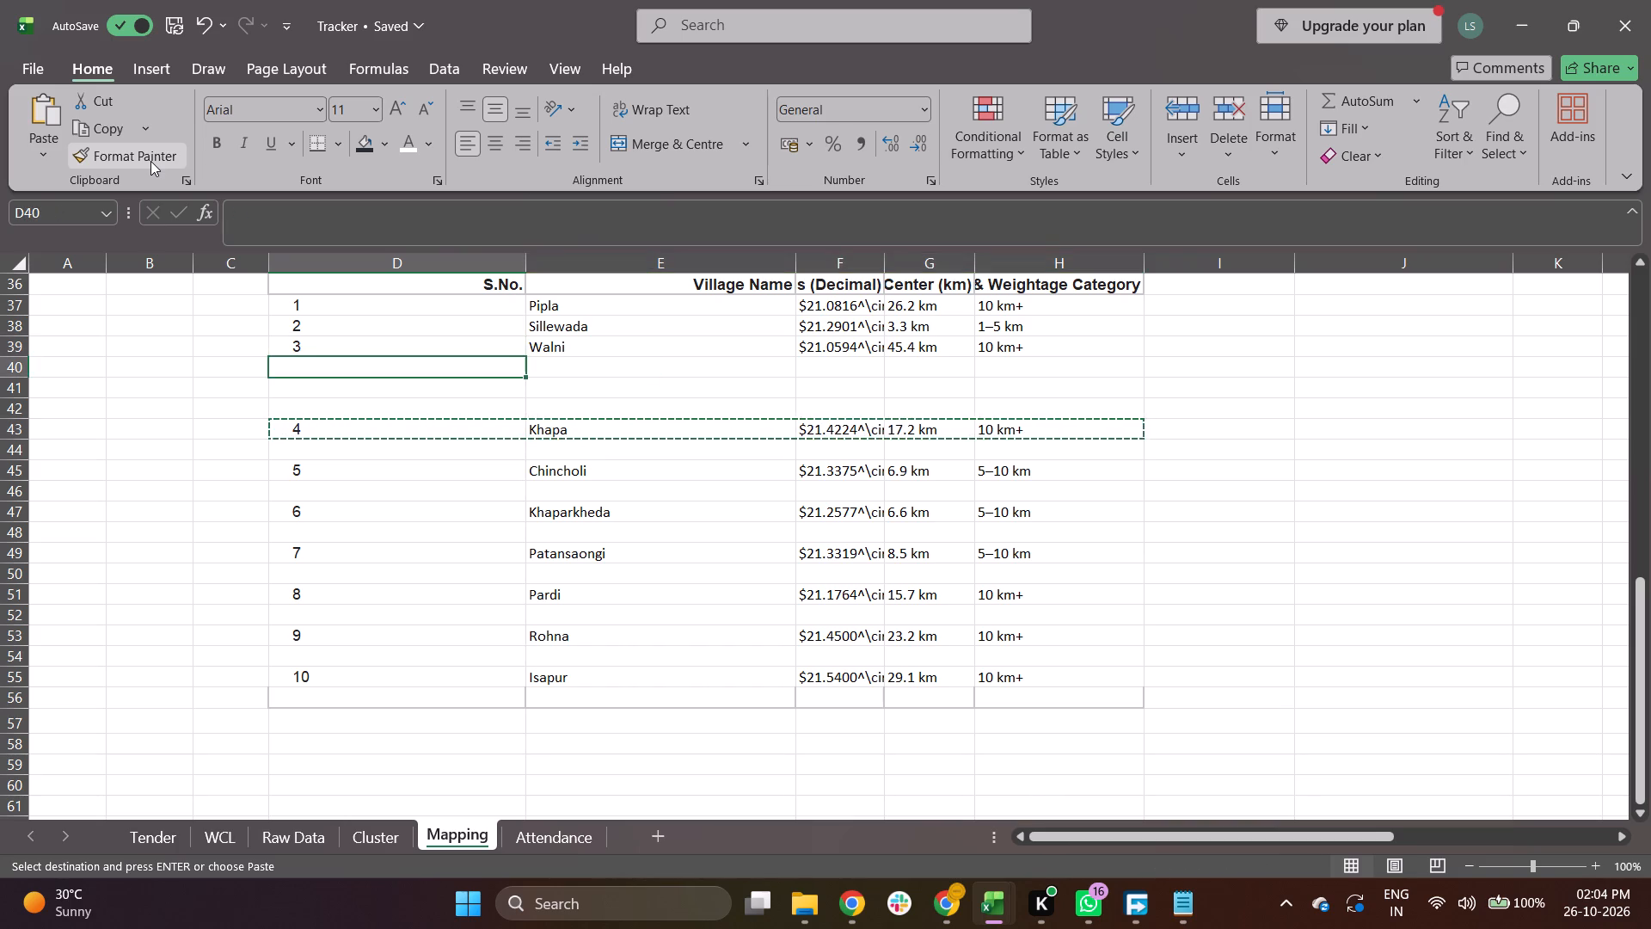
pyautogui.hotkey('ctrl', 'v')
# Move the Chincholi entry from D45:H45 up to row 41, directly beneath Khapa.
pyautogui.press('Down')
pyautogui.press('Down')
pyautogui.press('Down')
pyautogui.press('Down')
pyautogui.press('Down')
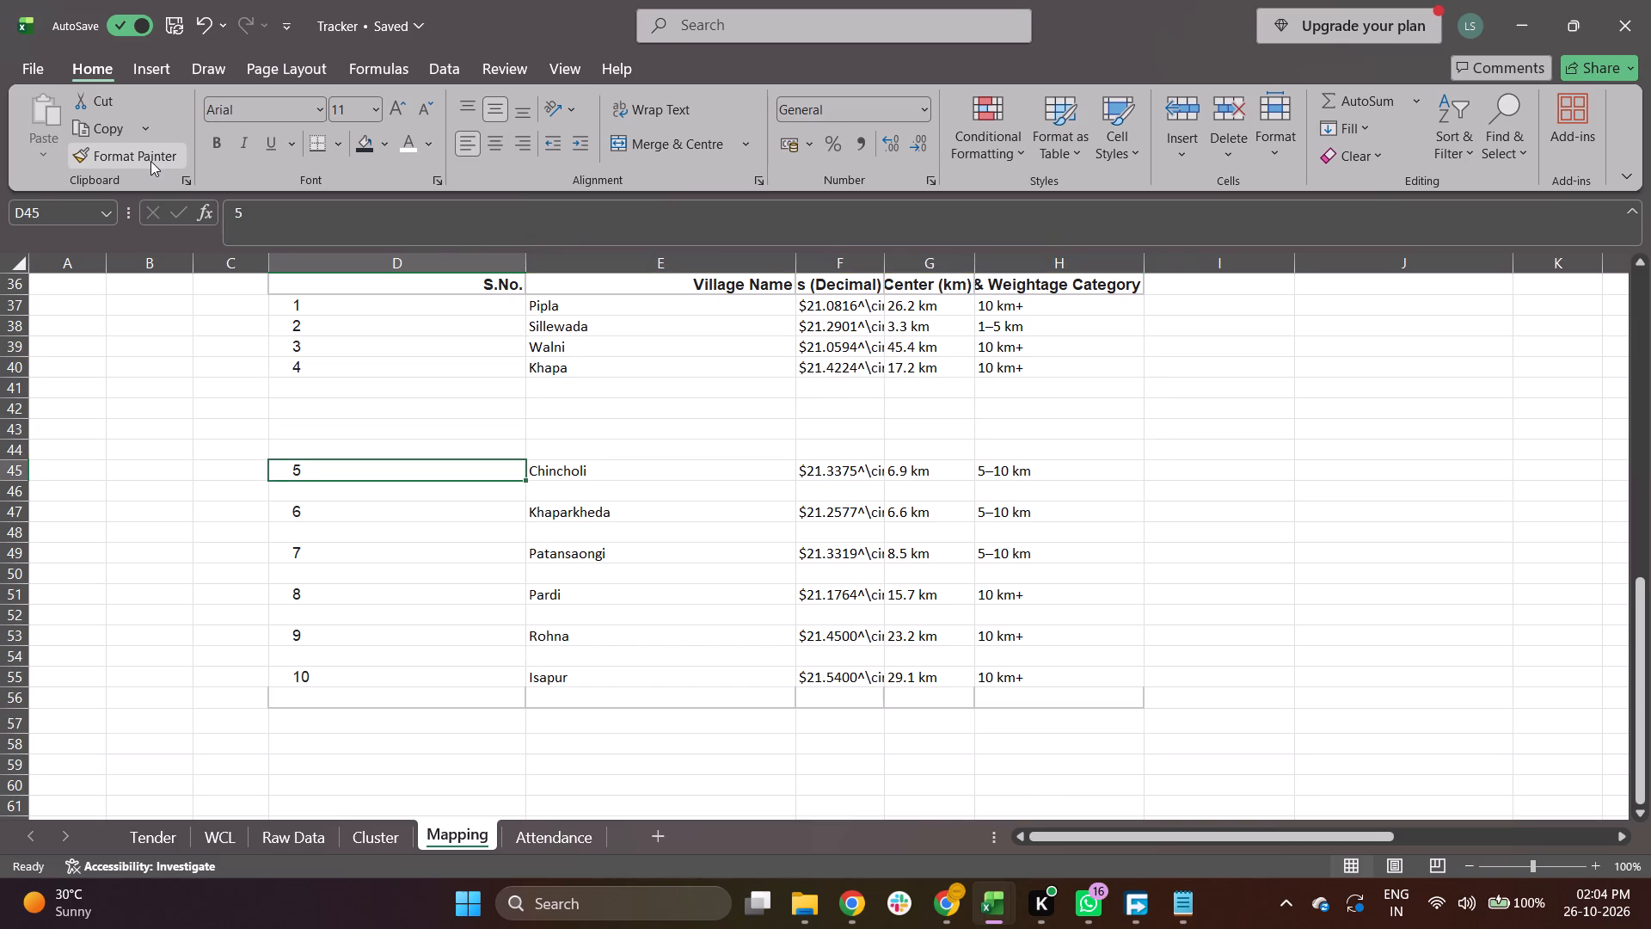
pyautogui.hotkey('ctrl', 'shift', 'Right')
pyautogui.hotkey('ctrl', 'x')
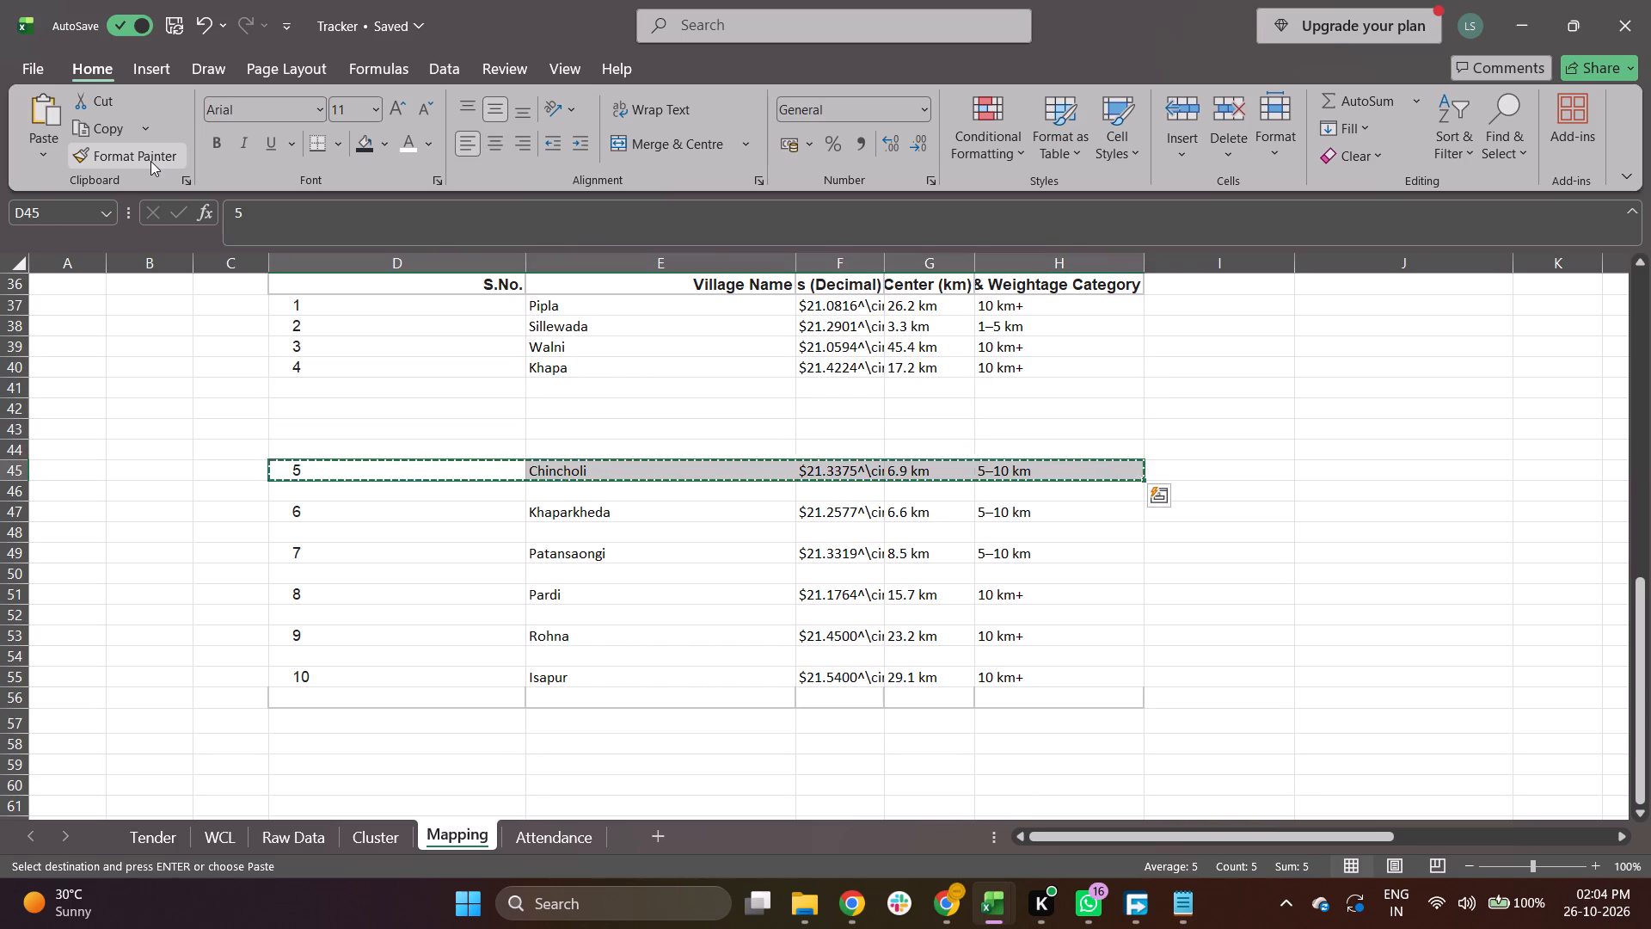
pyautogui.press('Up')
pyautogui.press('Up')
pyautogui.press('Up')
pyautogui.press('Up')
pyautogui.hotkey('ctrl', 'v')
# Move the Khaparkheda entry from D47:H47 up to row 42, directly beneath Chincholi.
pyautogui.press('Down')
pyautogui.press('Down')
pyautogui.press('Down')
pyautogui.press('Down')
pyautogui.press('Down')
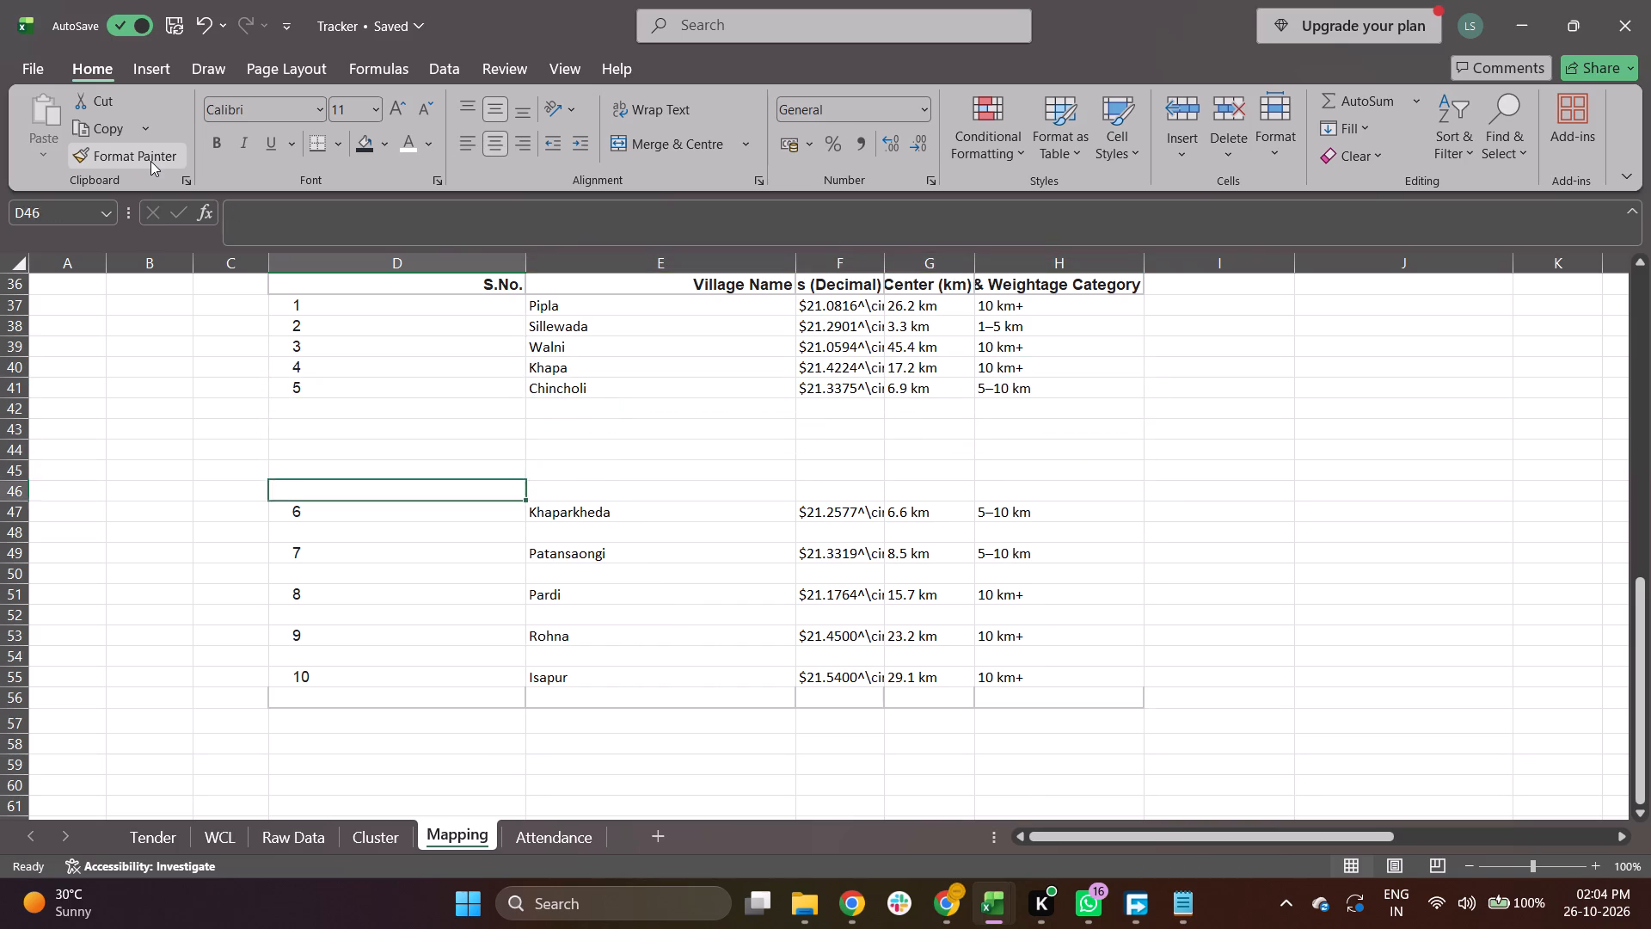
pyautogui.press('Down')
pyautogui.hotkey('ctrl', 'shift', 'Right')
pyautogui.hotkey('ctrl', 'x')
pyautogui.press('Up')
pyautogui.press('Up')
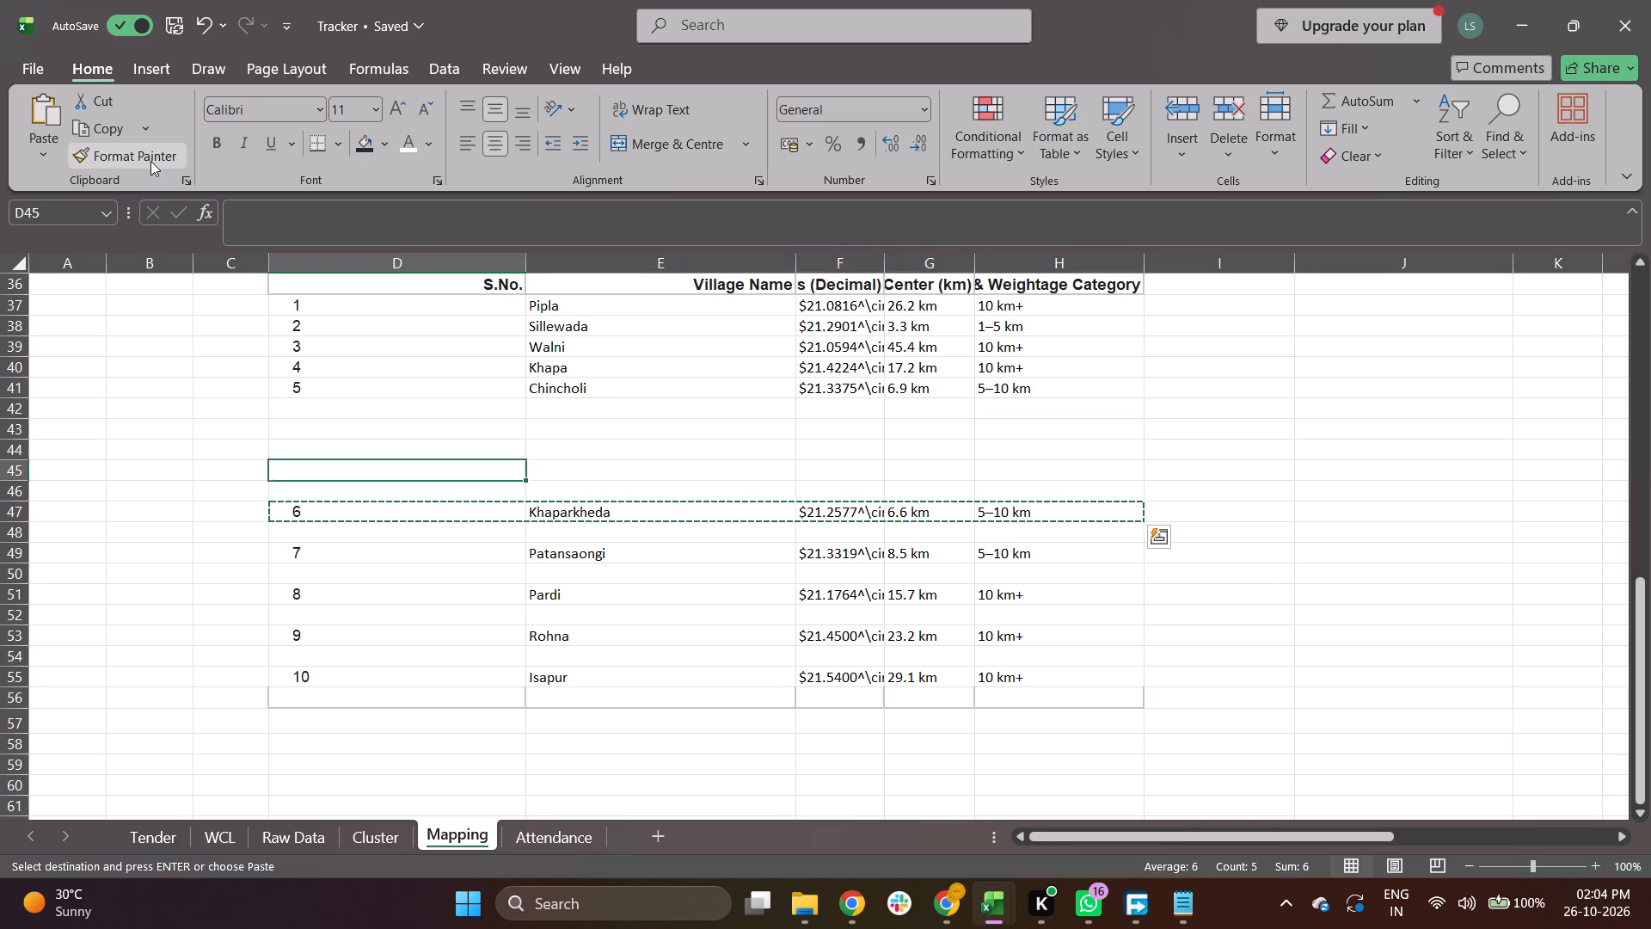
pyautogui.press('Up')
pyautogui.press('Up')
pyautogui.press('Up')
pyautogui.hotkey('ctrl', 'v')
# Move the Patansaongi entry from D49:H49 up to row 43, directly beneath Khaparkheda.
pyautogui.press('Down')
pyautogui.press('Down')
pyautogui.press('Down')
pyautogui.press('Down')
pyautogui.press('Down')
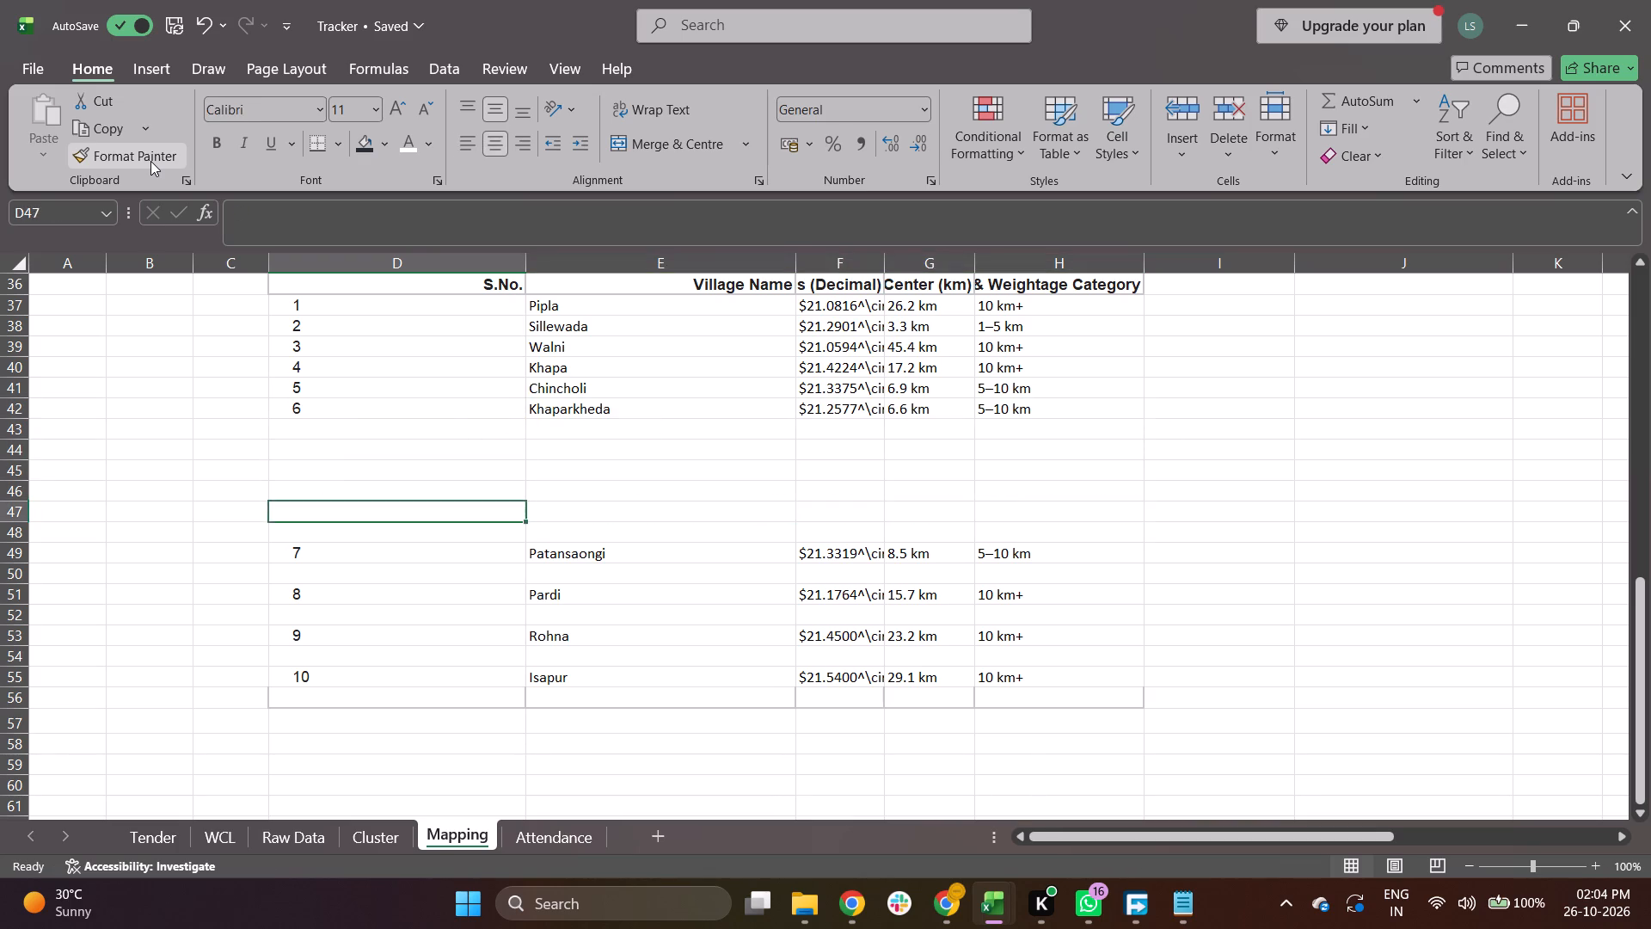
pyautogui.press('Down')
pyautogui.press('Down')
pyautogui.hotkey('ctrl', 'shift', 'Right')
pyautogui.hotkey('ctrl', 'x')
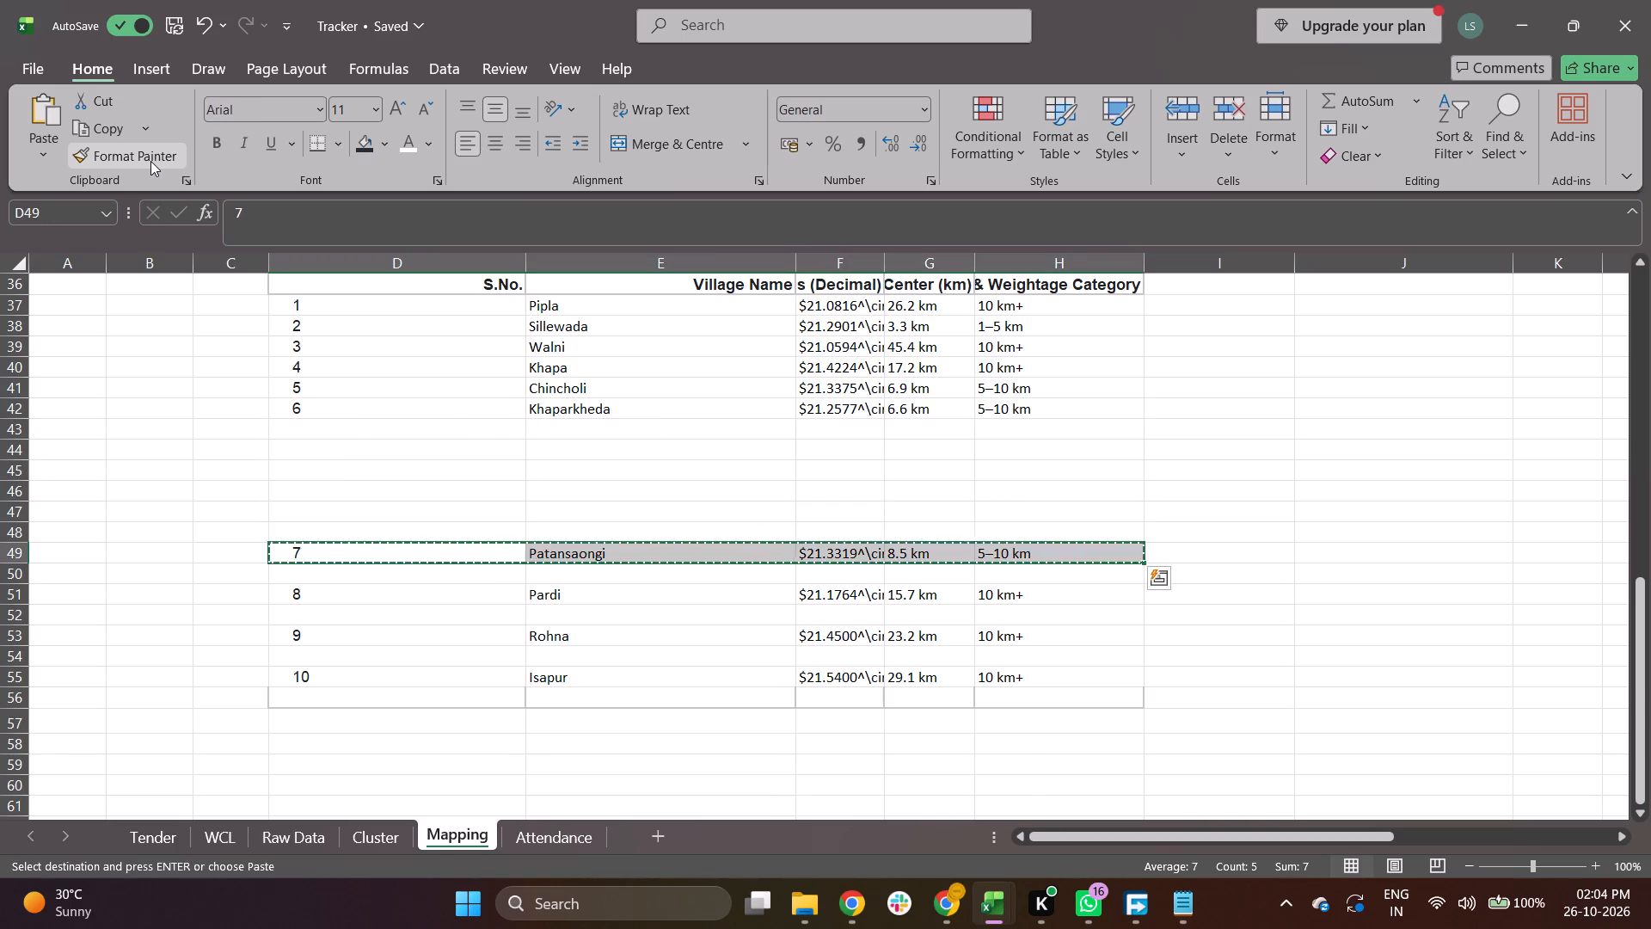
pyautogui.press('Up')
pyautogui.press('Up')
pyautogui.press('Up')
pyautogui.press('Up')
pyautogui.press('Up')
pyautogui.press('Up')
pyautogui.hotkey('ctrl', 'v')
# Move the Pardi entry from D51:H51 up to row 44, directly beneath Patansaongi.
pyautogui.press('Down')
pyautogui.press('Down')
pyautogui.press('Down')
pyautogui.press('Down')
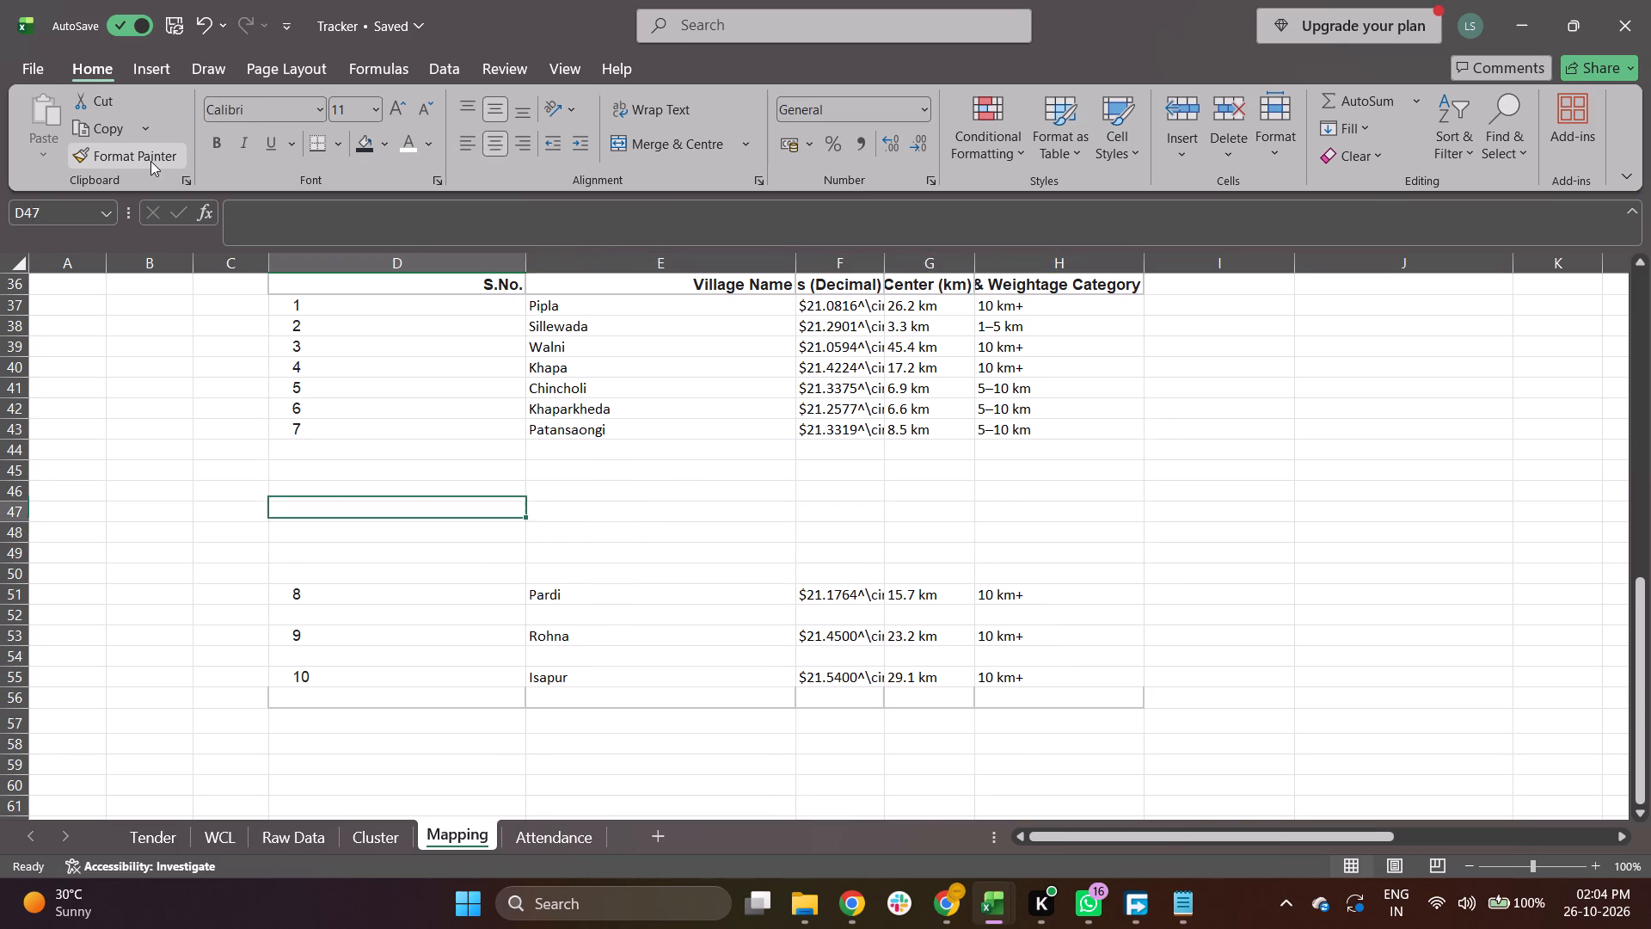
pyautogui.press('Down')
pyautogui.press('Down')
pyautogui.press('Down')
pyautogui.press('Down')
pyautogui.hotkey('ctrl', 'shift', 'Right')
pyautogui.hotkey('ctrl', 'x')
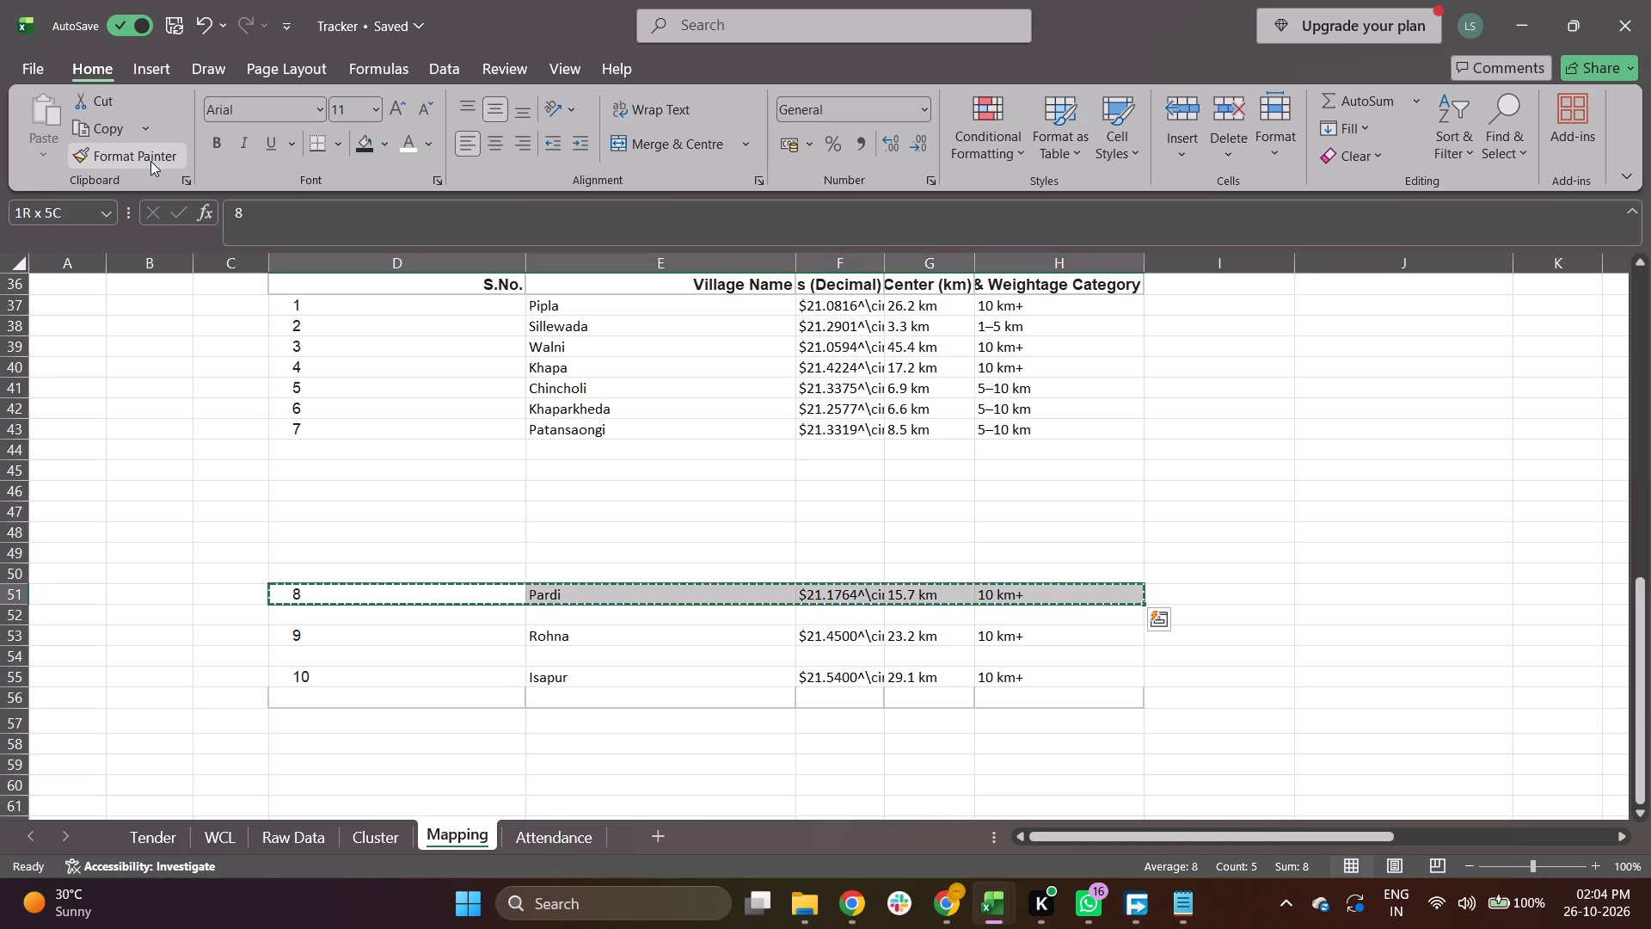
pyautogui.press('Up')
pyautogui.press('Up')
pyautogui.press('Up')
pyautogui.press('Up')
pyautogui.press('Up')
pyautogui.press('Up')
pyautogui.press('Up')
pyautogui.hotkey('ctrl', 'v')
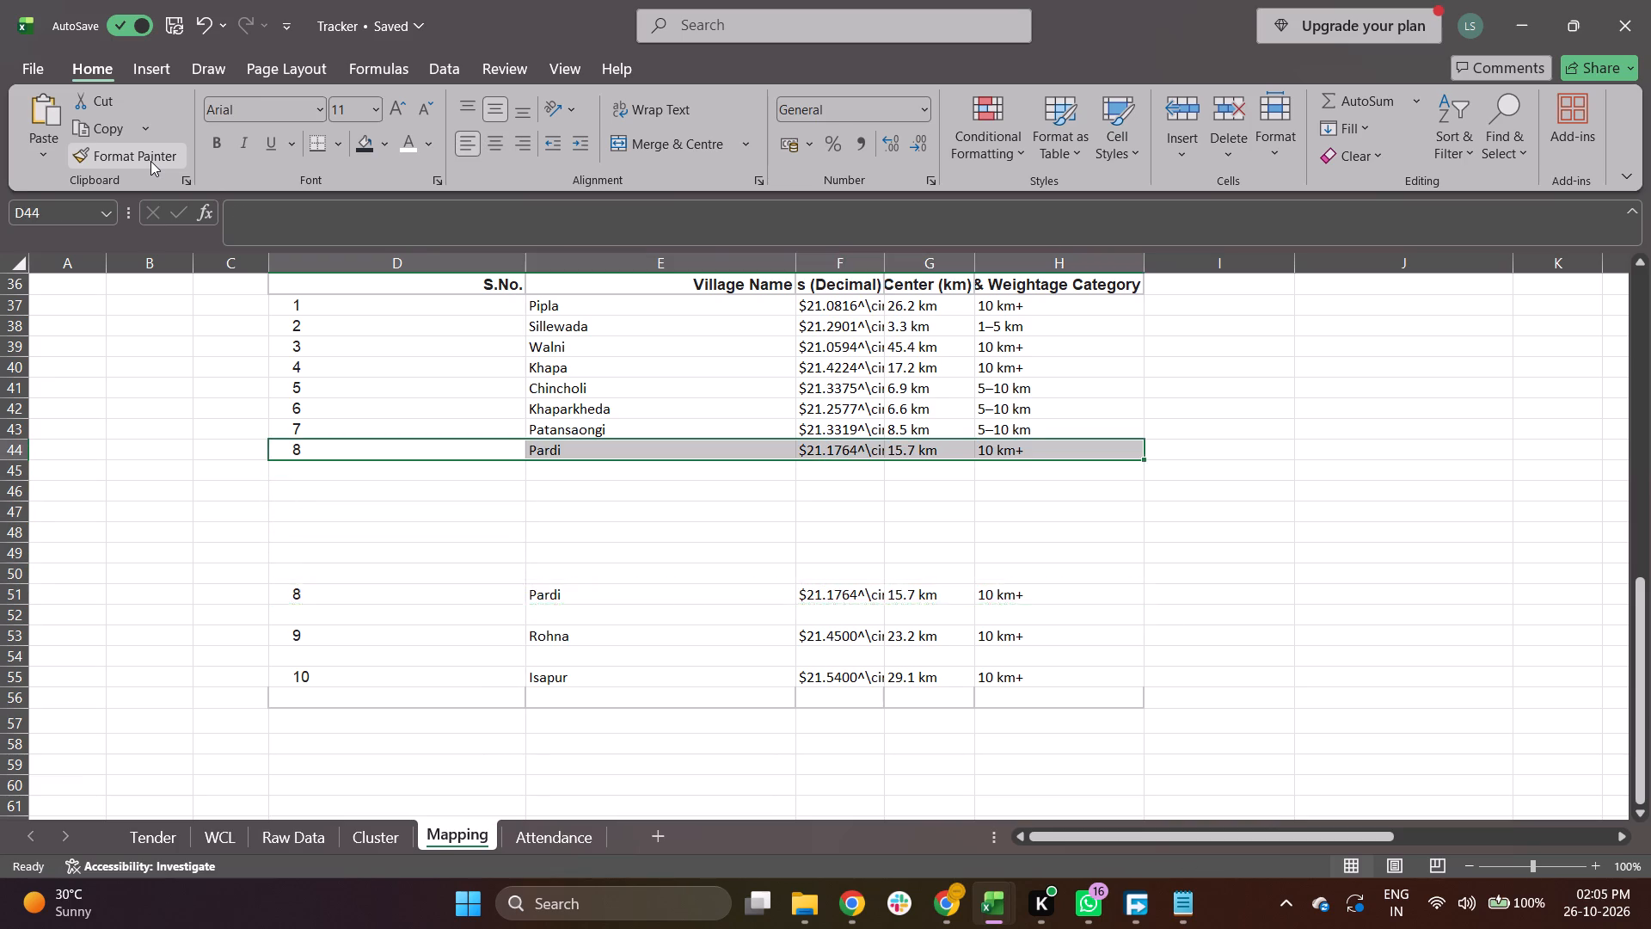
# Move the Rohna entry from D53:H53 up to row 45, directly beneath Pardi.
pyautogui.press('Down')
pyautogui.press('Down')
pyautogui.press('Down')
pyautogui.press('Down')
pyautogui.press('Down')
pyautogui.press('Down')
pyautogui.press('Down')
pyautogui.press('Down')
pyautogui.press('Down')
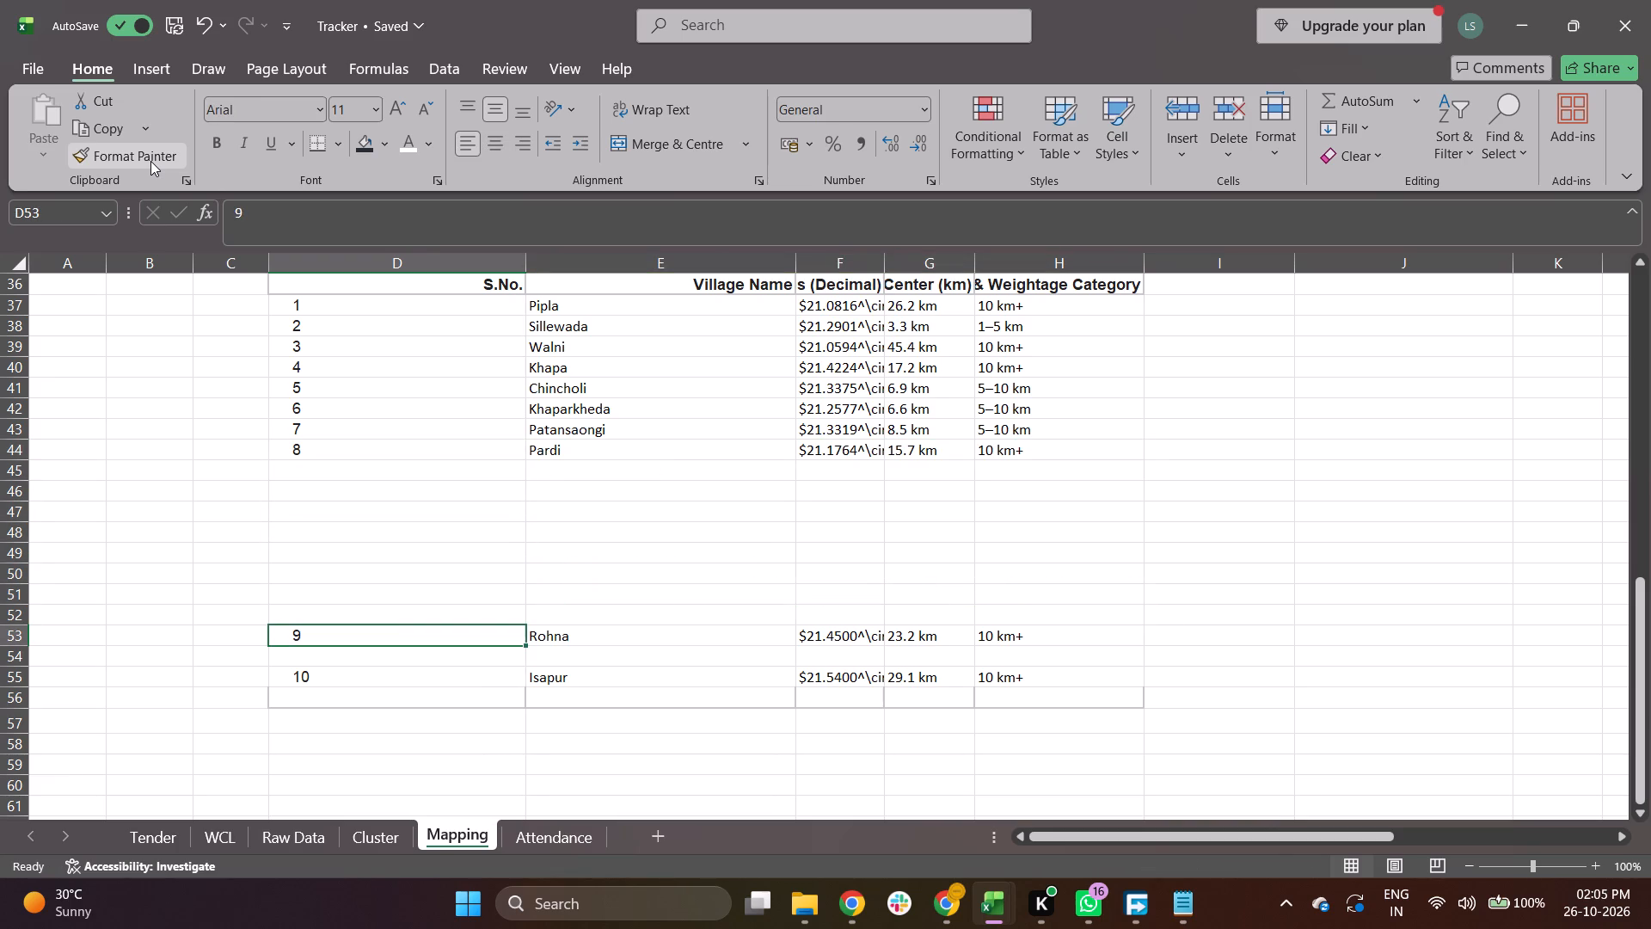
pyautogui.hotkey('ctrl', 'shift', 'Right')
pyautogui.hotkey('ctrl', 'x')
pyautogui.press('Up')
pyautogui.press('Up')
pyautogui.press('Up')
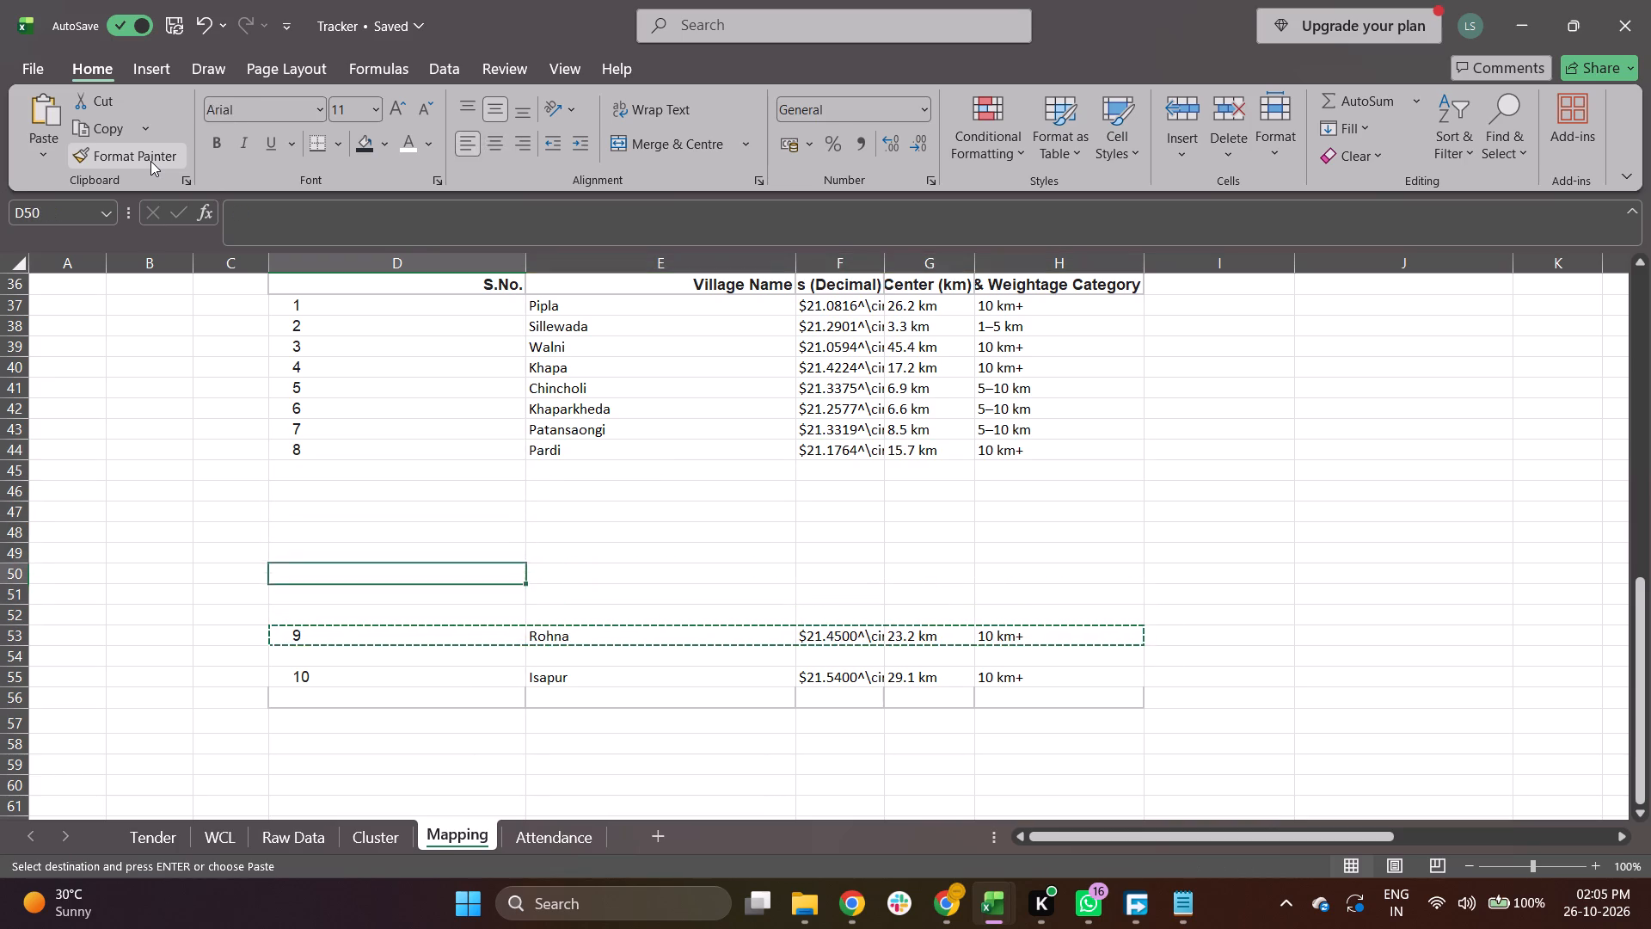
pyautogui.press('Up')
pyautogui.press('Up')
pyautogui.press('Up')
pyautogui.press('Up')
pyautogui.press('Up')
pyautogui.hotkey('ctrl', 'v')
# Move the Isapur entry from D55:H55 up to row 46, directly beneath Rohna.
pyautogui.press('Down')
pyautogui.press('Down')
pyautogui.press('Down')
pyautogui.press('Down')
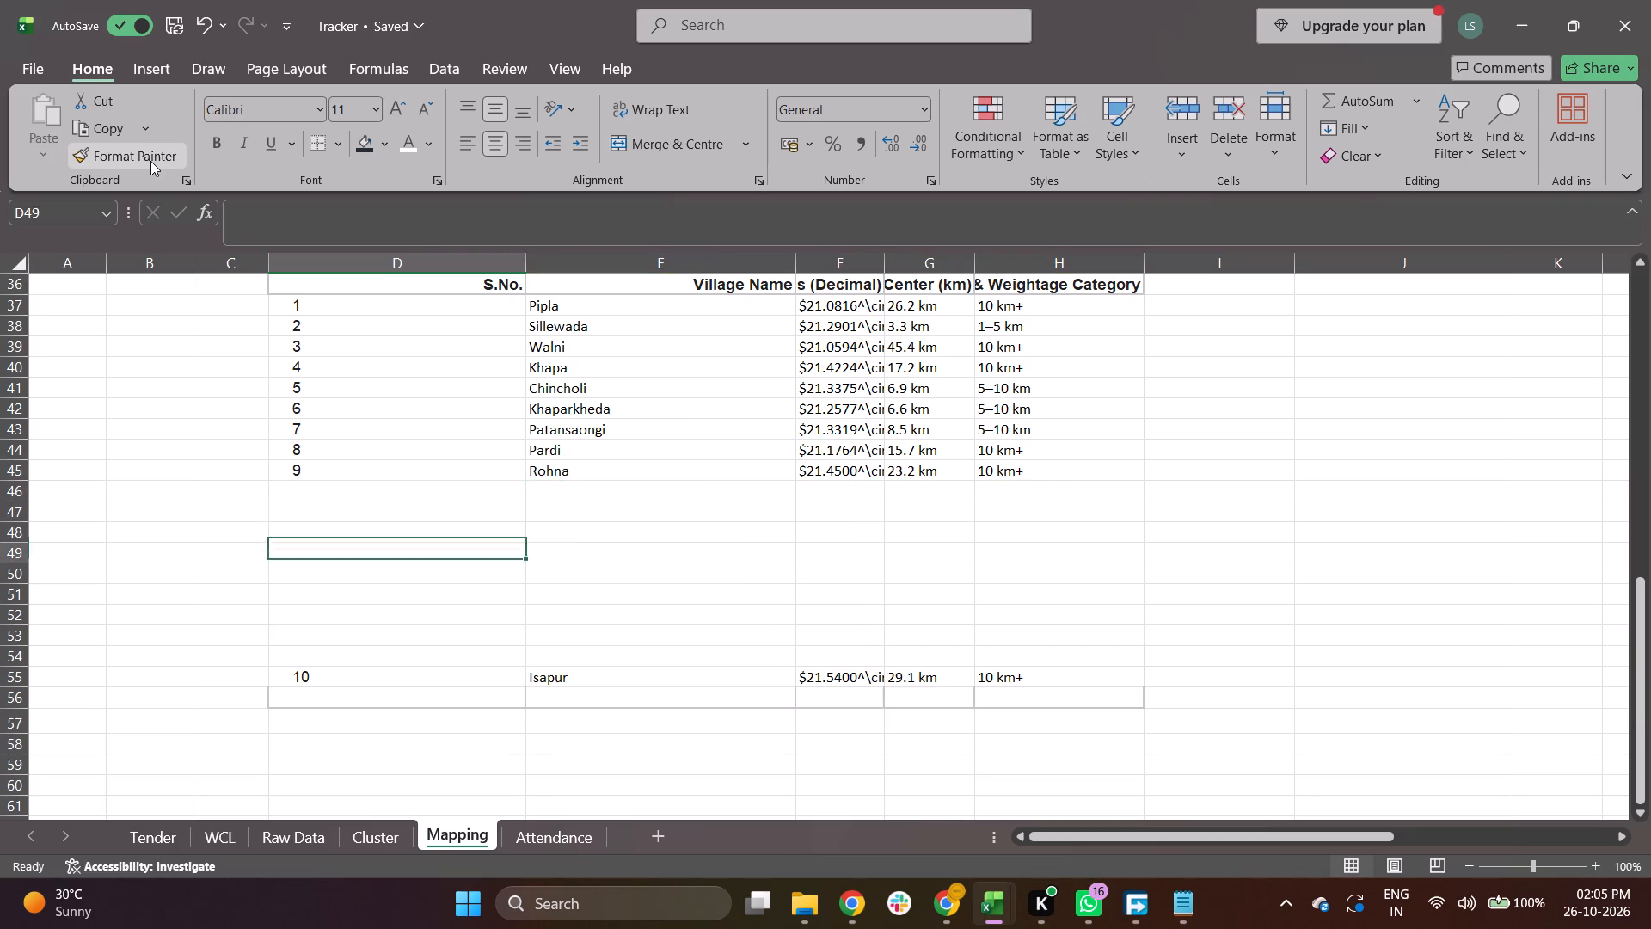
pyautogui.press('Down')
pyautogui.press('Down')
pyautogui.press('Down')
pyautogui.press('Down')
pyautogui.press('Down')
pyautogui.press('Down')
pyautogui.hotkey('ctrl', 'shift', 'Right')
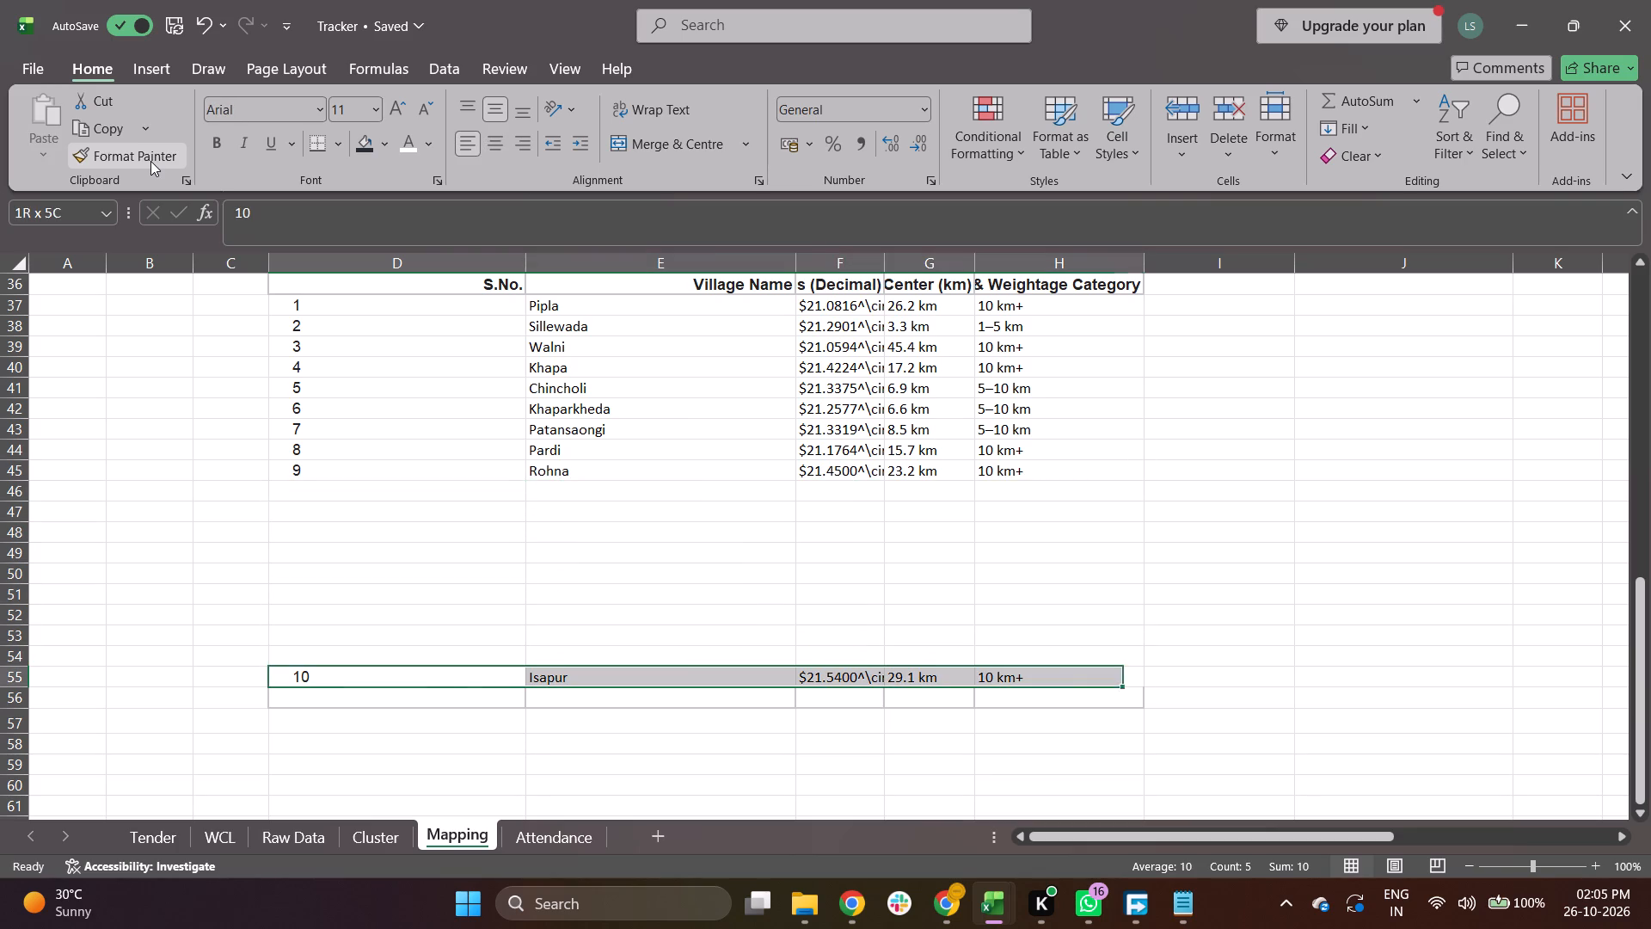
pyautogui.hotkey('ctrl', 'x')
pyautogui.press('Up')
pyautogui.press('Up')
pyautogui.press('Up')
pyautogui.press('Up')
pyautogui.press('Up')
pyautogui.press('Up')
pyautogui.press('Up')
pyautogui.press('Up')
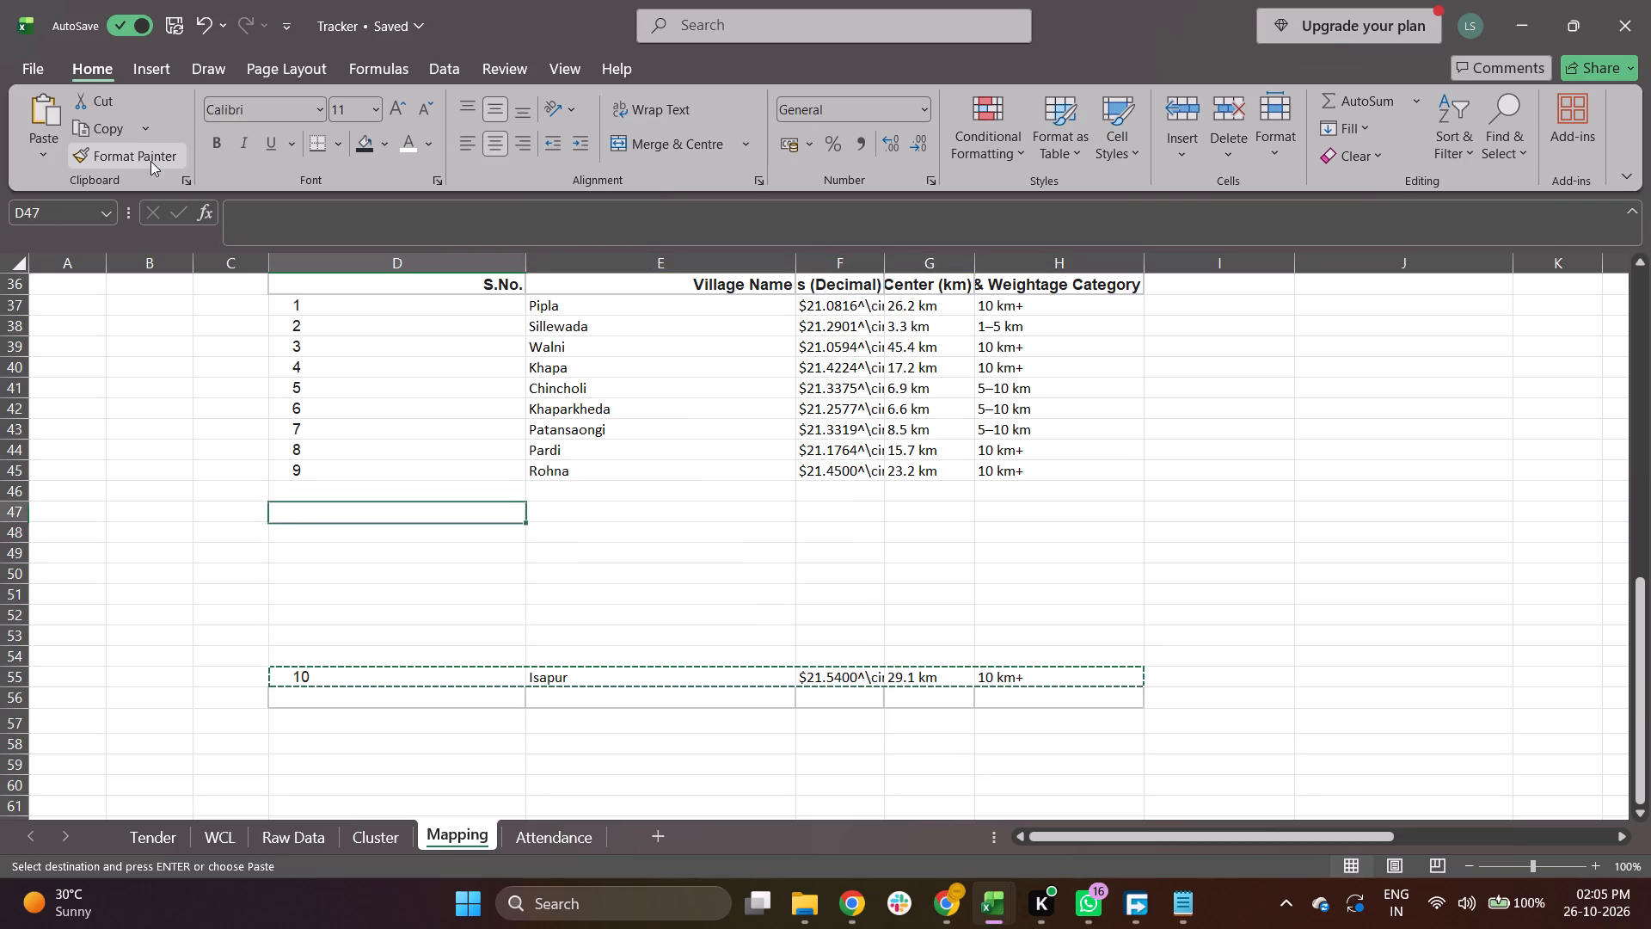
pyautogui.press('Up')
pyautogui.hotkey('ctrl', 'v')
# Clear the S.No. header and all serial numbers from D36:D46.
pyautogui.press('Up')
pyautogui.press('Up')
pyautogui.press('Up')
pyautogui.press('Up')
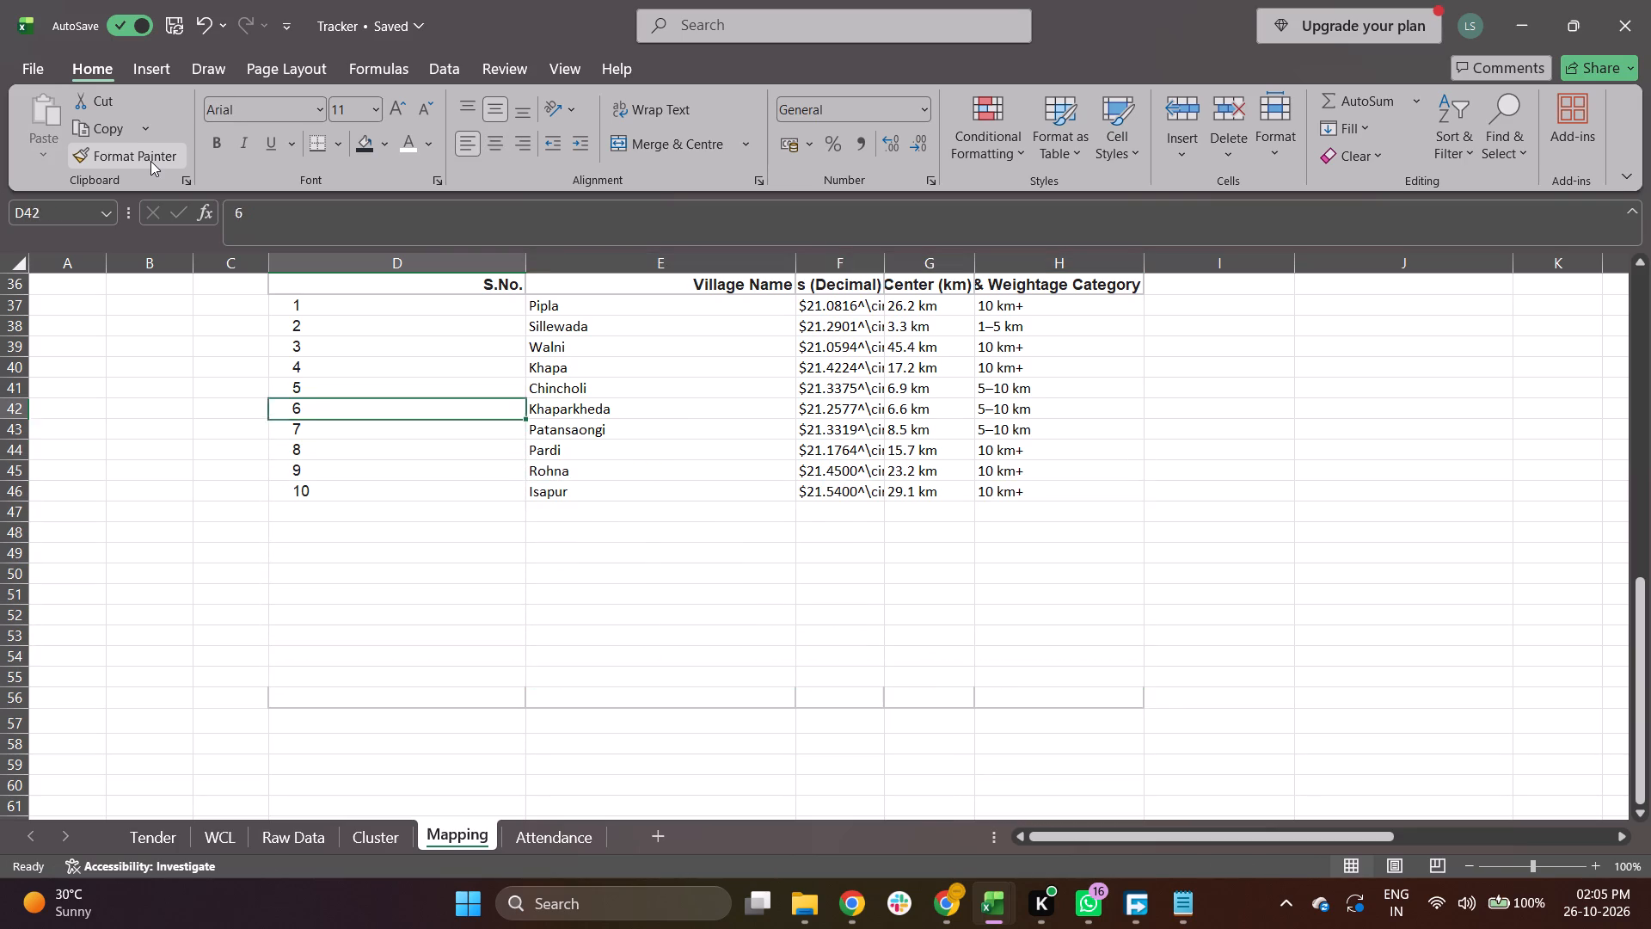
pyautogui.press('Up')
pyautogui.press('Up')
pyautogui.press('Up')
pyautogui.press('Up')
pyautogui.press('Up')
pyautogui.press('Right')
pyautogui.press('Up')
pyautogui.press('Left')
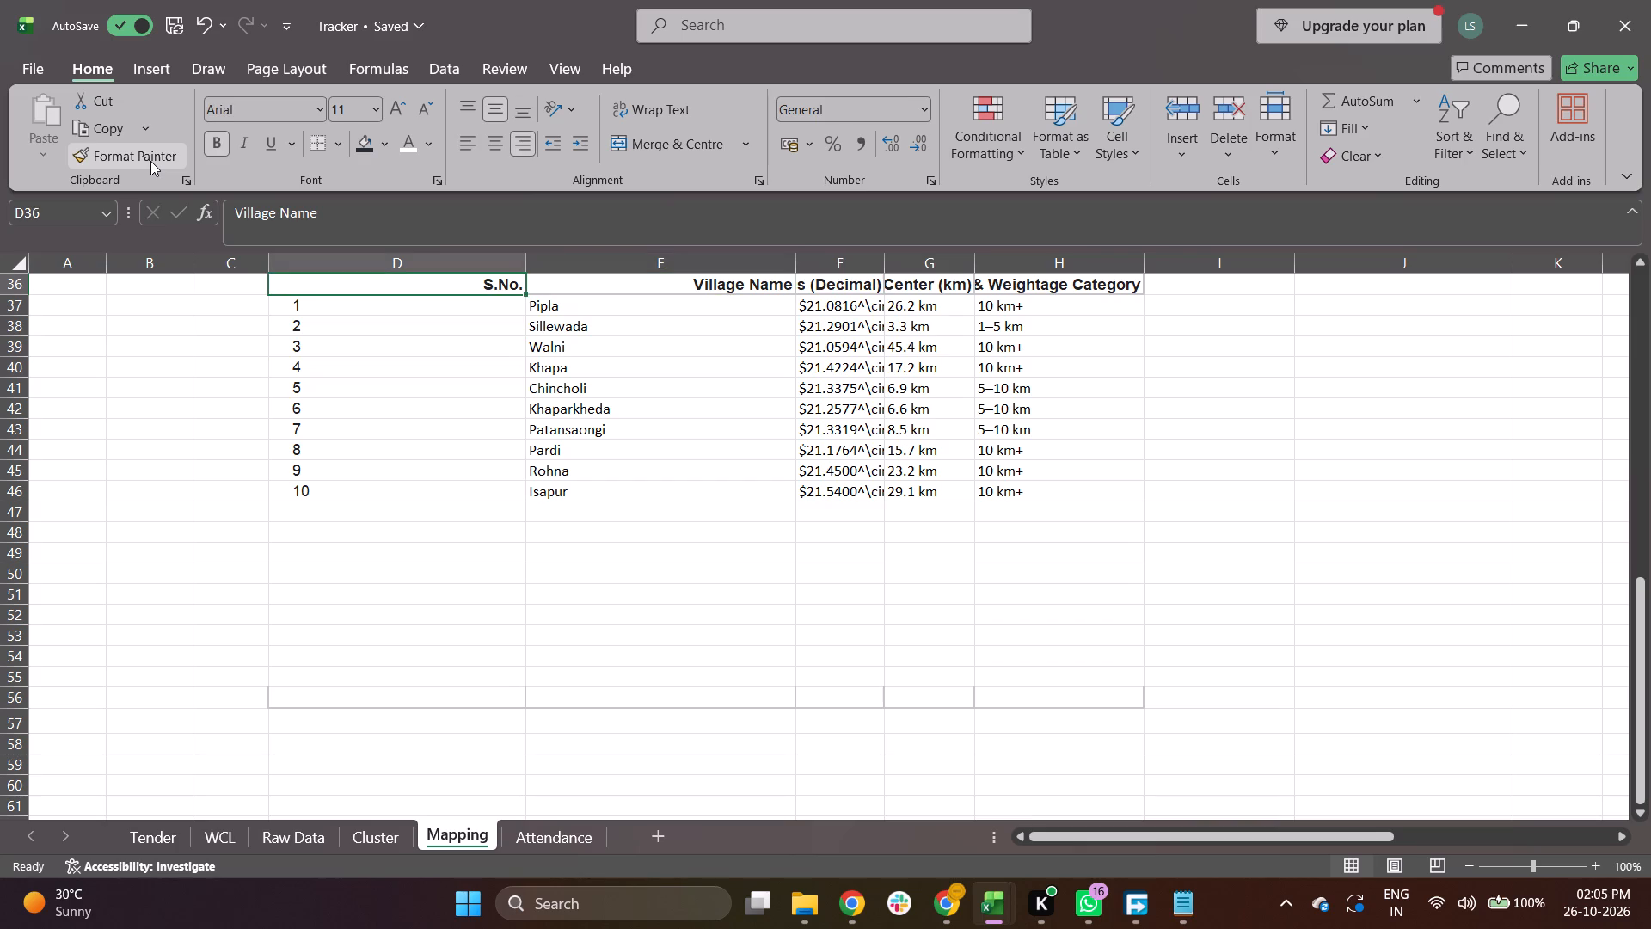
pyautogui.hotkey('ctrl', 'shift', 'Down')
pyautogui.press('Delete')
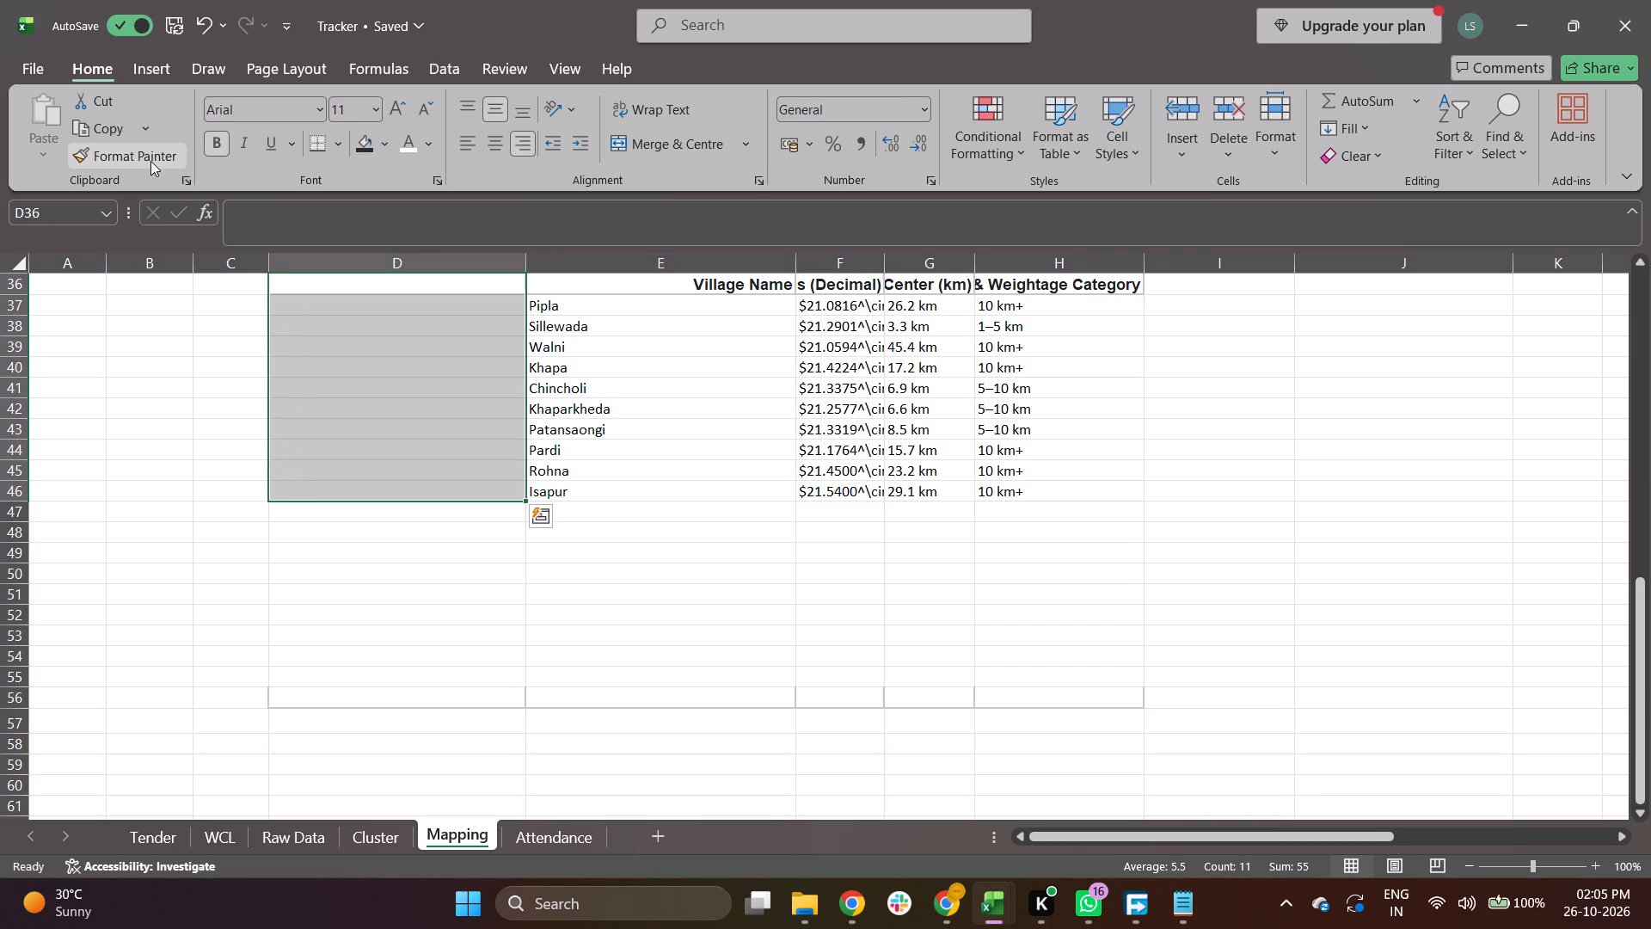
# Clear the Village Name and Village Coordinates (Decimal) headers from E36:F36.
pyautogui.press('Up')
pyautogui.press('Up')
pyautogui.press('Right')
pyautogui.press('Right')
pyautogui.press('Down')
pyautogui.press('Down')
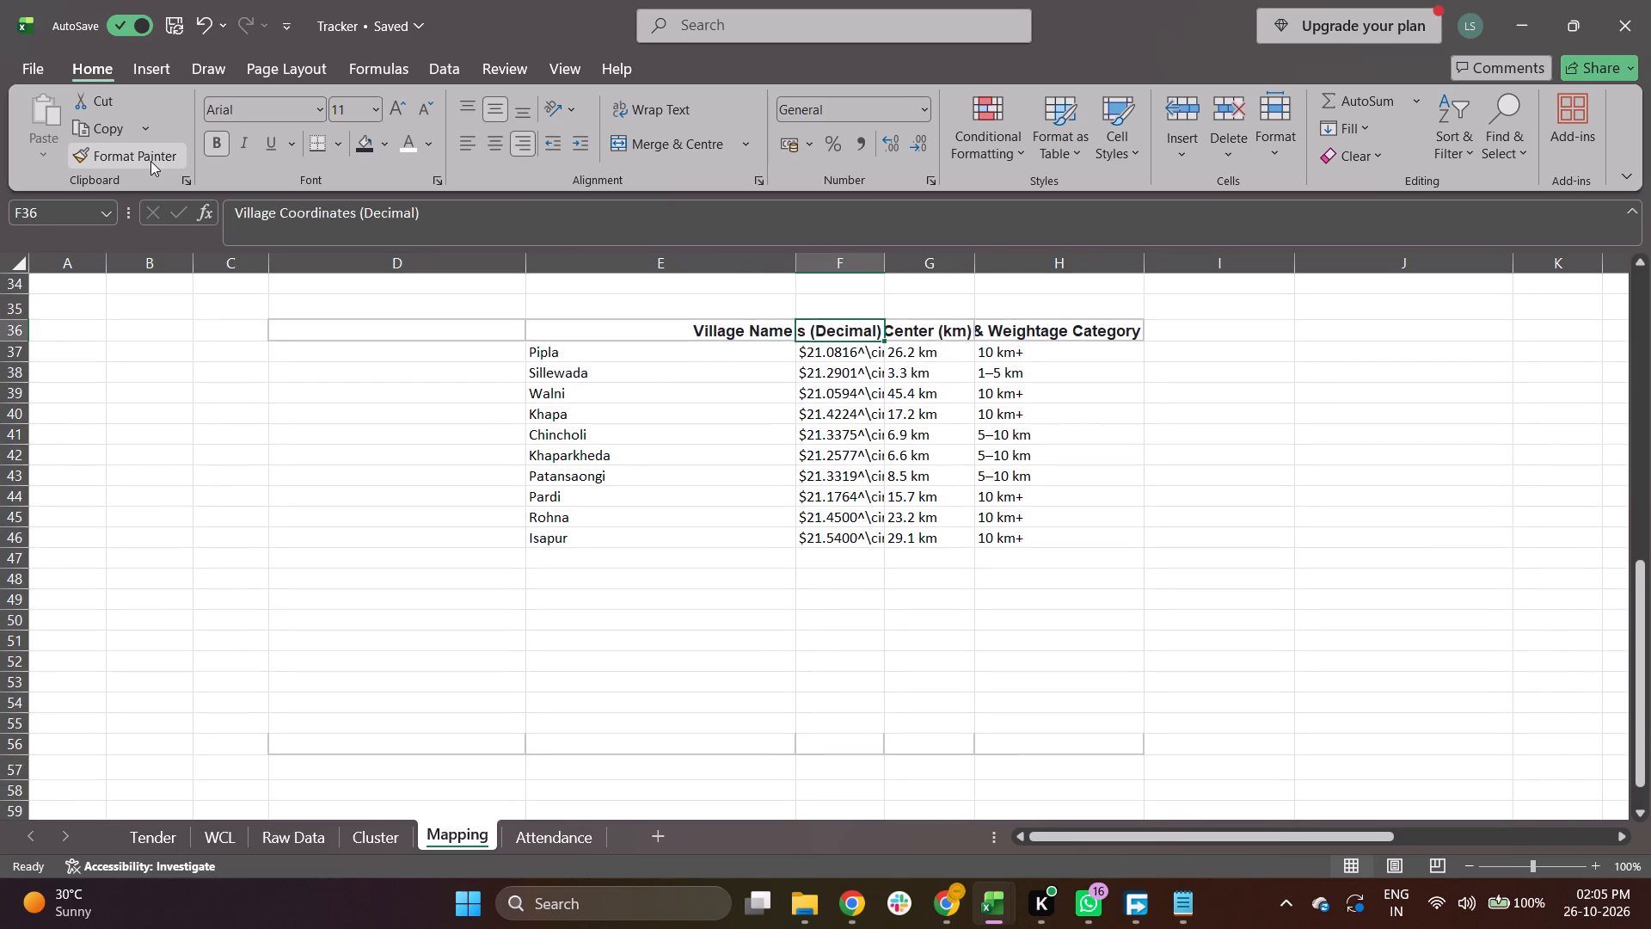
pyautogui.press('Left')
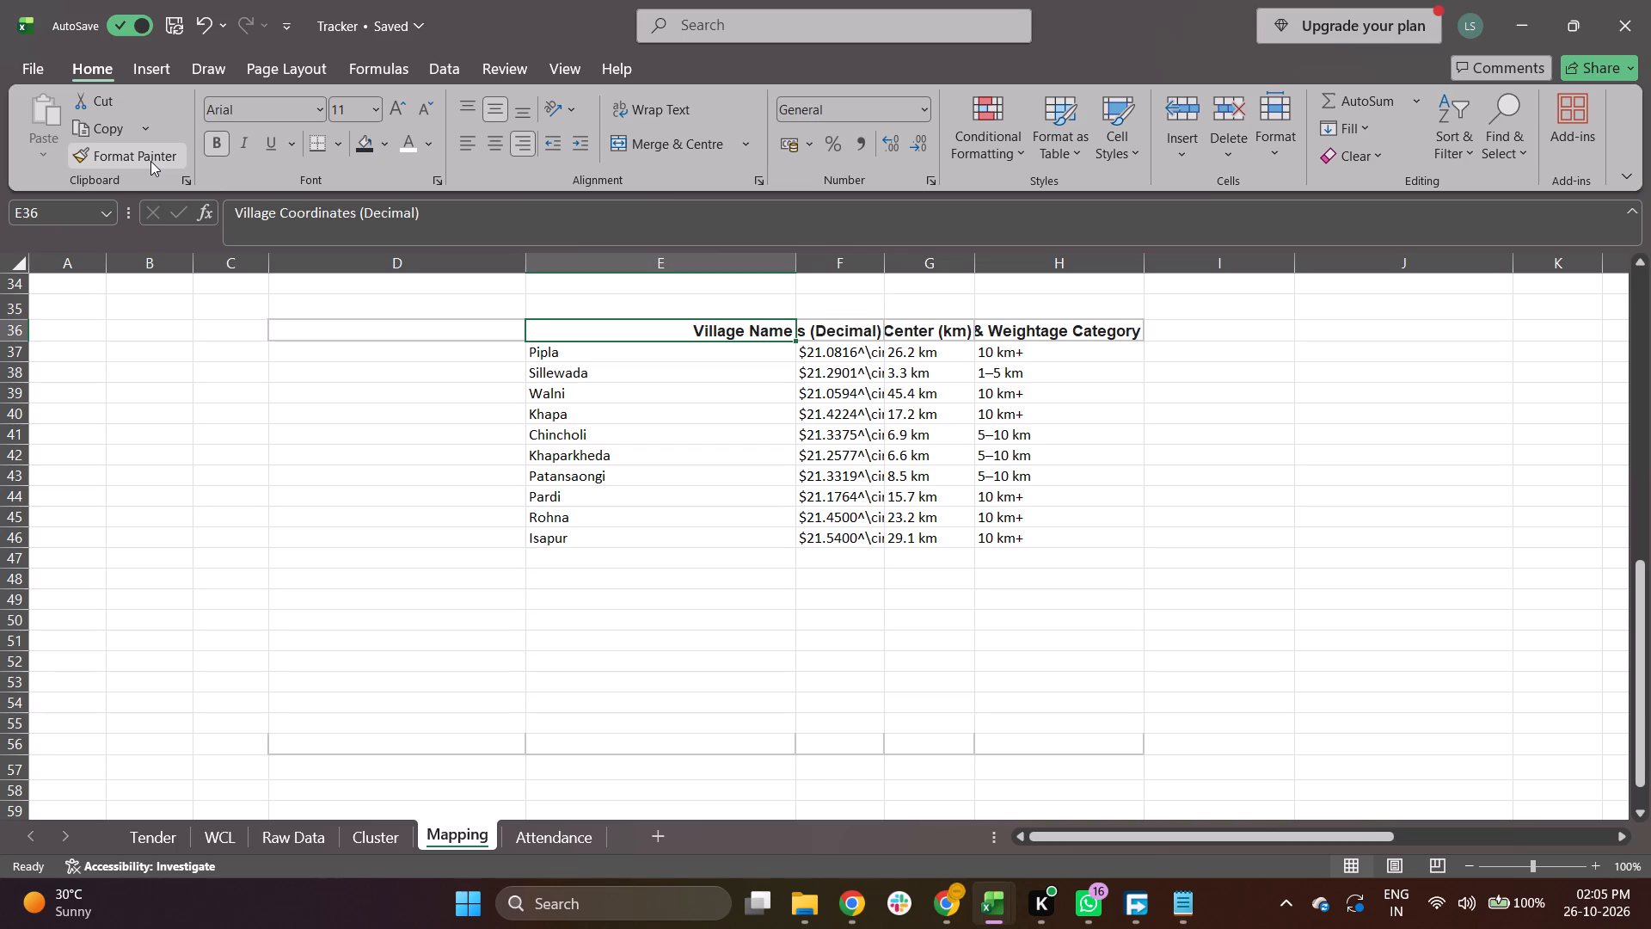
pyautogui.hotkey('shift', 'Right')
pyautogui.press('Delete')
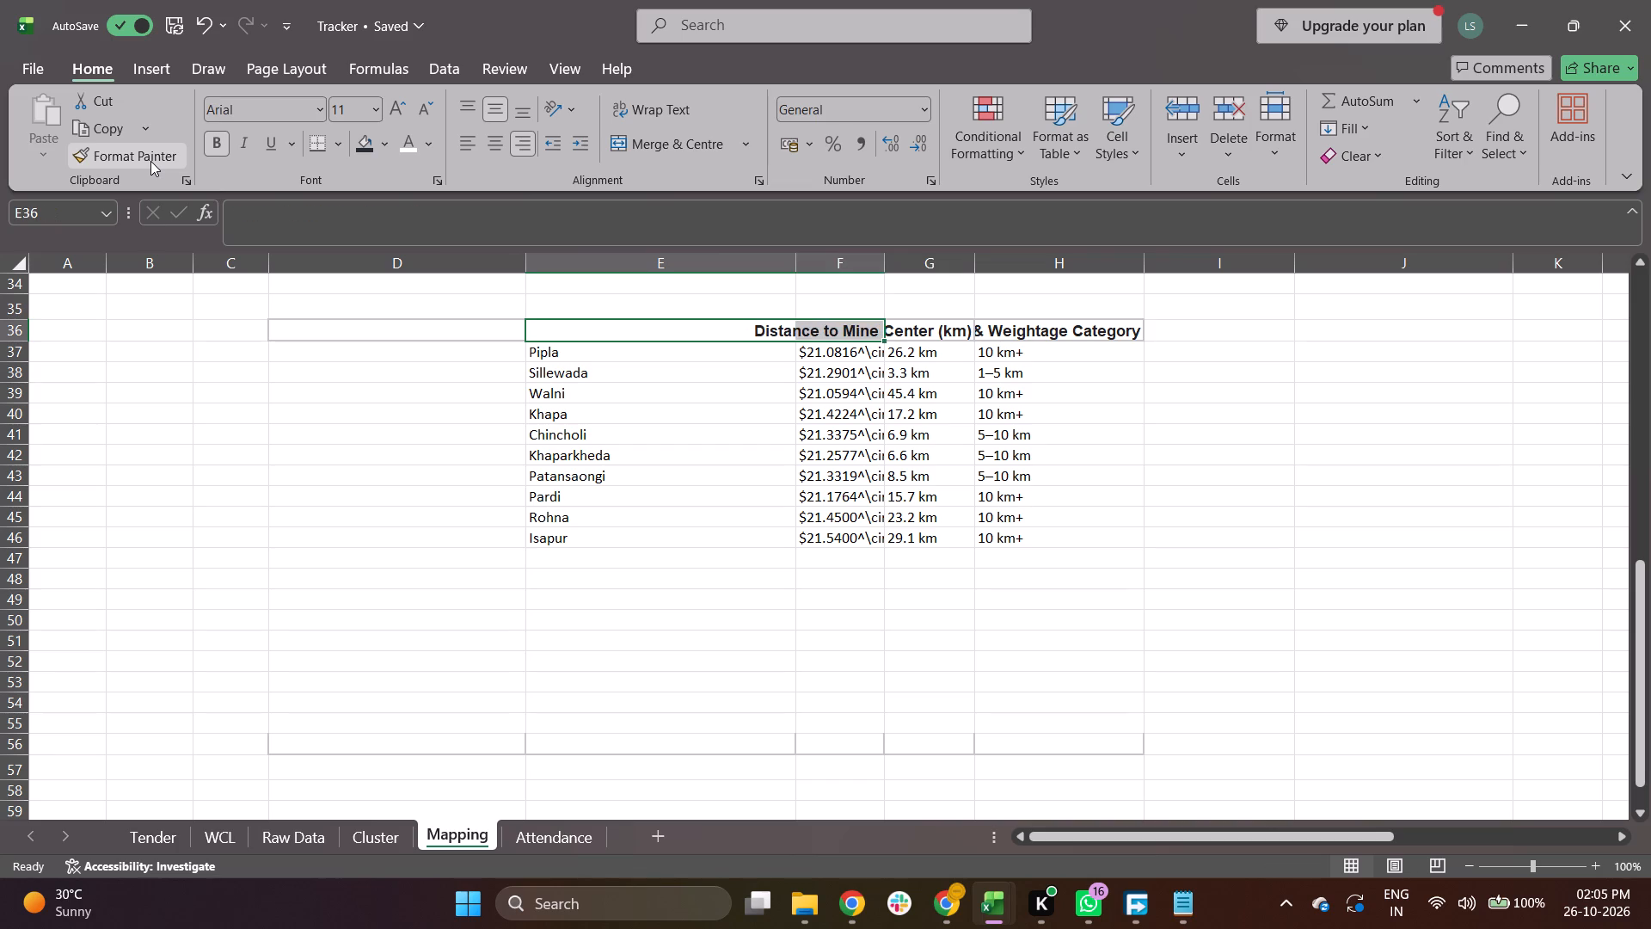
# Clear the village coordinate values from F37:F46.
pyautogui.press('Down')
pyautogui.press('Up')
pyautogui.press('Right')
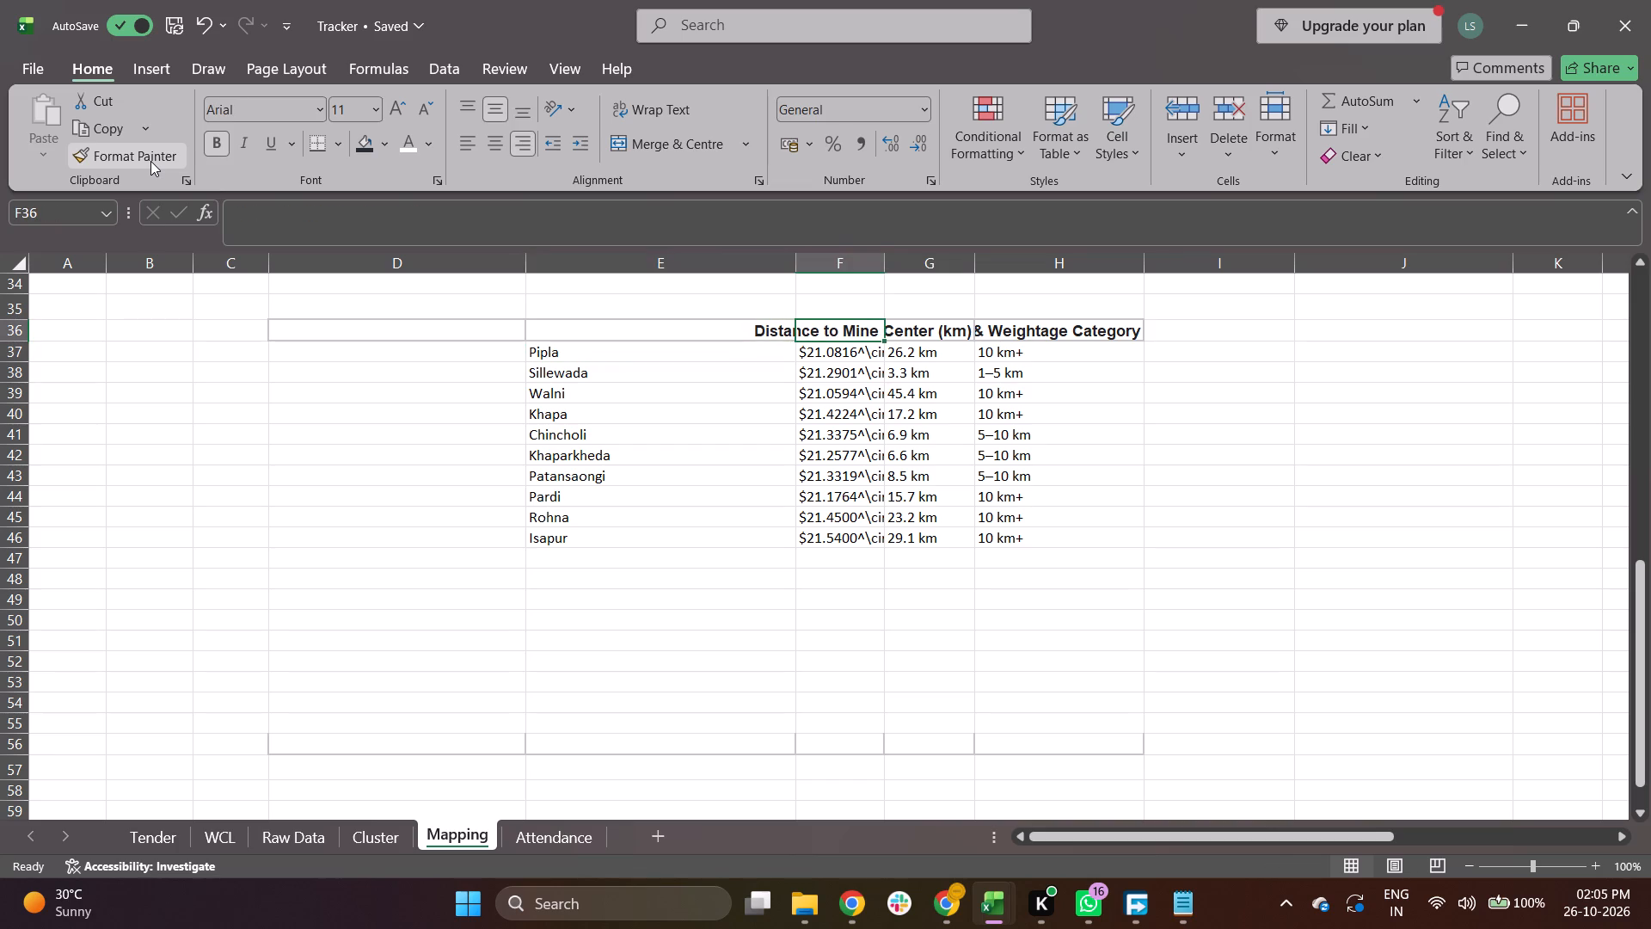
pyautogui.press('Down')
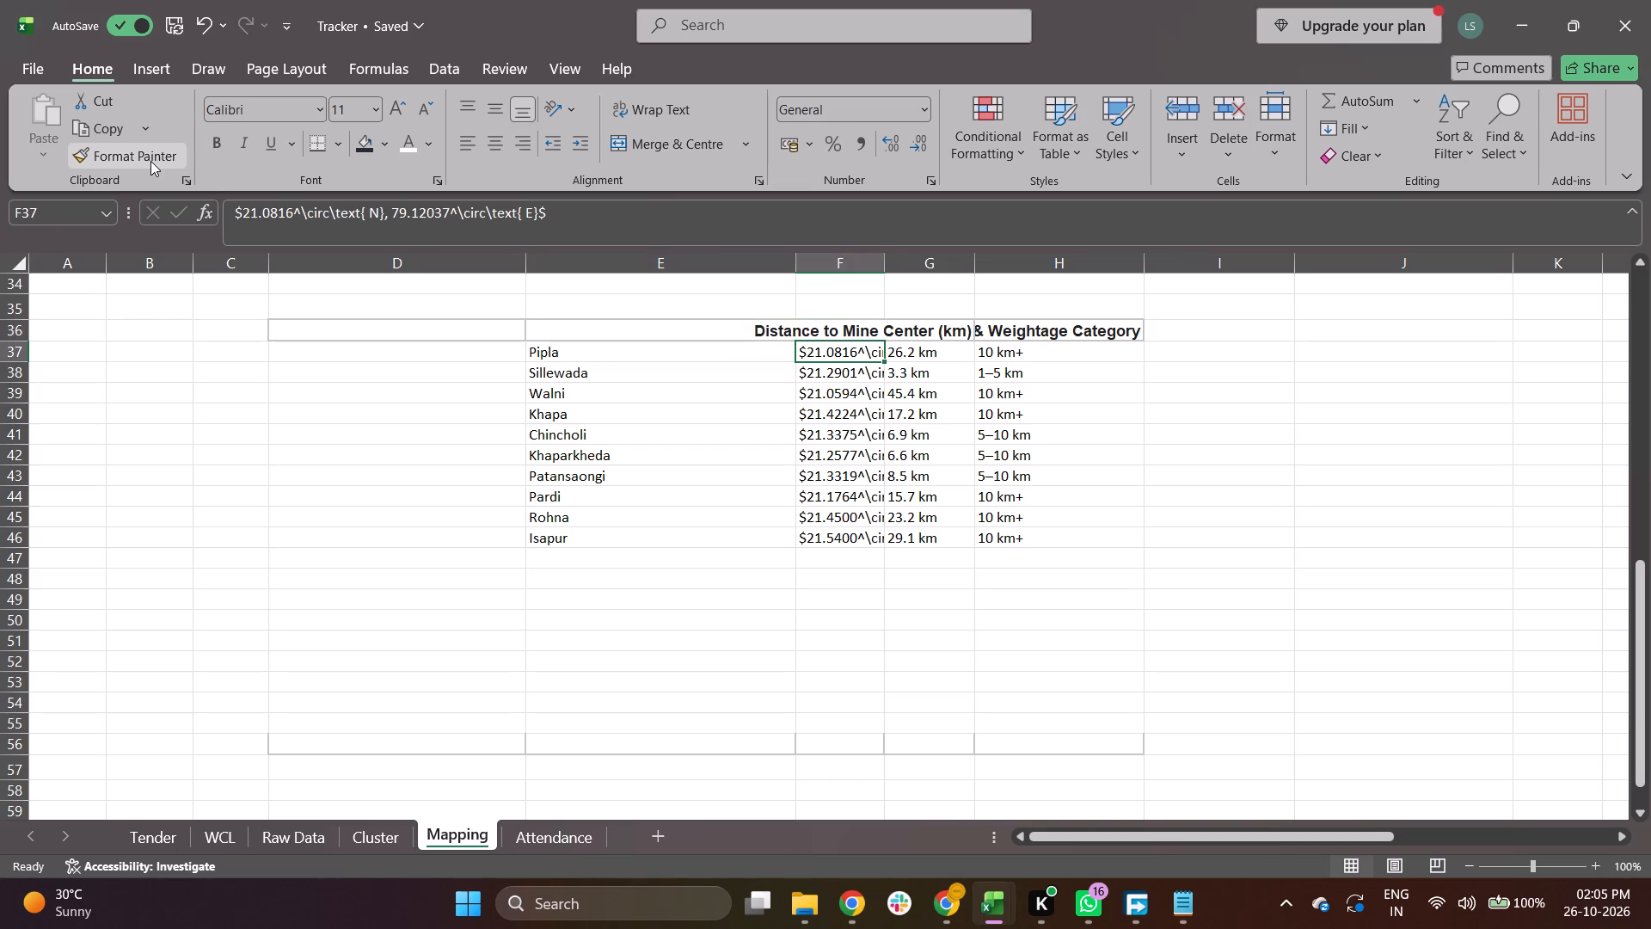
pyautogui.hotkey('ctrl', 'shift', 'Down')
pyautogui.press('Delete')
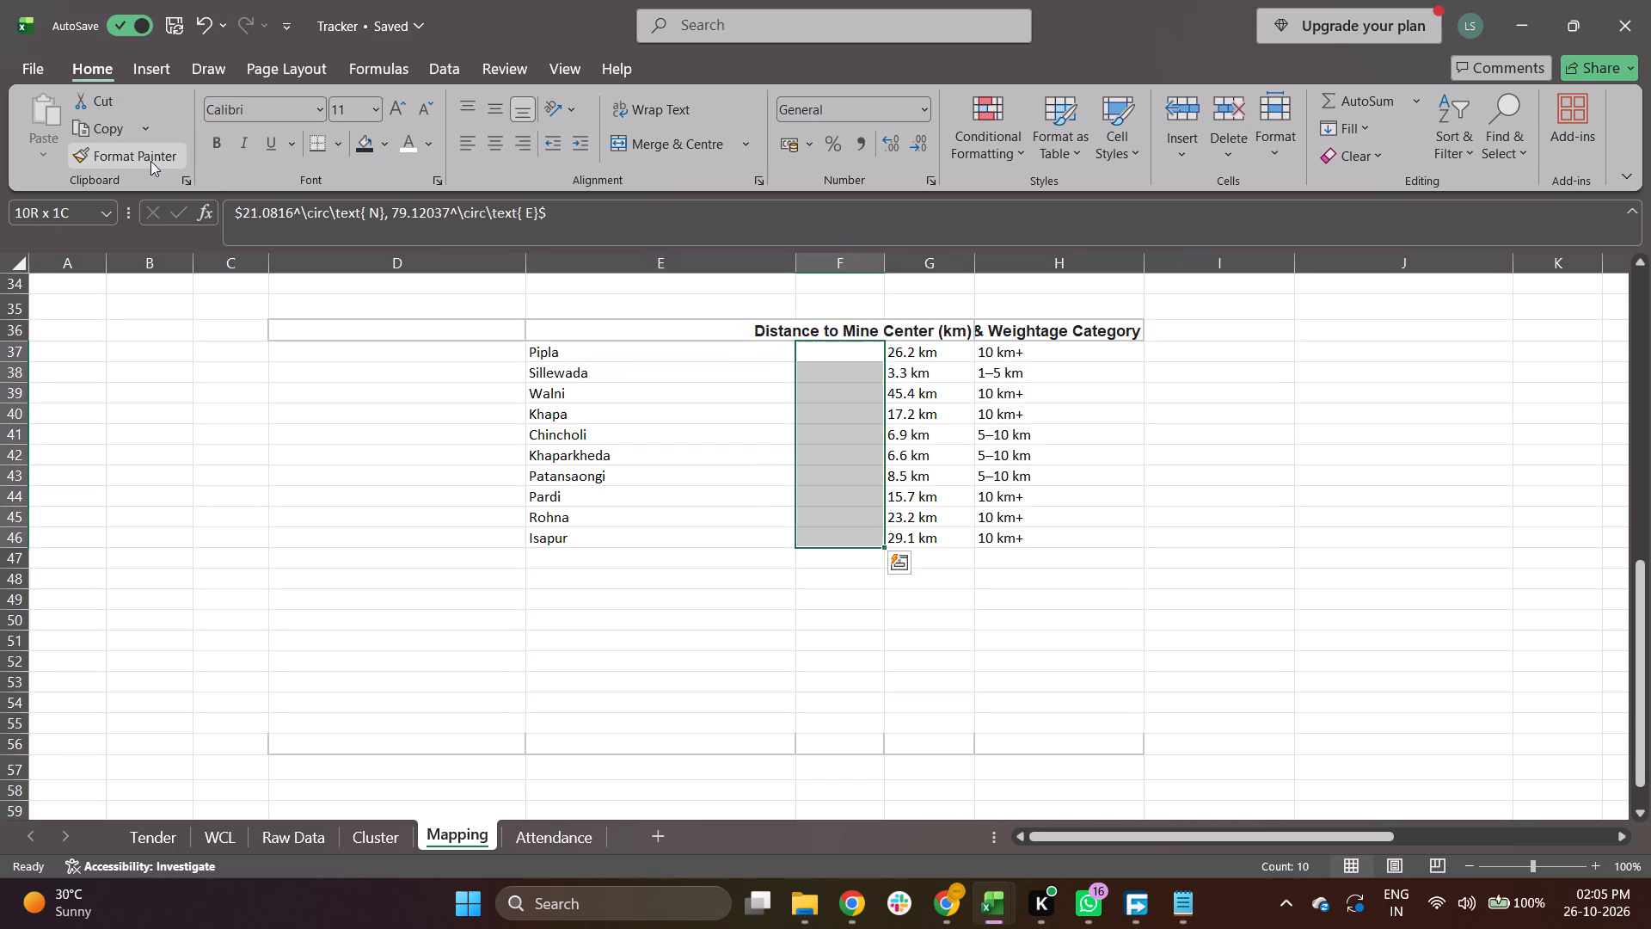
# AutoFit the widths of columns G and H to the distance and weightage category table in G36:H46.
pyautogui.press('Up')
pyautogui.press('Right')
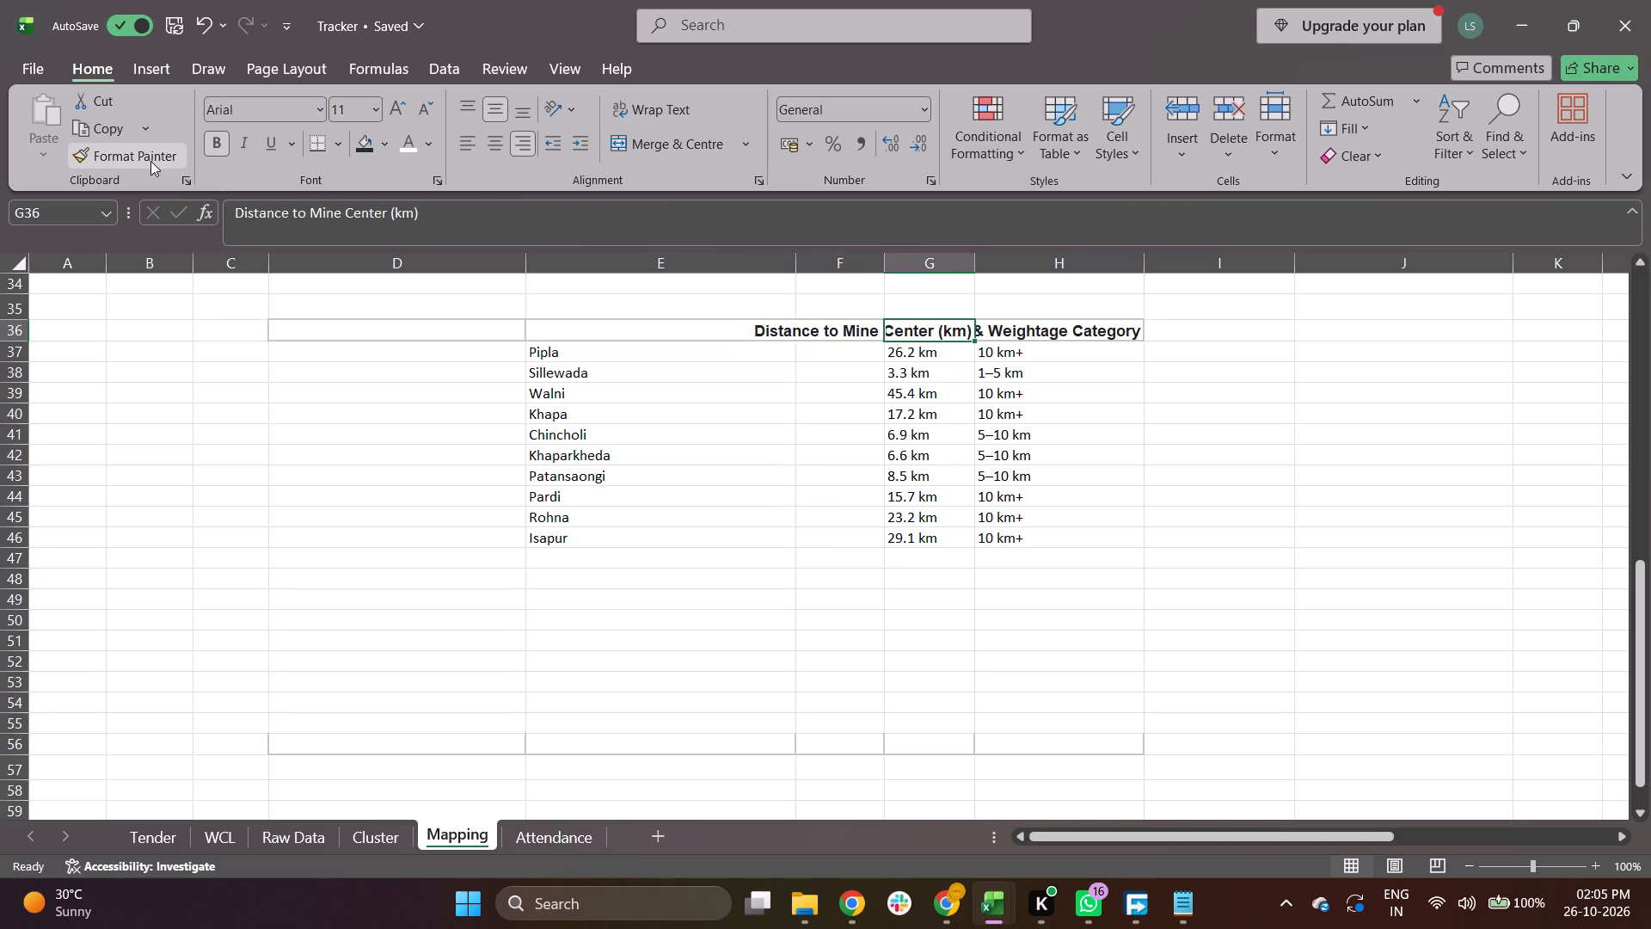
pyautogui.hotkey('ctrl', 'a')
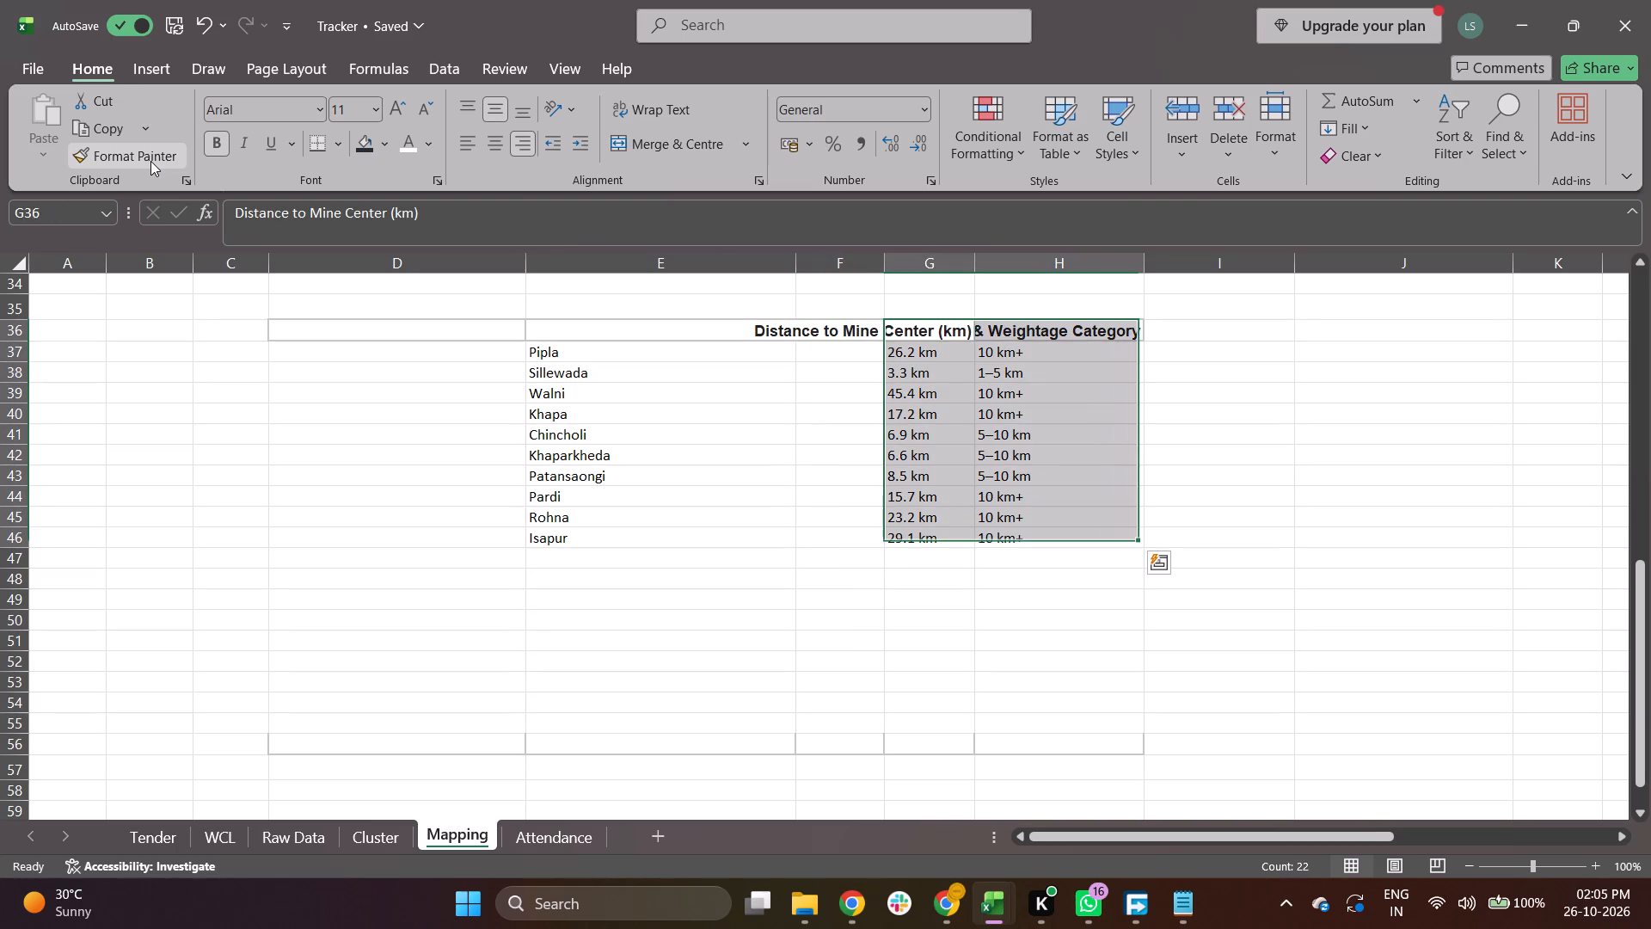
pyautogui.write('hoi')
# Move the distance and weightage values from G37:H46 to the Geospatial Distance and Weightage columns, starting at N2.
pyautogui.press('Left')
pyautogui.press('Left')
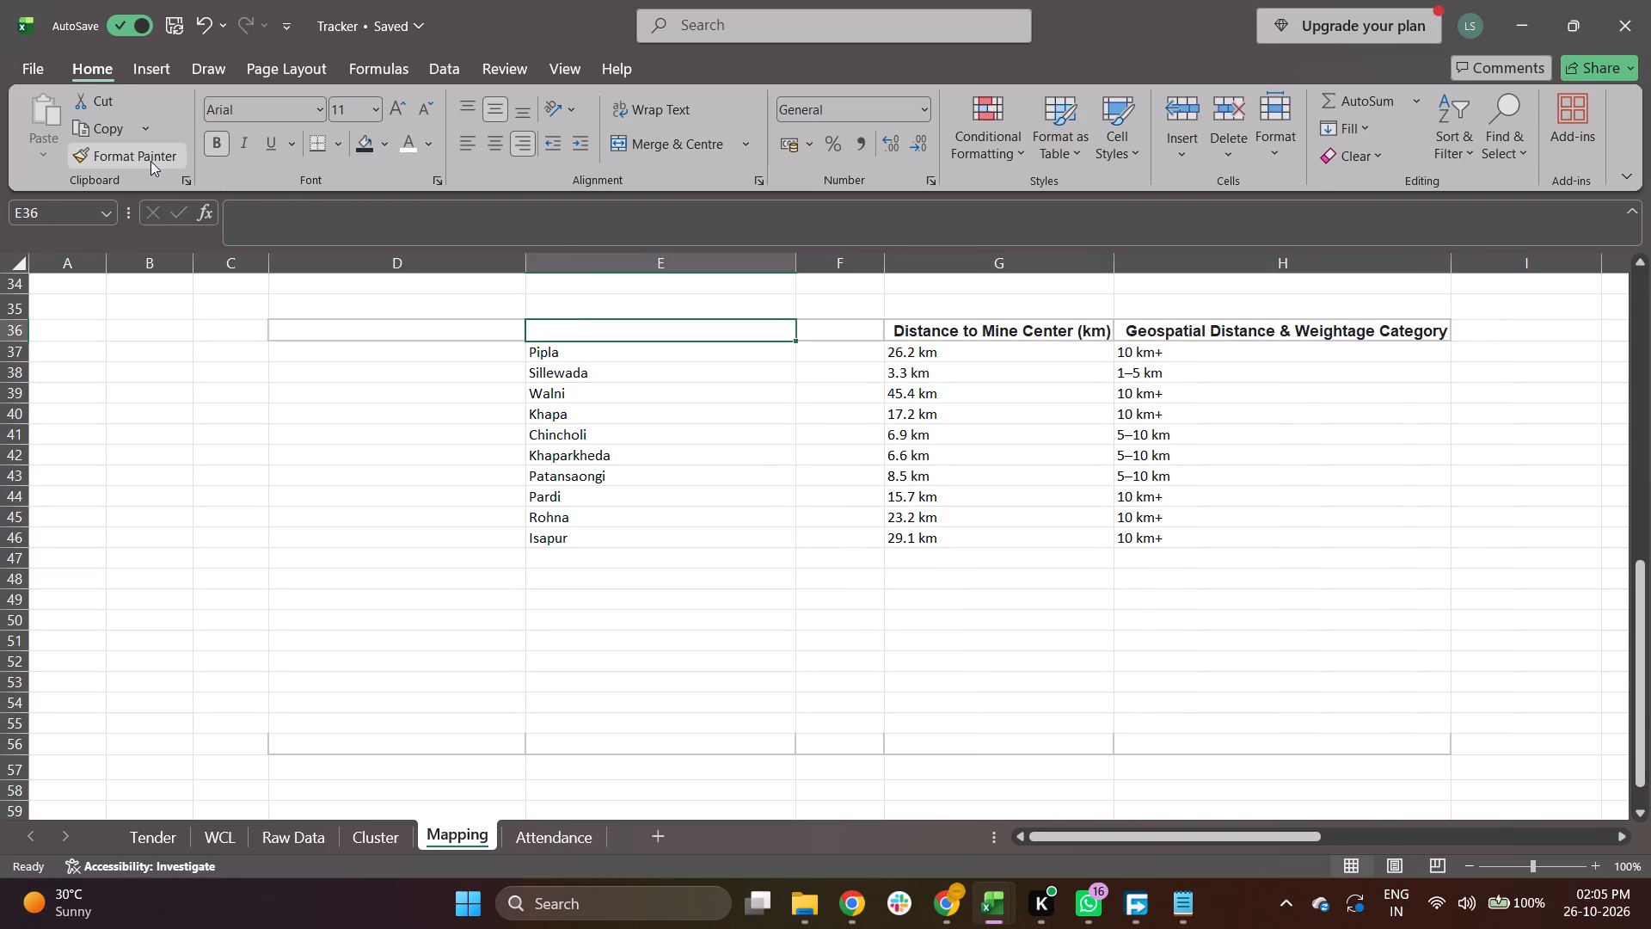
pyautogui.press('Left')
pyautogui.press('Right')
pyautogui.press('Right')
pyautogui.press('Right')
pyautogui.press('Down')
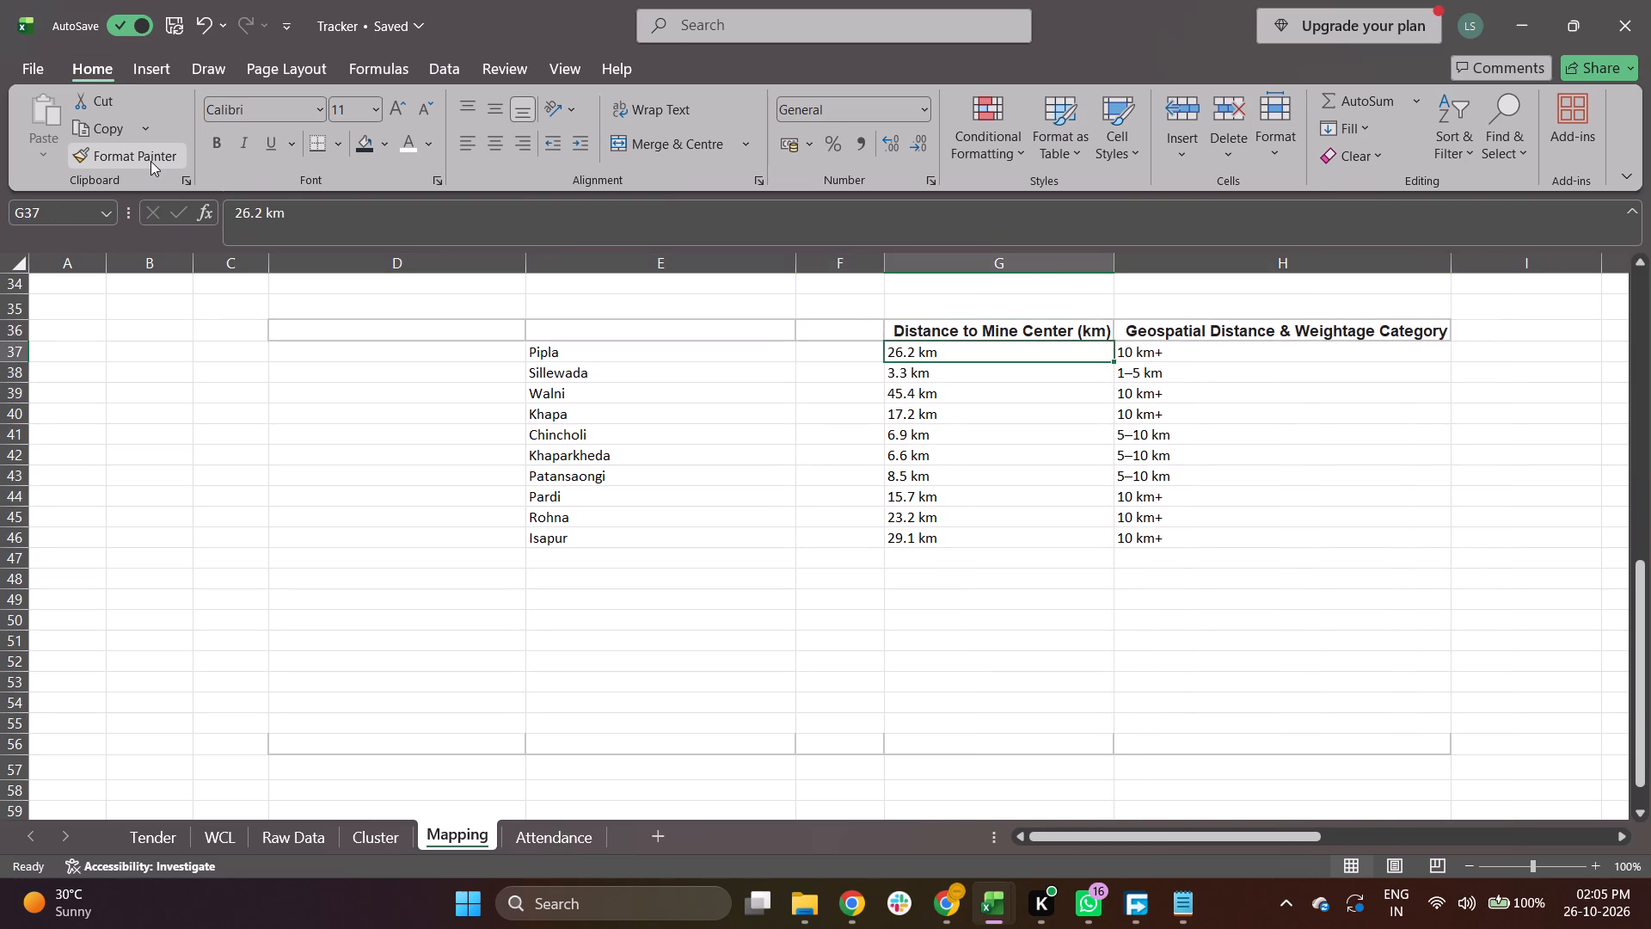
pyautogui.hotkey('shift', 'Right')
pyautogui.hotkey('ctrl', 'shift', 'Down')
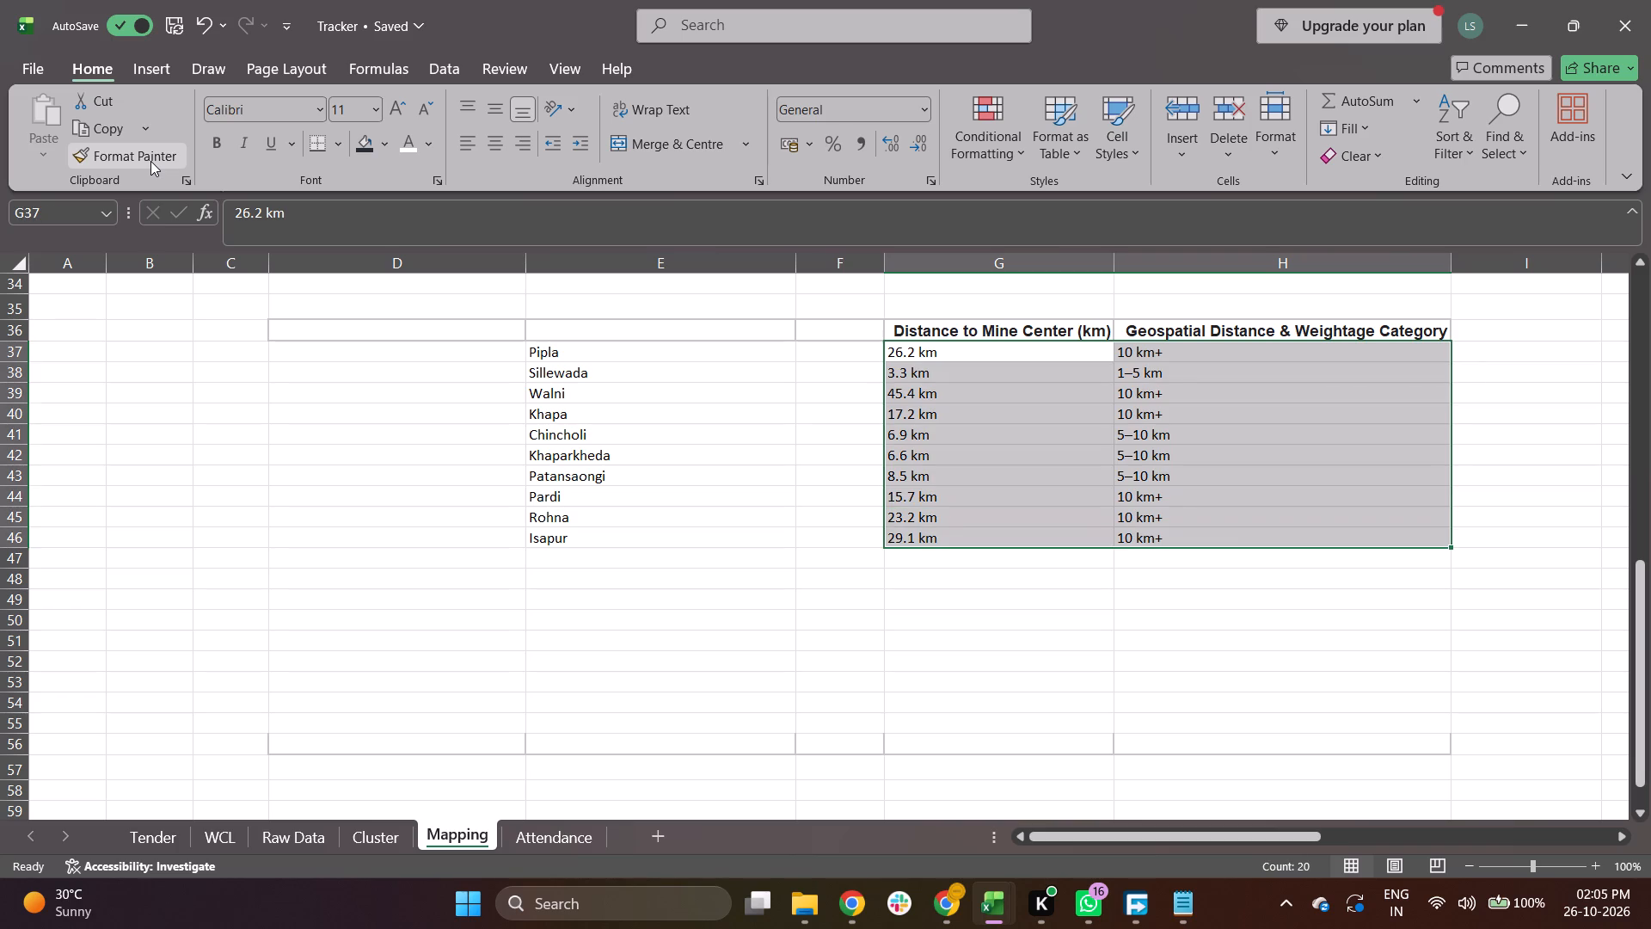
pyautogui.hotkey('ctrl', 'x')
pyautogui.press('Up')
pyautogui.press('Up')
pyautogui.press('Up')
pyautogui.press('Up')
pyautogui.press('Up')
pyautogui.press('Up')
pyautogui.press('Up')
pyautogui.press('Up')
pyautogui.press('Up')
pyautogui.press('Up')
pyautogui.press('Up')
pyautogui.press('Up')
pyautogui.press('Up')
pyautogui.press('Up')
pyautogui.press('Up')
pyautogui.press('Up')
pyautogui.press('Up')
pyautogui.press('Up')
pyautogui.press('Up')
pyautogui.press('Up')
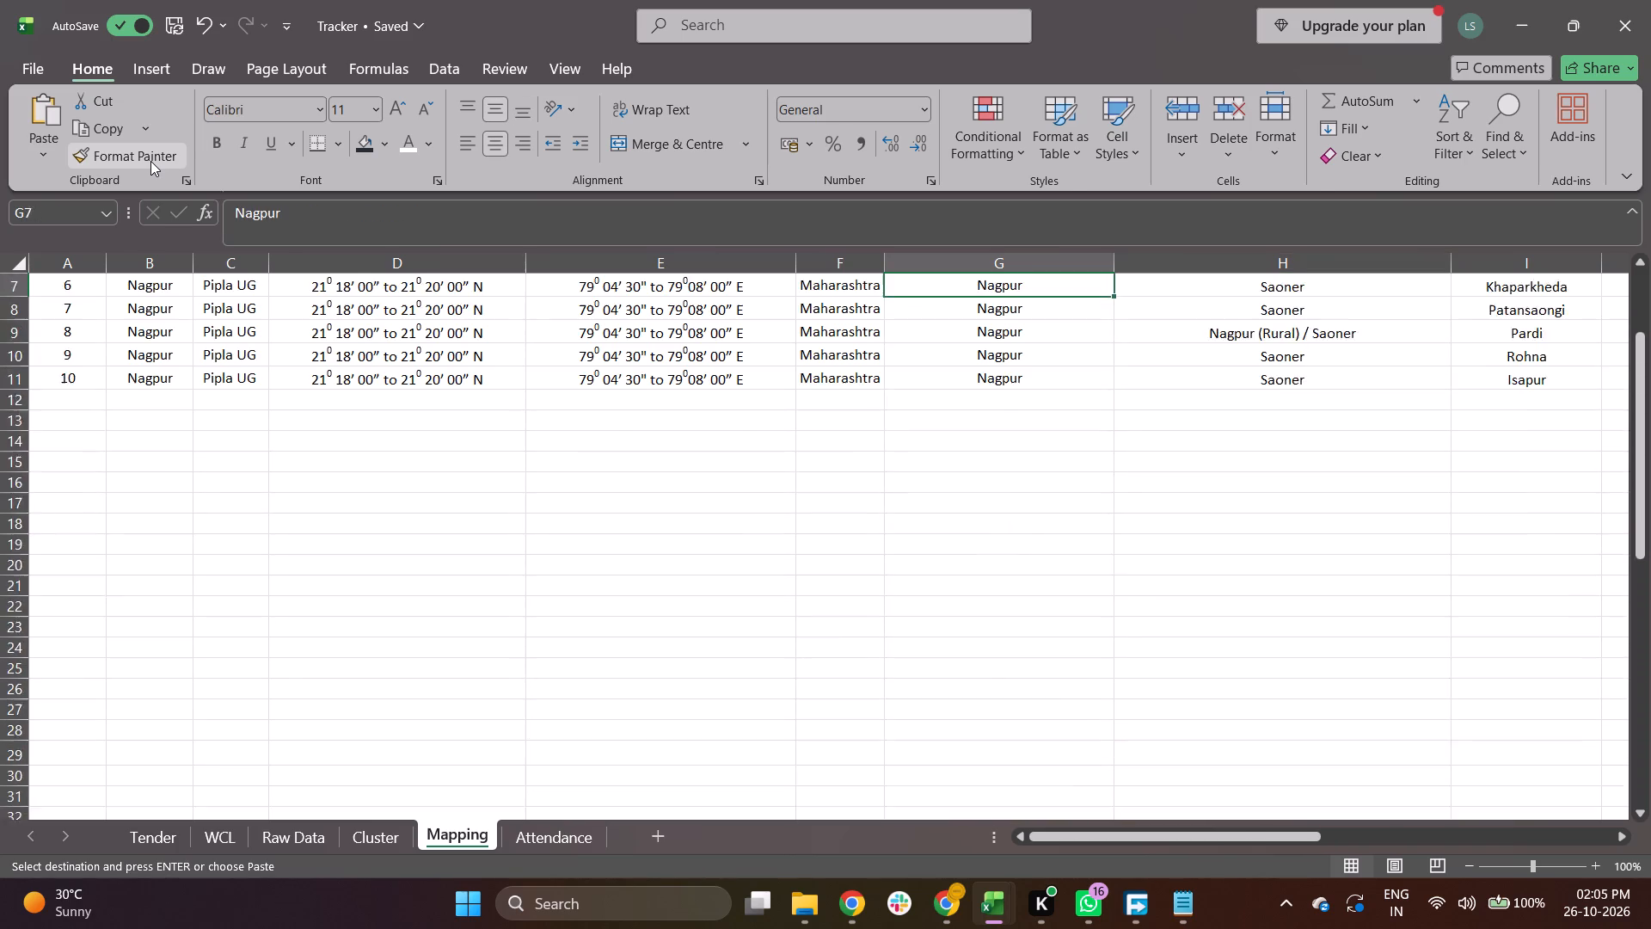
pyautogui.press('Right')
pyautogui.press('Right')
pyautogui.press('Right')
pyautogui.press('Right')
pyautogui.press('Right')
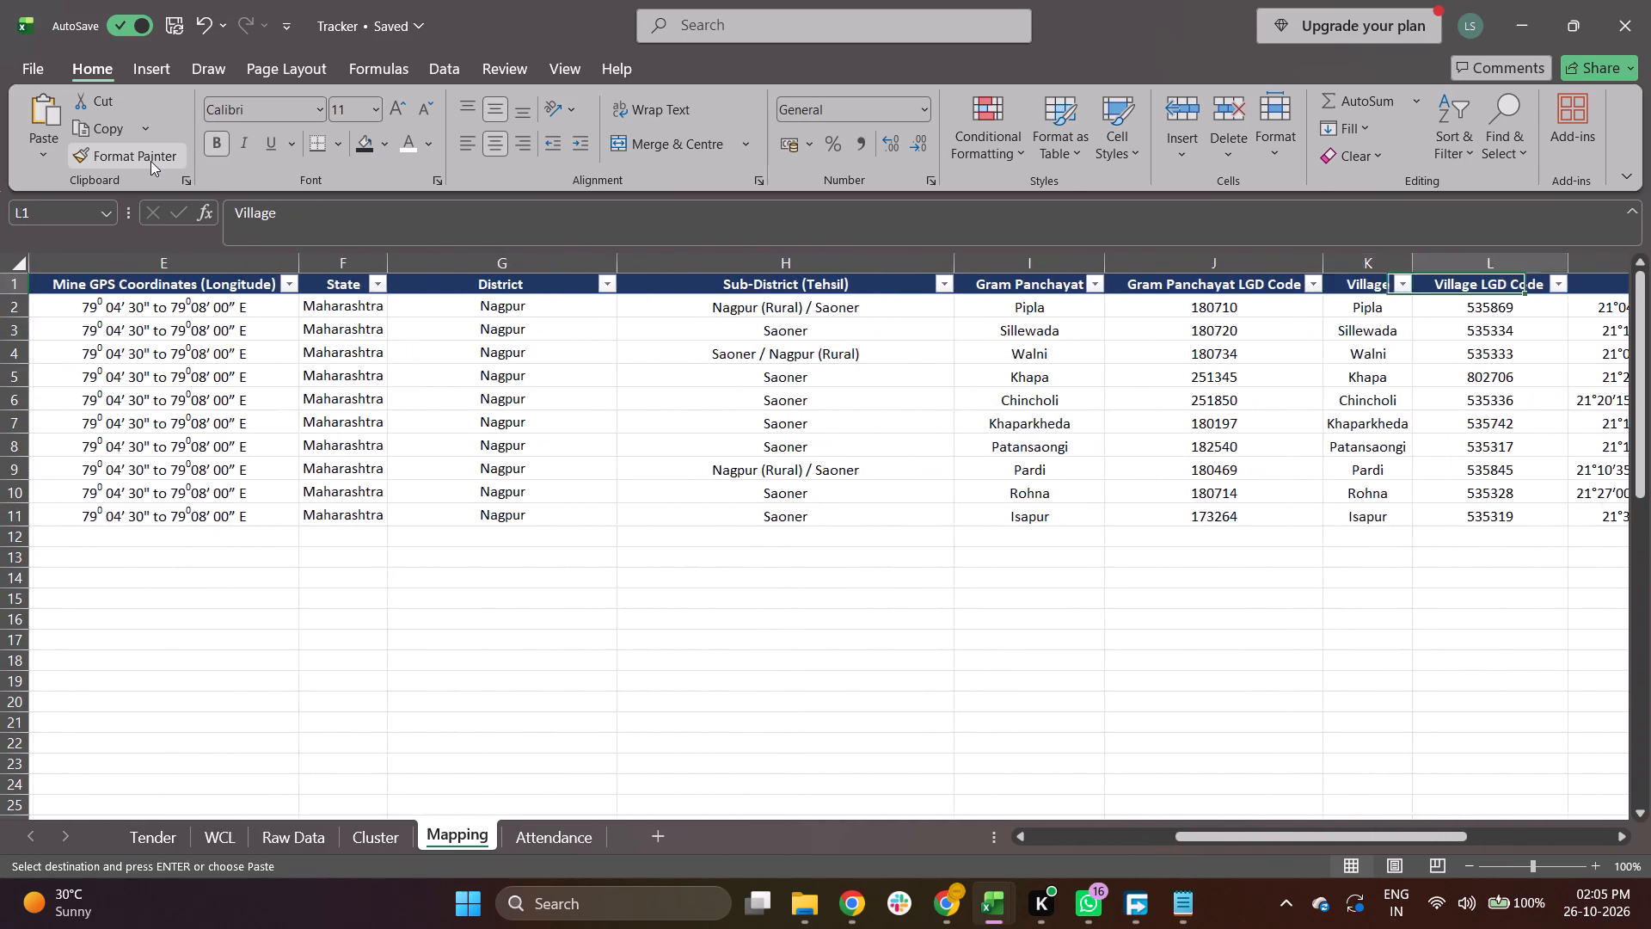
pyautogui.press('Right')
pyautogui.press('Right')
pyautogui.press('Right')
pyautogui.press('Right')
pyautogui.press('Right')
pyautogui.press('Down')
pyautogui.press('Left')
pyautogui.press('Left')
pyautogui.press('Left')
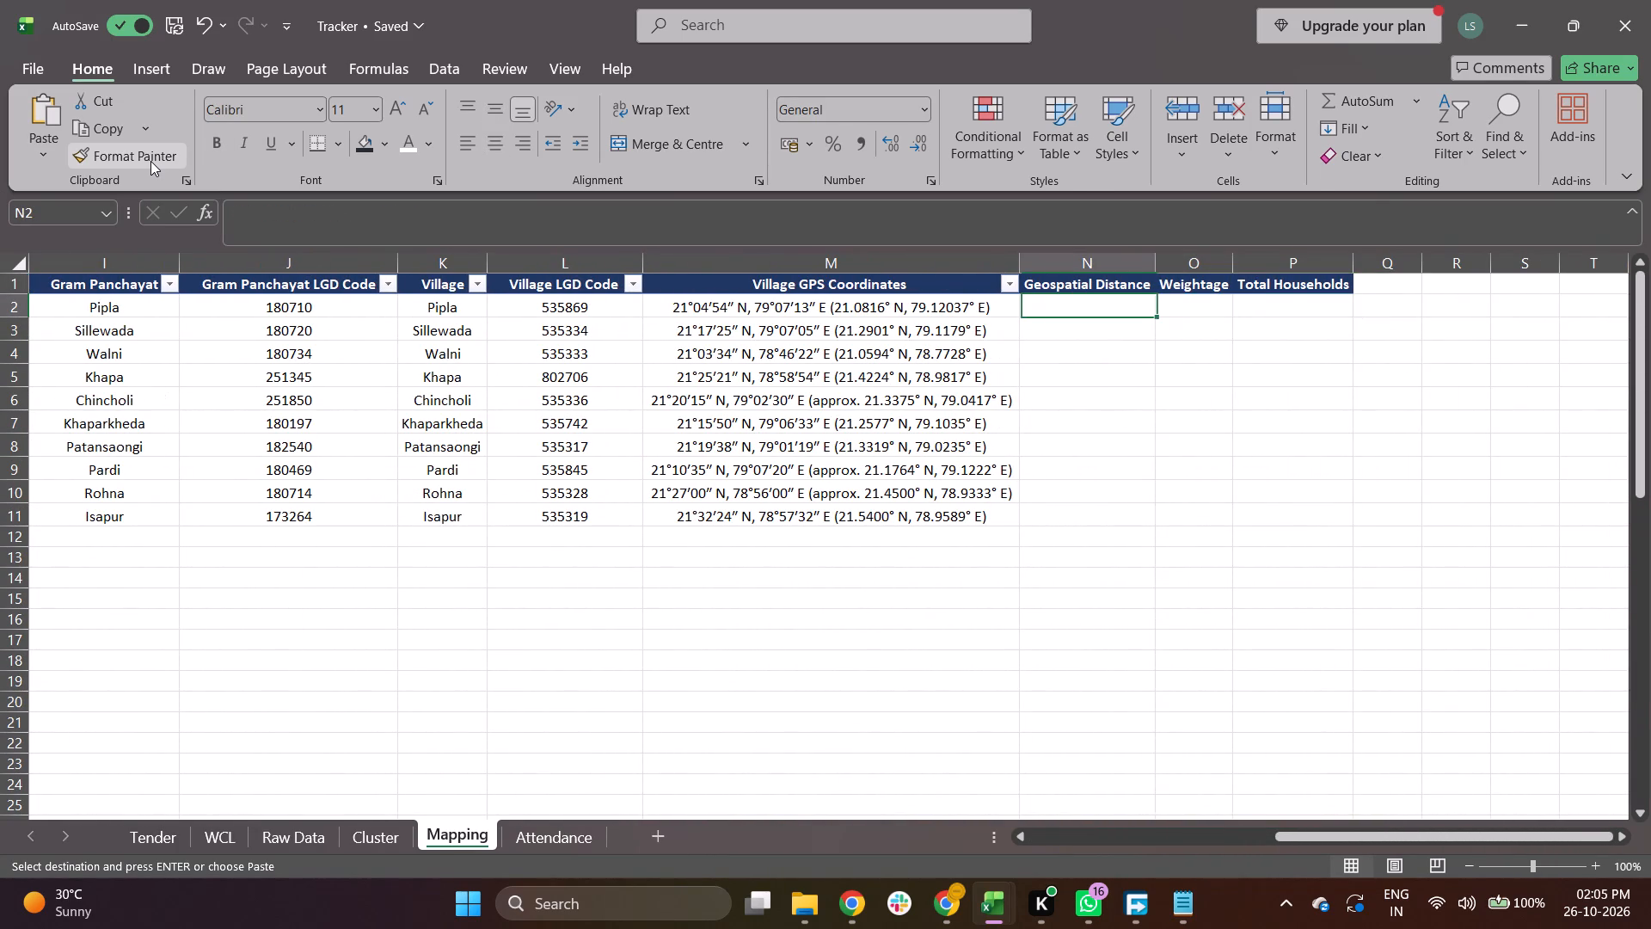
pyautogui.hotkey('ctrl', 'v')
pyautogui.press('Right')
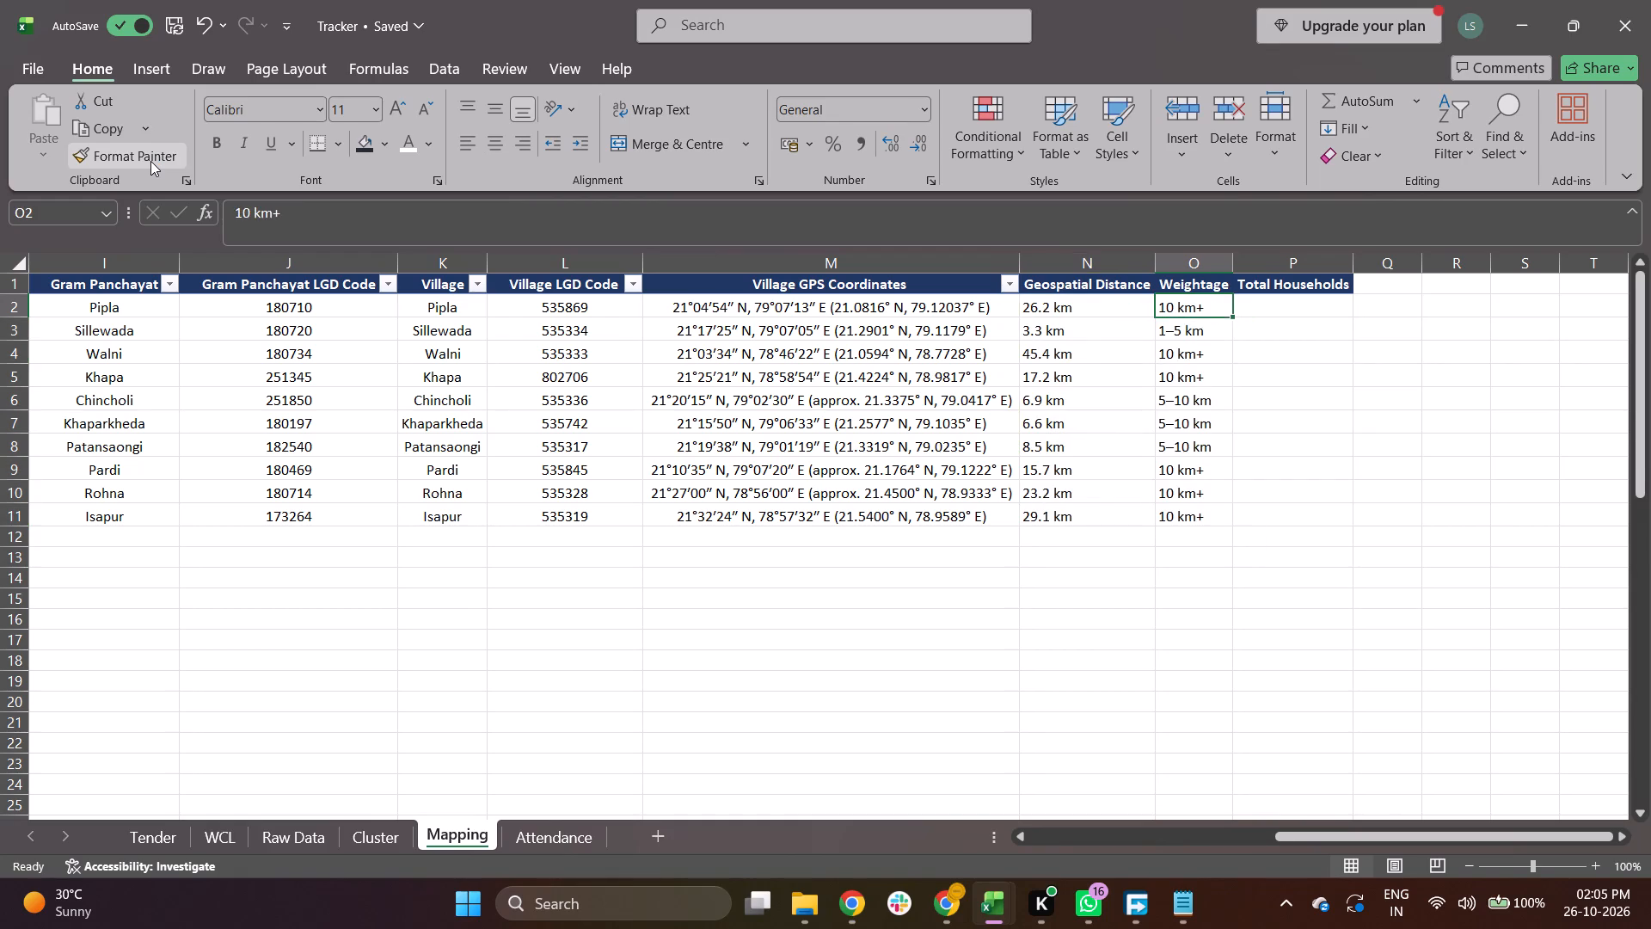
# AutoFit the column widths of the whole village mapping table.
pyautogui.press('Right')
pyautogui.press('Left')
pyautogui.press('Left')
pyautogui.press('Left')
pyautogui.press('Left')
pyautogui.press('Left')
pyautogui.press('Left')
pyautogui.press('Left')
pyautogui.press('Left')
pyautogui.press('Left')
pyautogui.press('Left')
pyautogui.hotkey('ctrl', 'a')
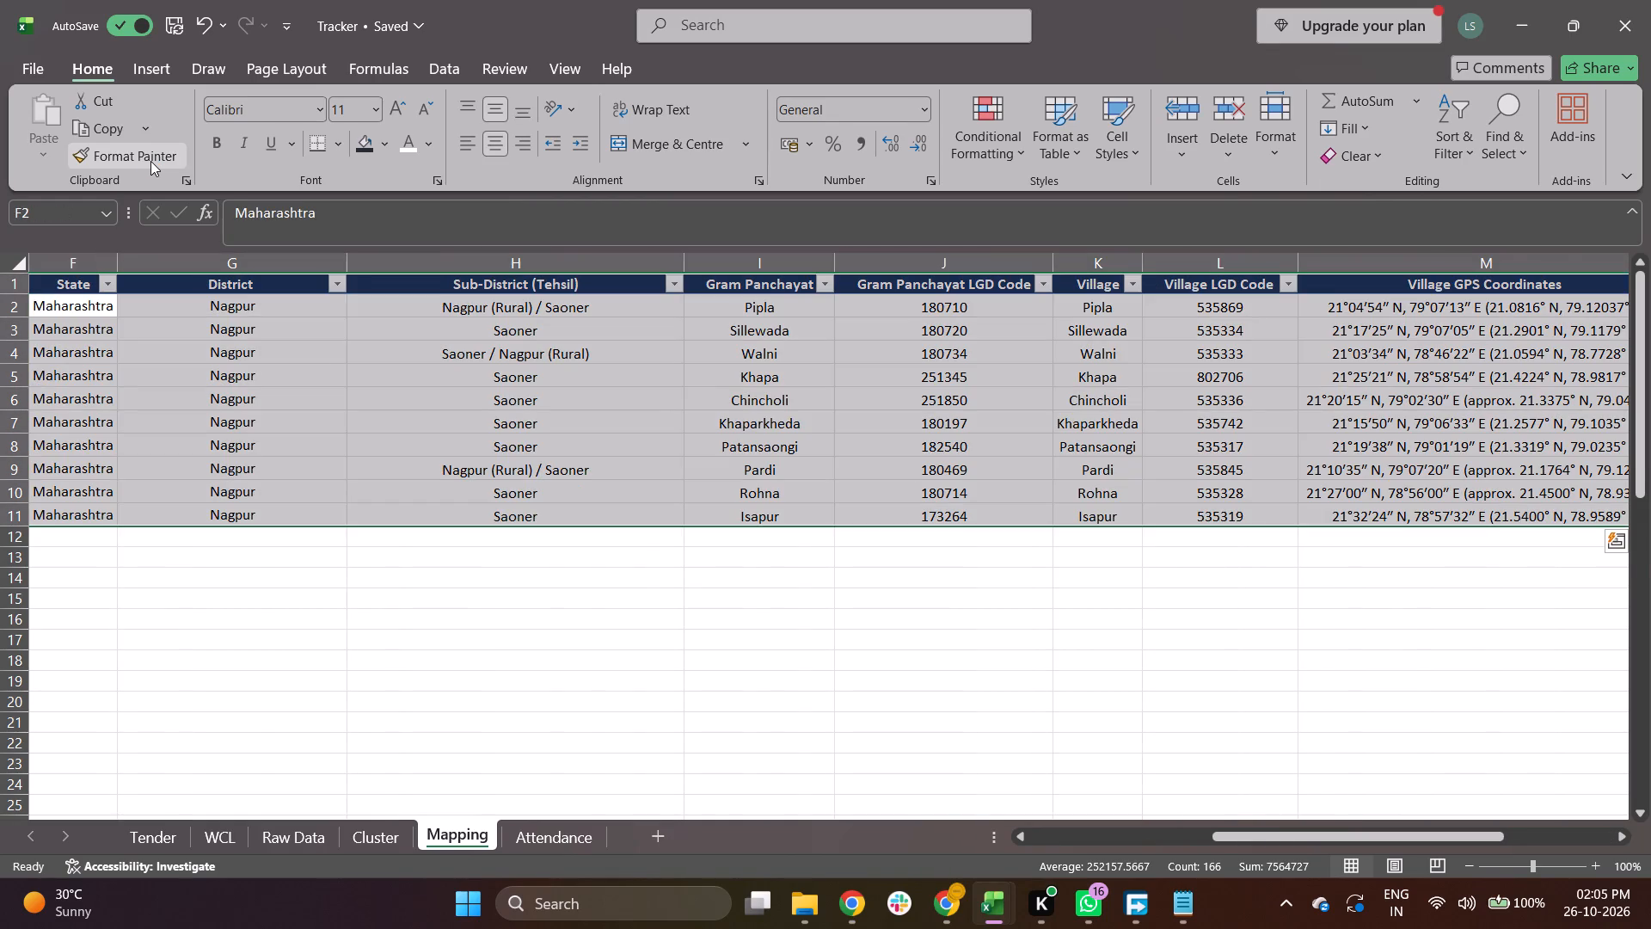
pyautogui.write('hoi')
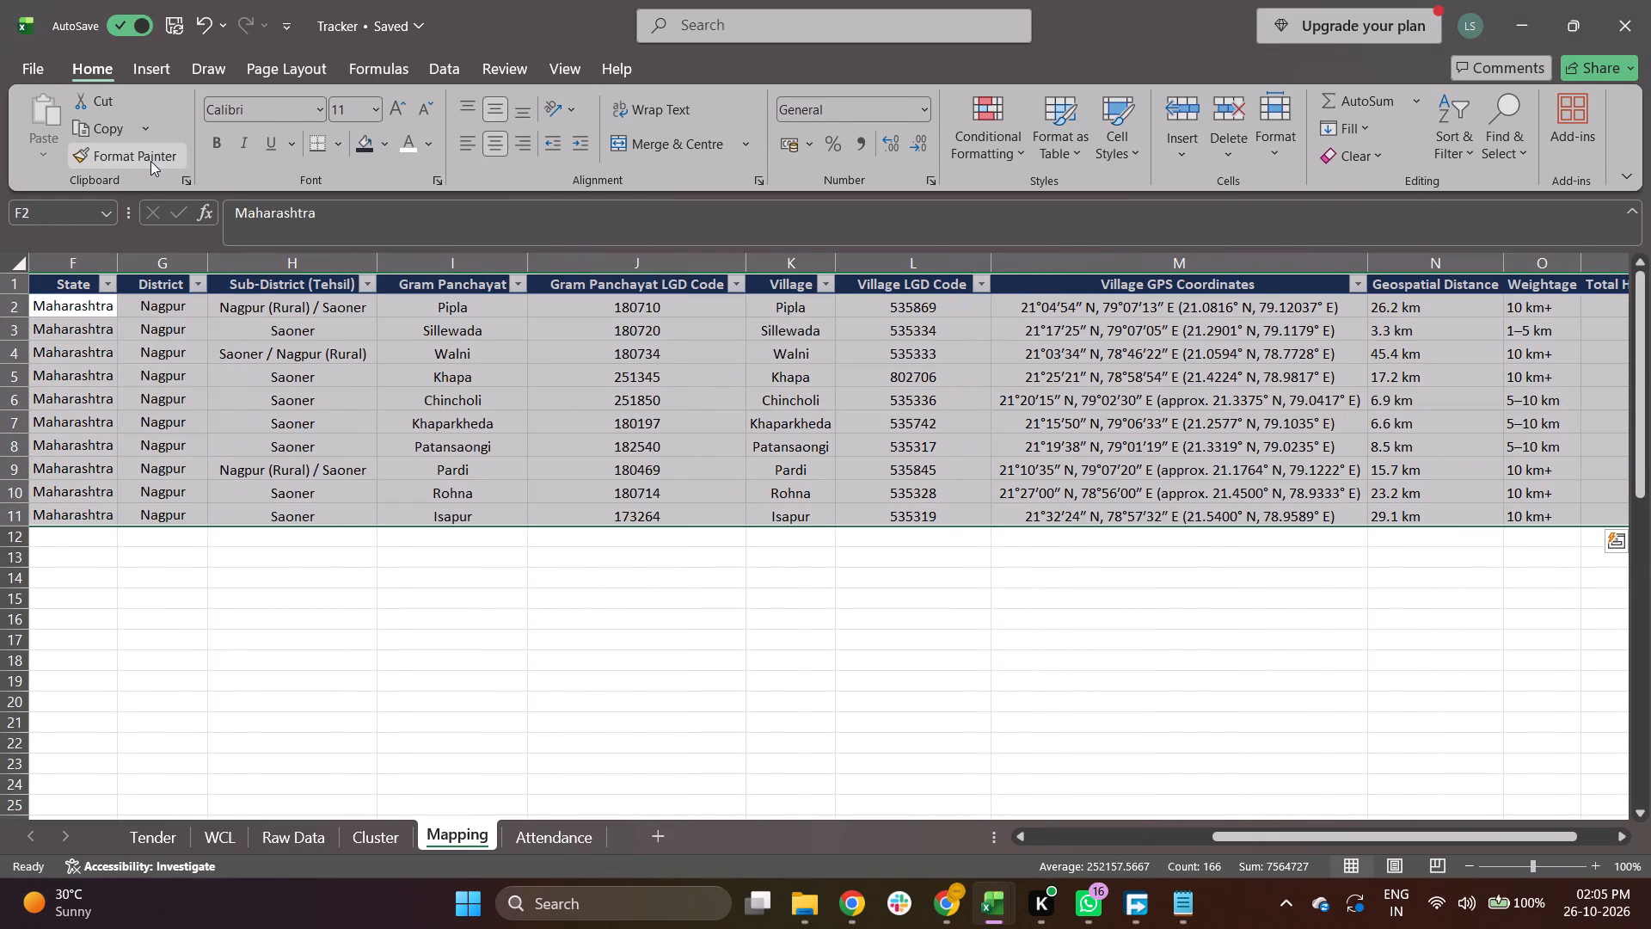
# Review the Geospatial Distance and Weightage columns at the end of the mapping table.
pyautogui.press('Right')
pyautogui.press('Right')
pyautogui.press('Right')
pyautogui.press('Right')
pyautogui.press('Right')
pyautogui.press('Right')
pyautogui.press('Right')
pyautogui.press('Right')
pyautogui.press('Right')
pyautogui.press('Right')
pyautogui.press('Right')
pyautogui.press('Right')
pyautogui.press('Right')
pyautogui.press('Right')
pyautogui.press('Right')
pyautogui.press('Right')
pyautogui.press('Left')
pyautogui.press('Left')
pyautogui.press('Left')
pyautogui.press('Left')
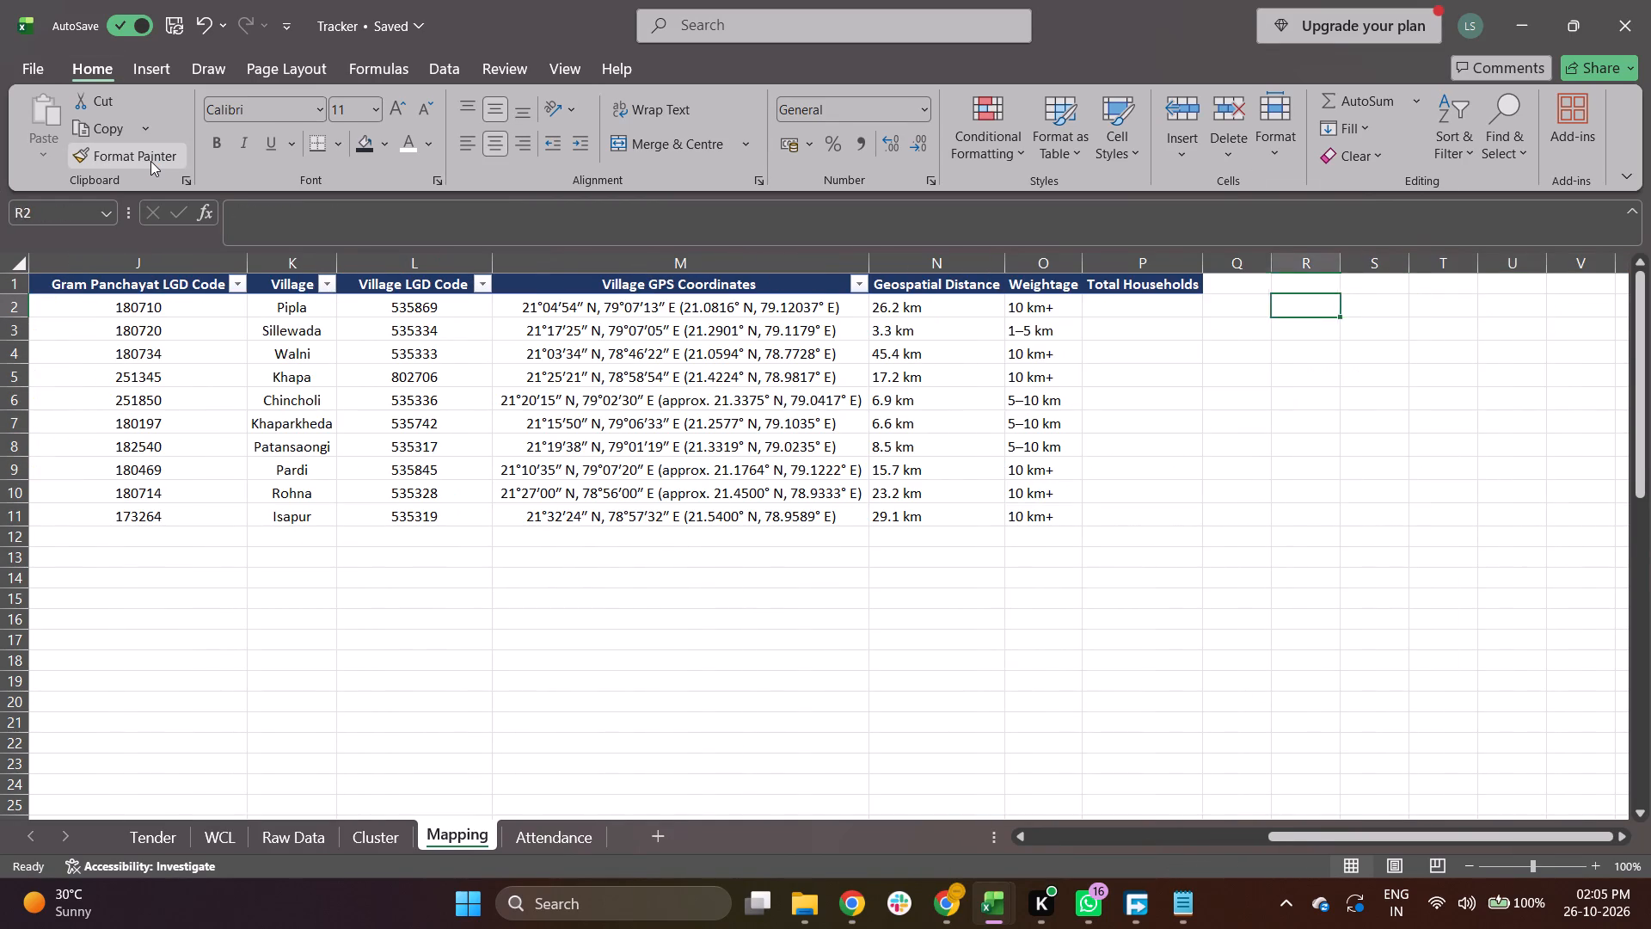
pyautogui.press('Left')
pyautogui.press('Left')
pyautogui.press('Left')
pyautogui.press('Left')
pyautogui.press('Down')
pyautogui.press('Up')
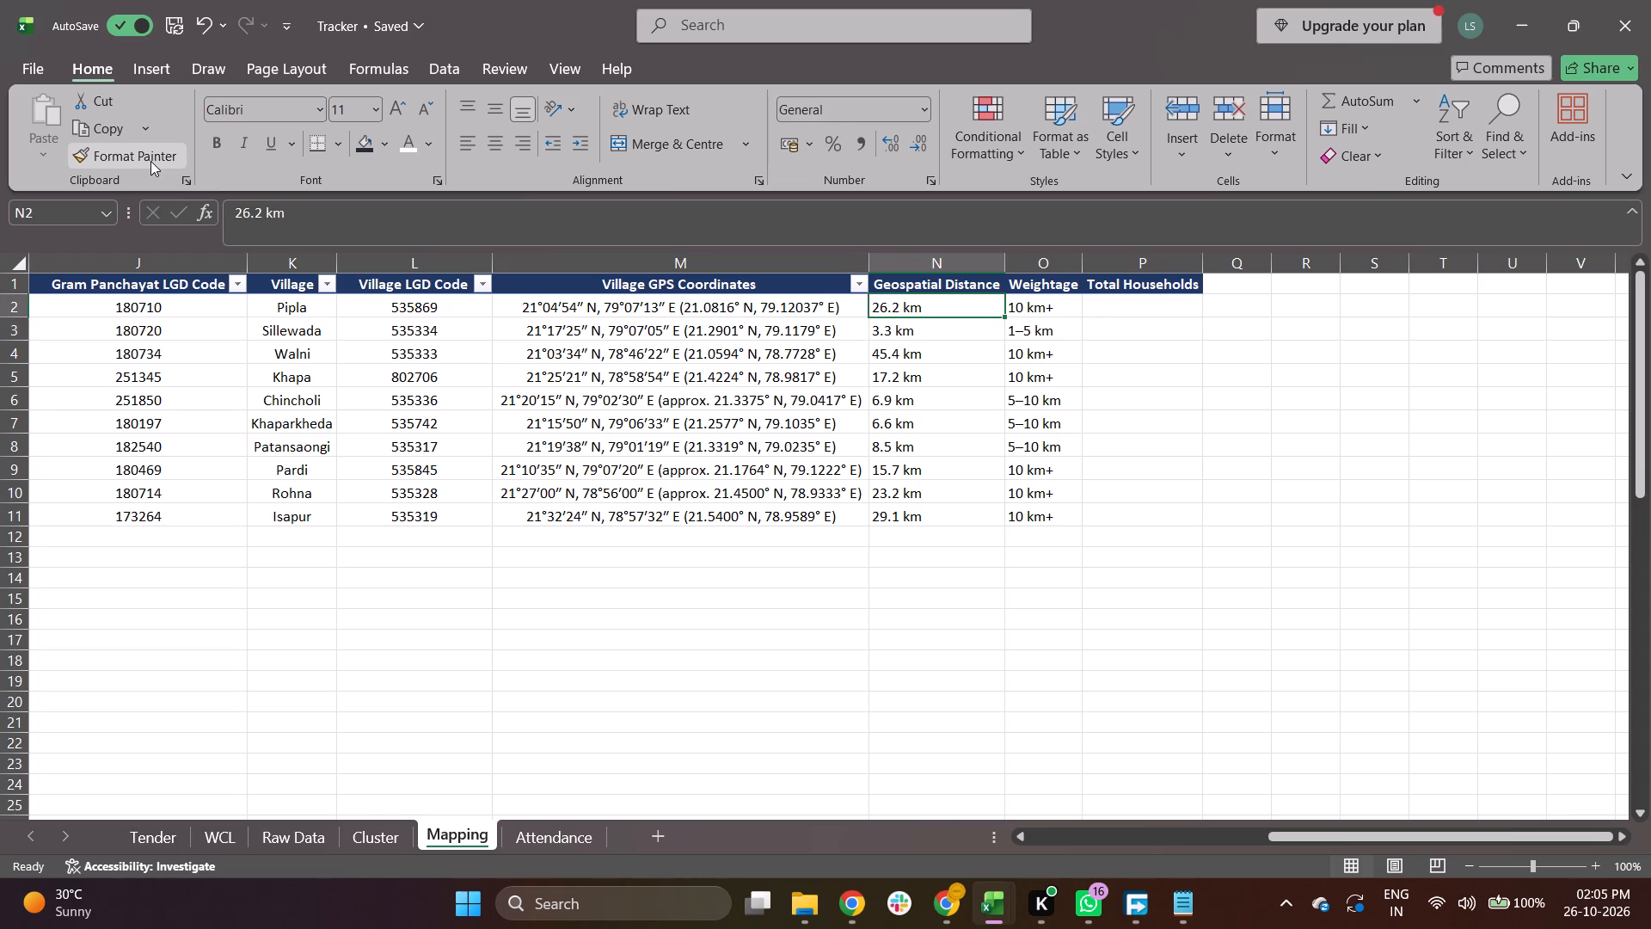
# Centre the contents of every cell in the Mapping sheet horizontally.
pyautogui.hscroll(7, 150, 421)
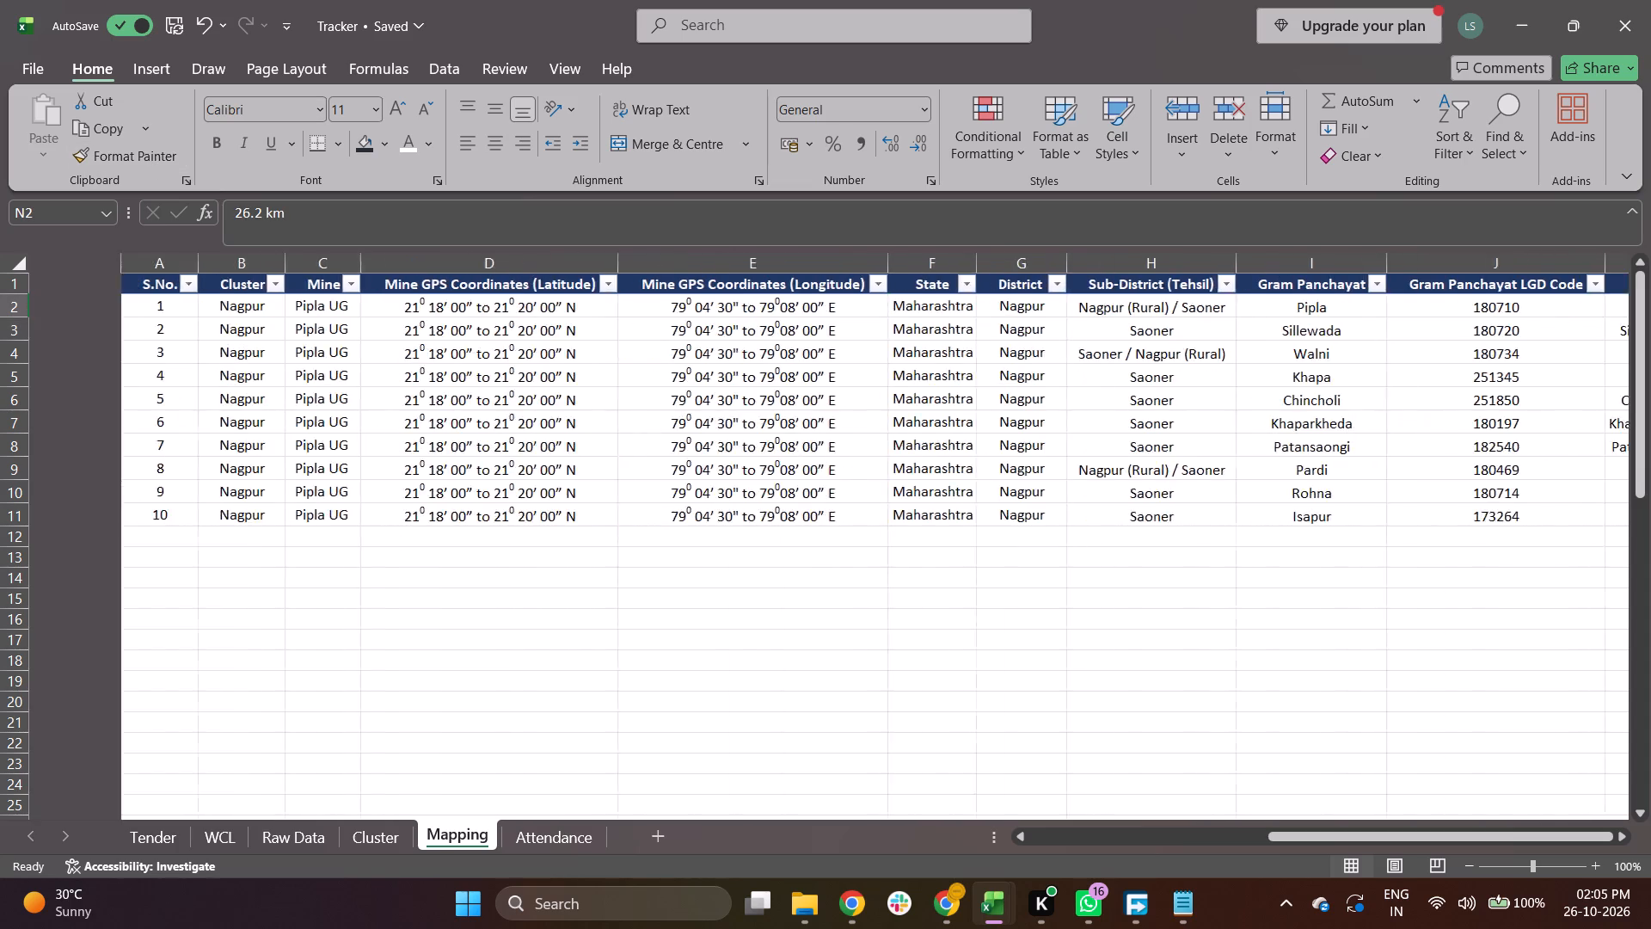
pyautogui.click(19, 263)
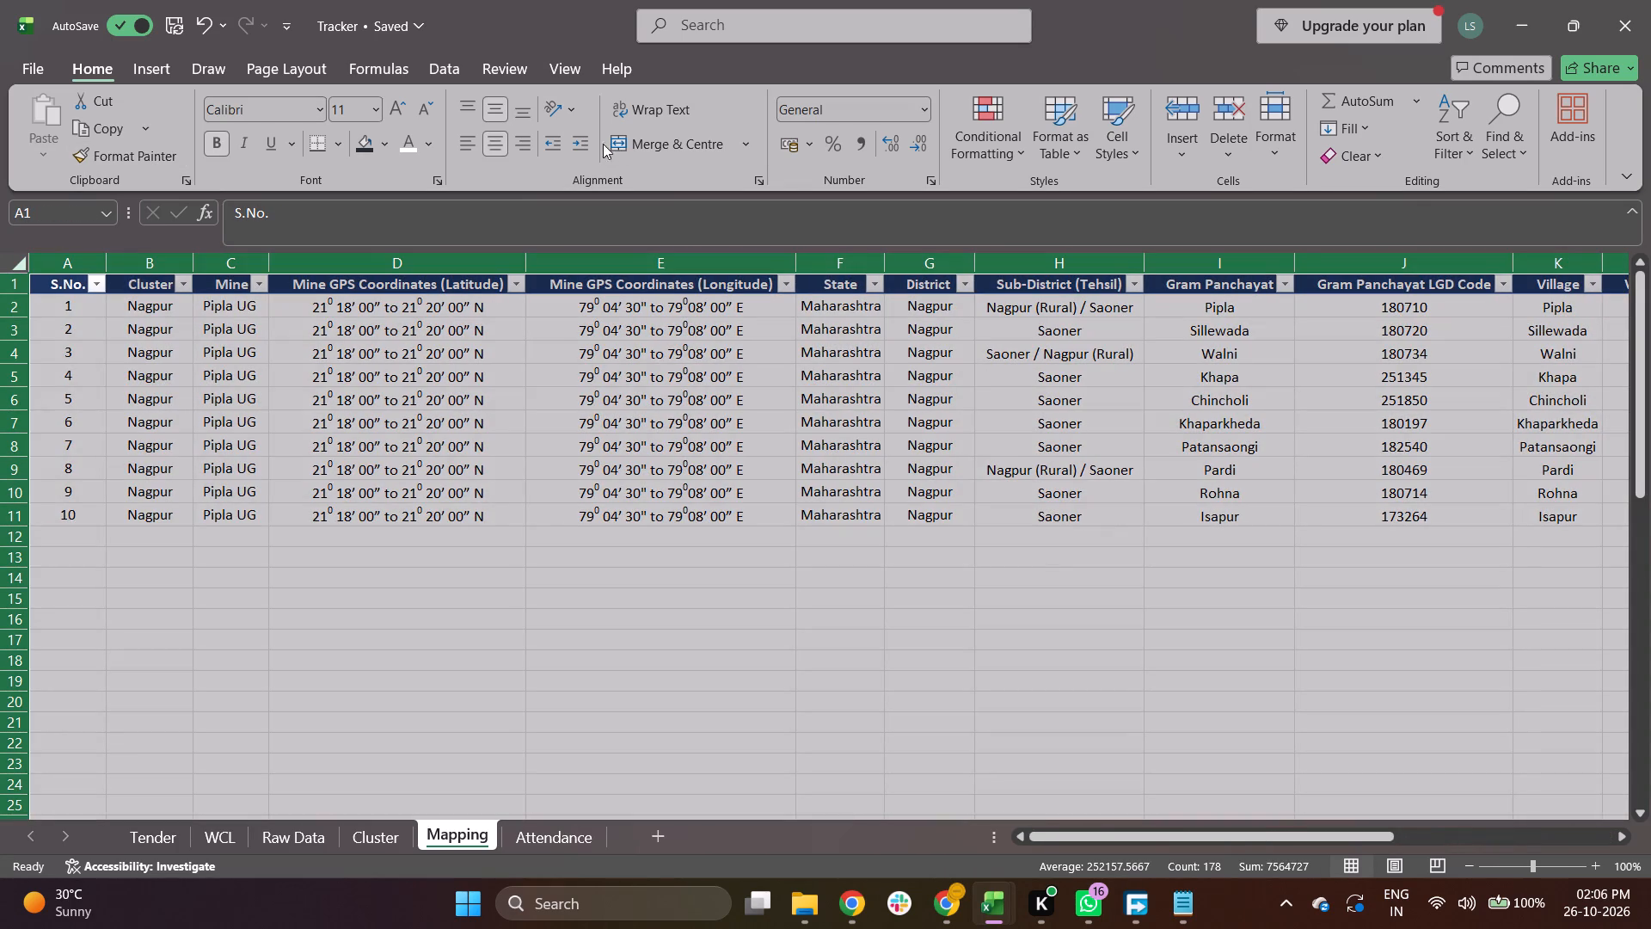
pyautogui.click(494, 138)
pyautogui.click(494, 138)
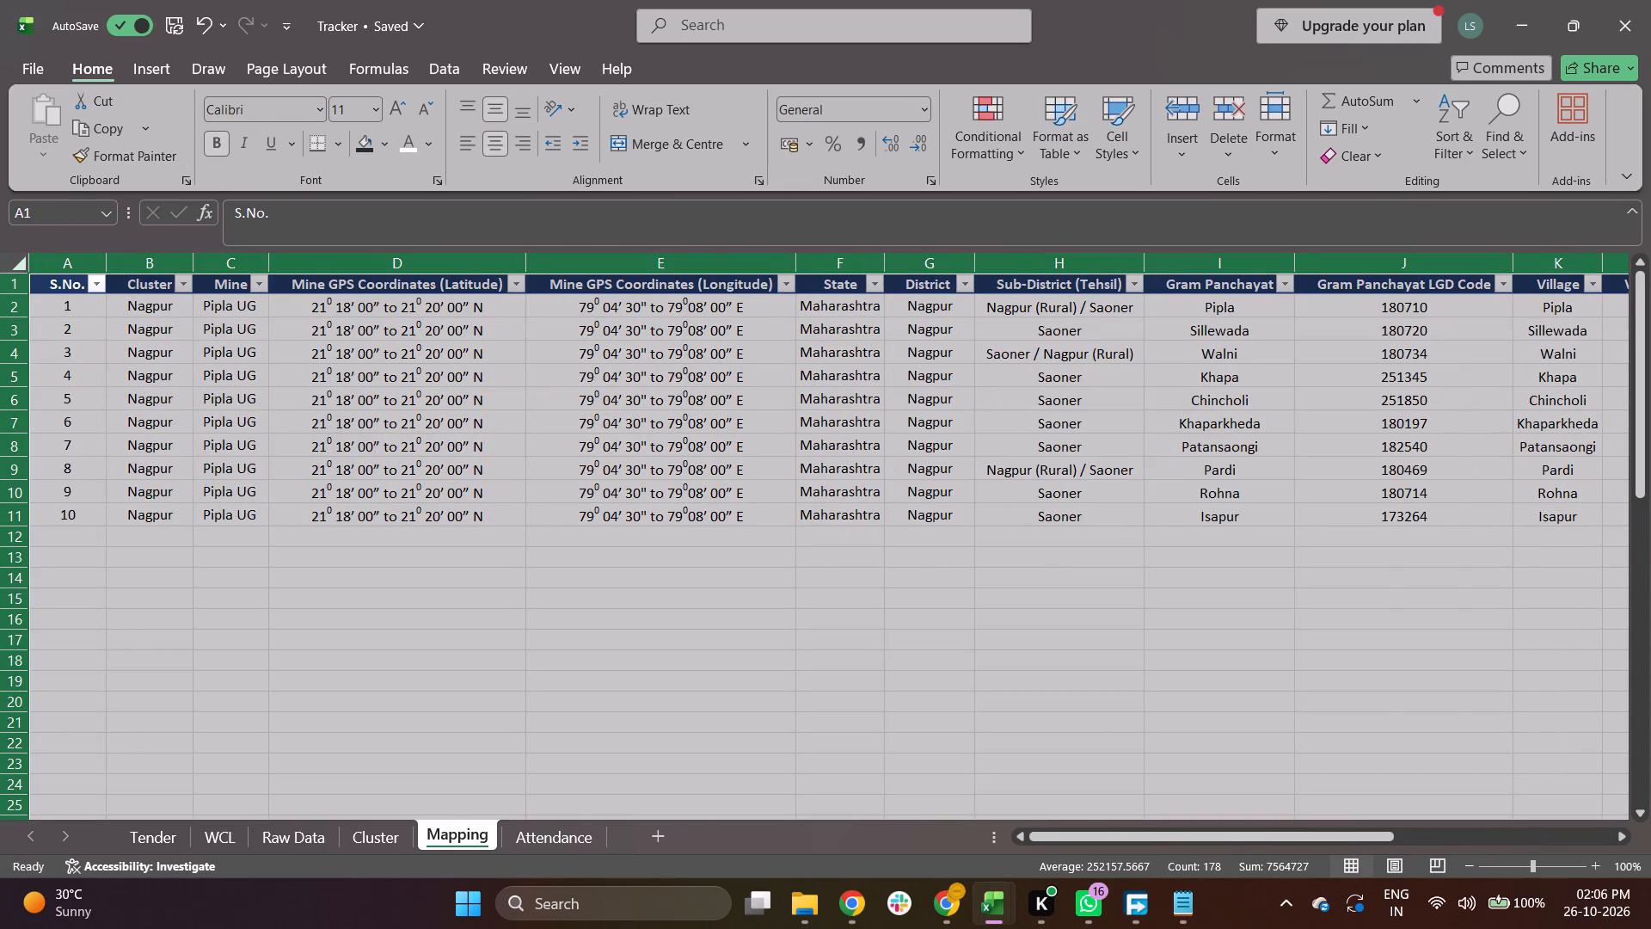
# Check the alignment of the Geospatial Distance and Weightage values across the village rows.
pyautogui.click(604, 477)
pyautogui.press('Right')
pyautogui.press('Right')
pyautogui.press('Right')
pyautogui.press('Right')
pyautogui.press('Right')
pyautogui.press('Right')
pyautogui.press('Right')
pyautogui.press('Right')
pyautogui.press('Right')
pyautogui.press('Right')
pyautogui.press('Right')
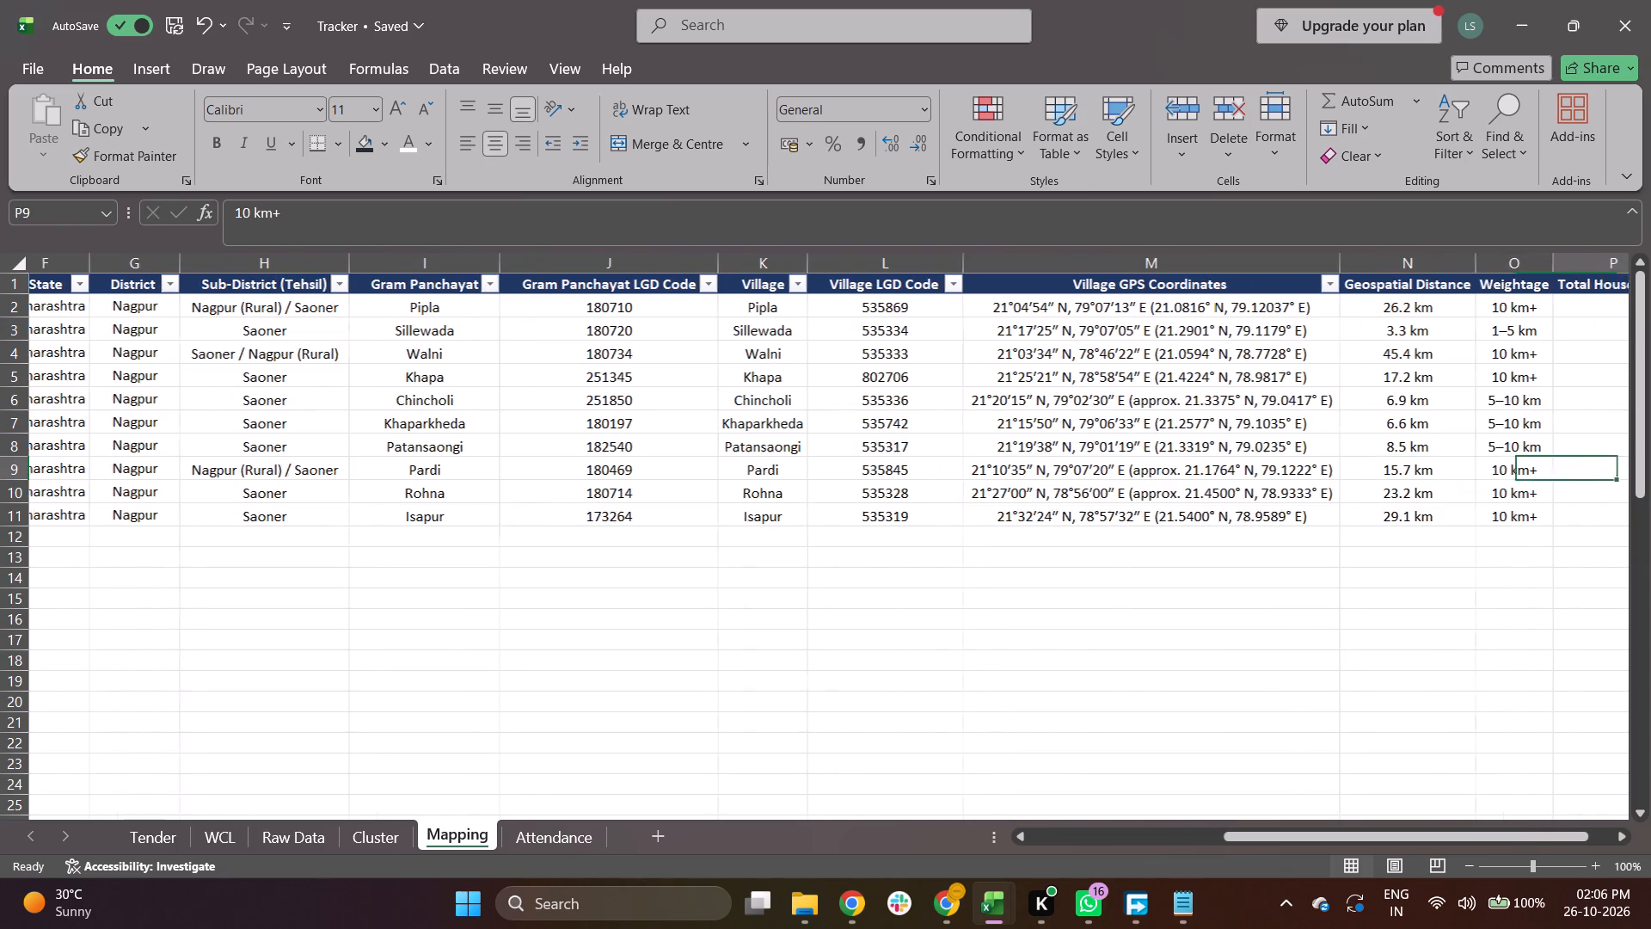
pyautogui.press('Right')
pyautogui.press('Right')
pyautogui.press('Right')
pyautogui.press('Right')
pyautogui.press('Right')
pyautogui.press('Right')
pyautogui.press('Right')
pyautogui.press('Right')
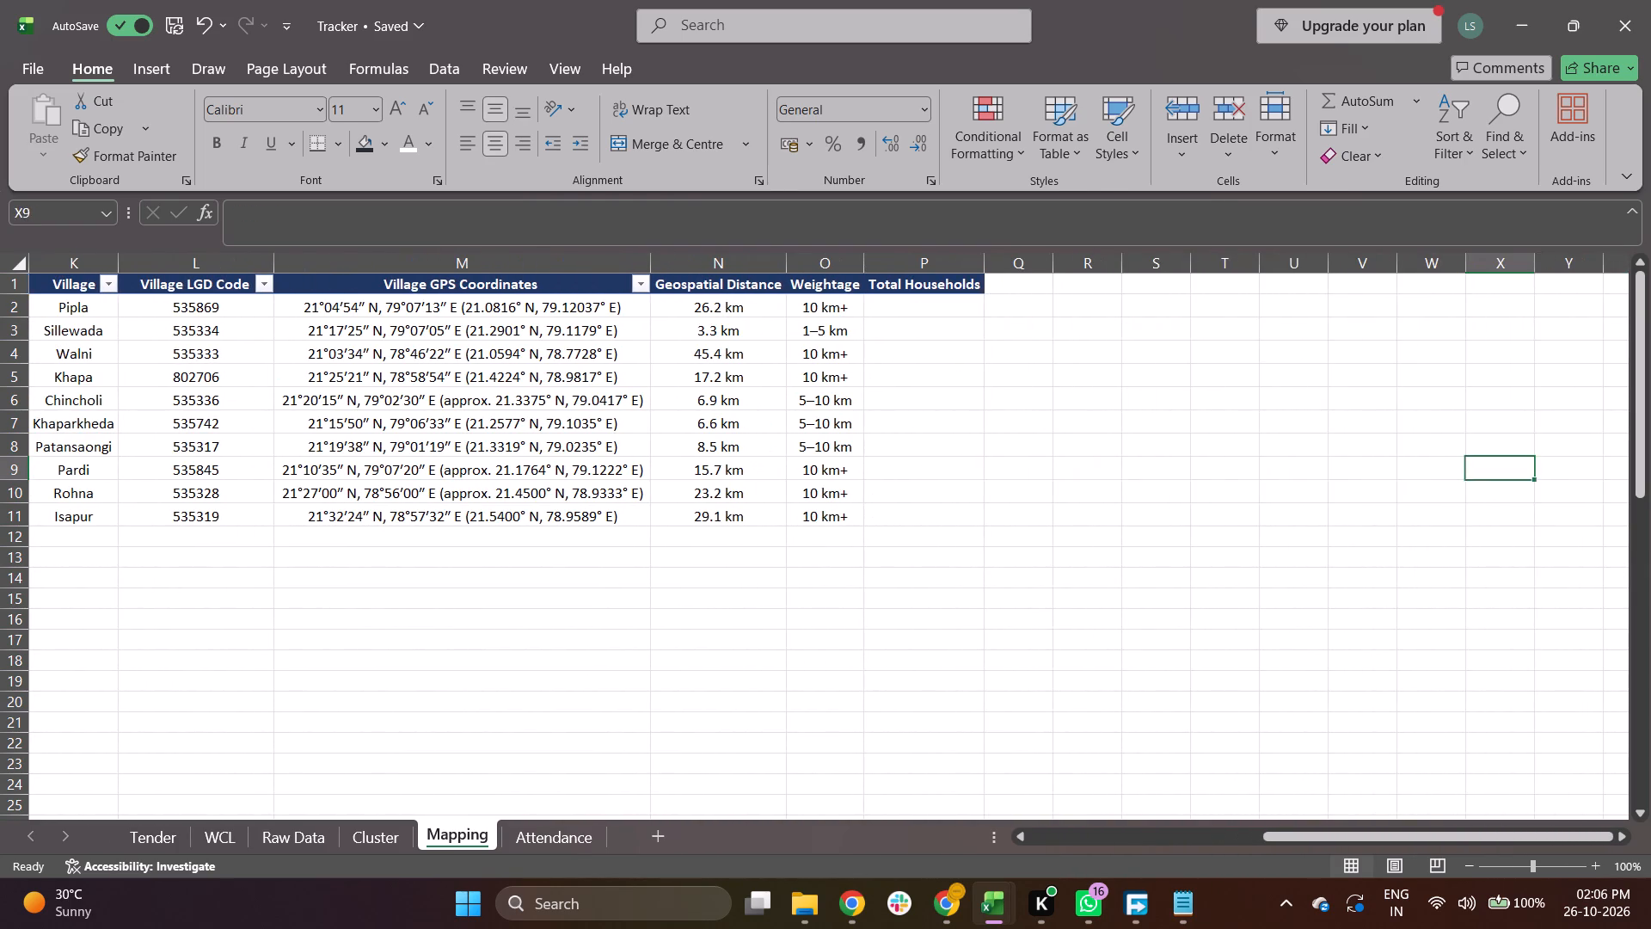
pyautogui.press('Left')
pyautogui.press('Left')
pyautogui.press('Left')
pyautogui.press('Left')
pyautogui.press('Left')
pyautogui.press('Left')
pyautogui.press('Left')
pyautogui.press('Left')
pyautogui.press('Left')
pyautogui.press('Left')
# Clear the leftover village name list and the distance and weightage headings in E36:I46, below the mapping table.
pyautogui.press('Down')
pyautogui.press('Down')
pyautogui.press('Down')
pyautogui.press('Down')
pyautogui.press('Down')
pyautogui.press('Down')
pyautogui.press('Down')
pyautogui.press('Down')
pyautogui.press('Down')
pyautogui.press('Down')
pyautogui.press('Down')
pyautogui.press('Down')
pyautogui.press('Down')
pyautogui.press('Down')
pyautogui.press('Down')
pyautogui.press('Down')
pyautogui.press('Down')
pyautogui.press('Down')
pyautogui.press('Down')
pyautogui.press('Down')
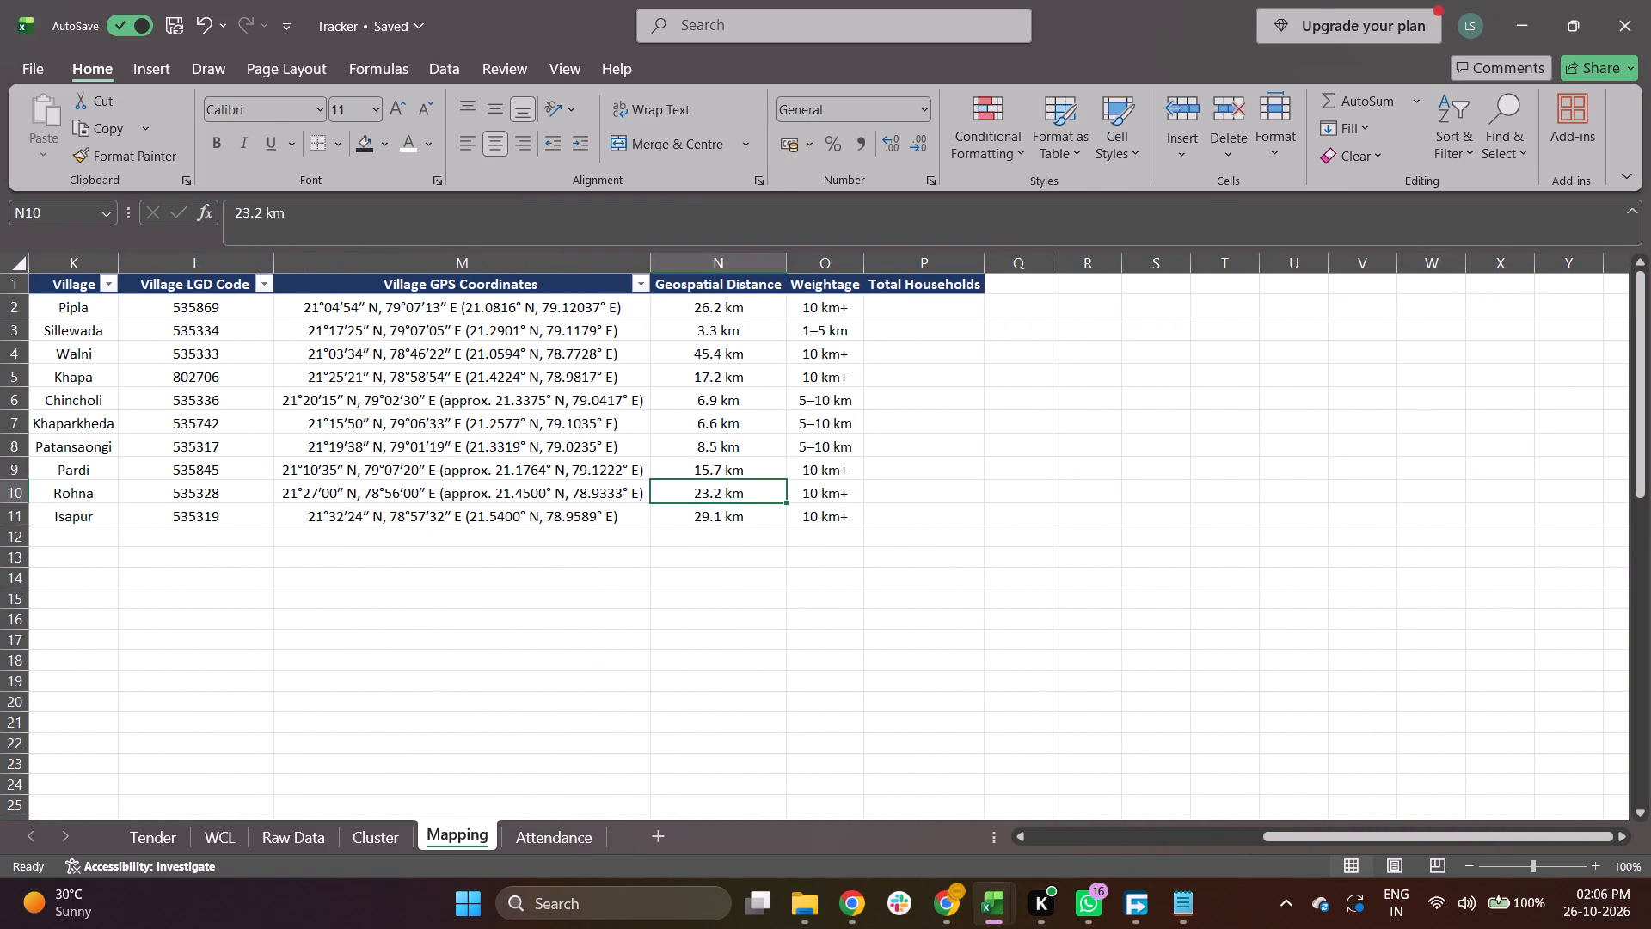
pyautogui.press('Down')
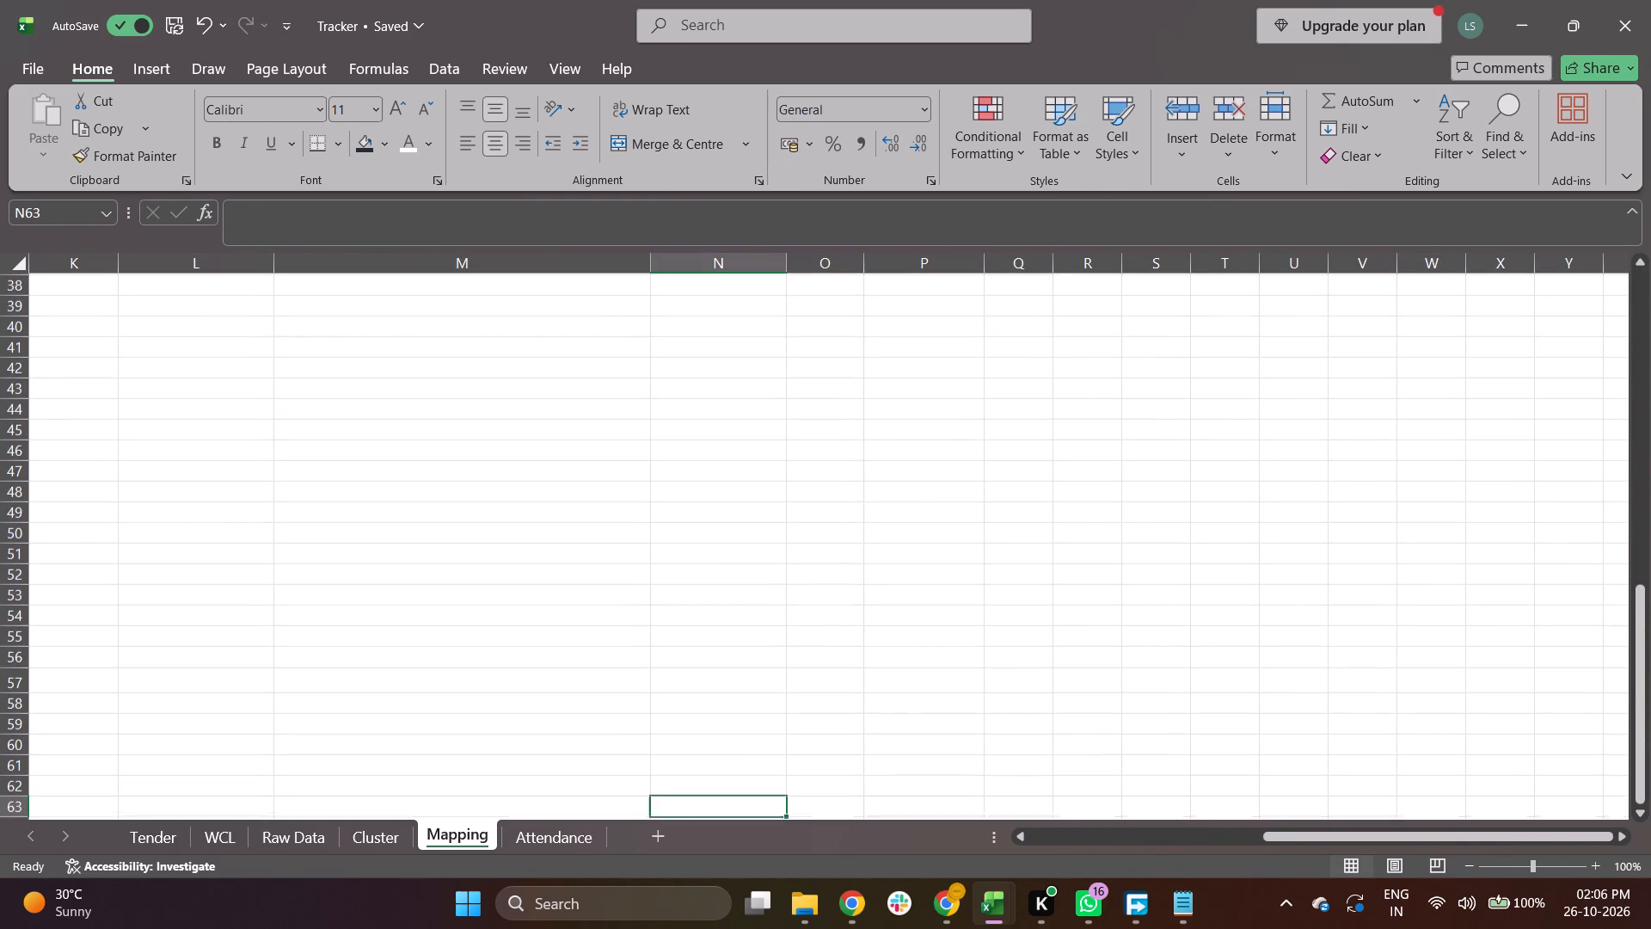
pyautogui.press('Left')
pyautogui.press('Left')
pyautogui.press('Left')
pyautogui.press('Left')
pyautogui.press('Left')
pyautogui.press('Left')
pyautogui.press('Left')
pyautogui.press('Left')
pyautogui.press('Left')
pyautogui.press('Left')
pyautogui.press('Left')
pyautogui.press('Left')
pyautogui.press('Left')
pyautogui.press('Left')
pyautogui.press('Left')
pyautogui.press('Left')
pyautogui.press('Left')
pyautogui.press('Left')
pyautogui.press('Up')
pyautogui.press('Up')
pyautogui.press('Up')
pyautogui.press('Up')
pyautogui.press('Up')
pyautogui.press('Up')
pyautogui.press('Up')
pyautogui.press('Up')
pyautogui.press('Up')
pyautogui.press('Up')
pyautogui.press('Up')
pyautogui.press('Up')
pyautogui.press('Up')
pyautogui.press('Up')
pyautogui.press('Up')
pyautogui.press('Up')
pyautogui.press('Up')
pyautogui.press('Up')
pyautogui.press('Up')
pyautogui.press('Up')
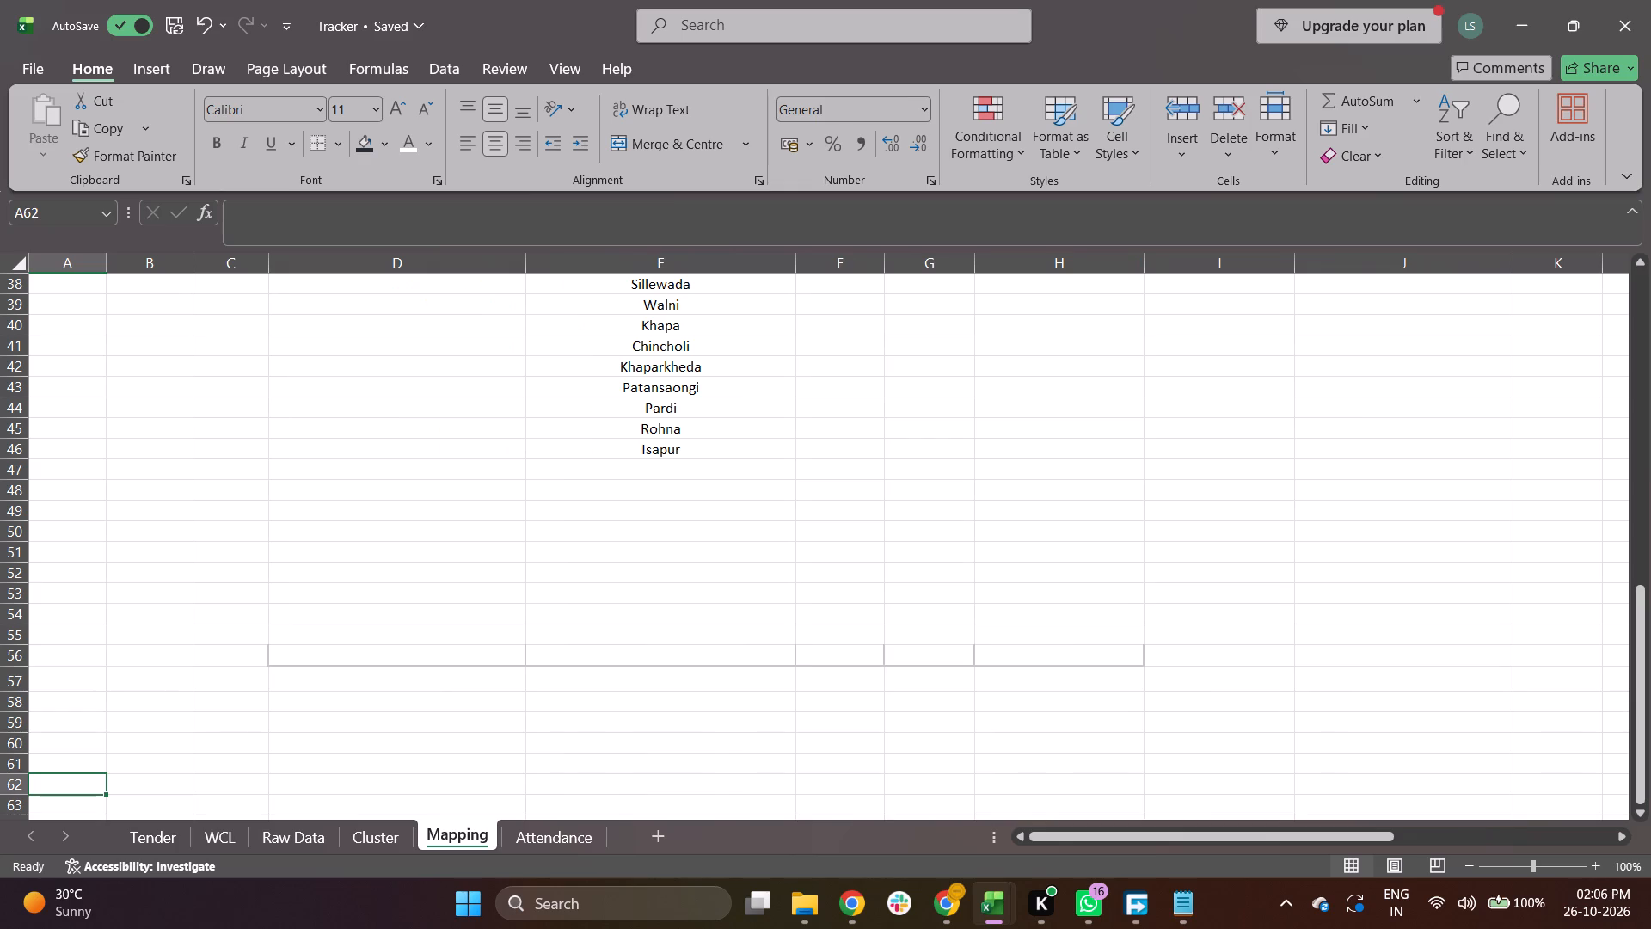
pyautogui.press('Up')
pyautogui.press('Up')
pyautogui.press('Up')
pyautogui.press('Up')
pyautogui.press('Up')
pyautogui.press('Up')
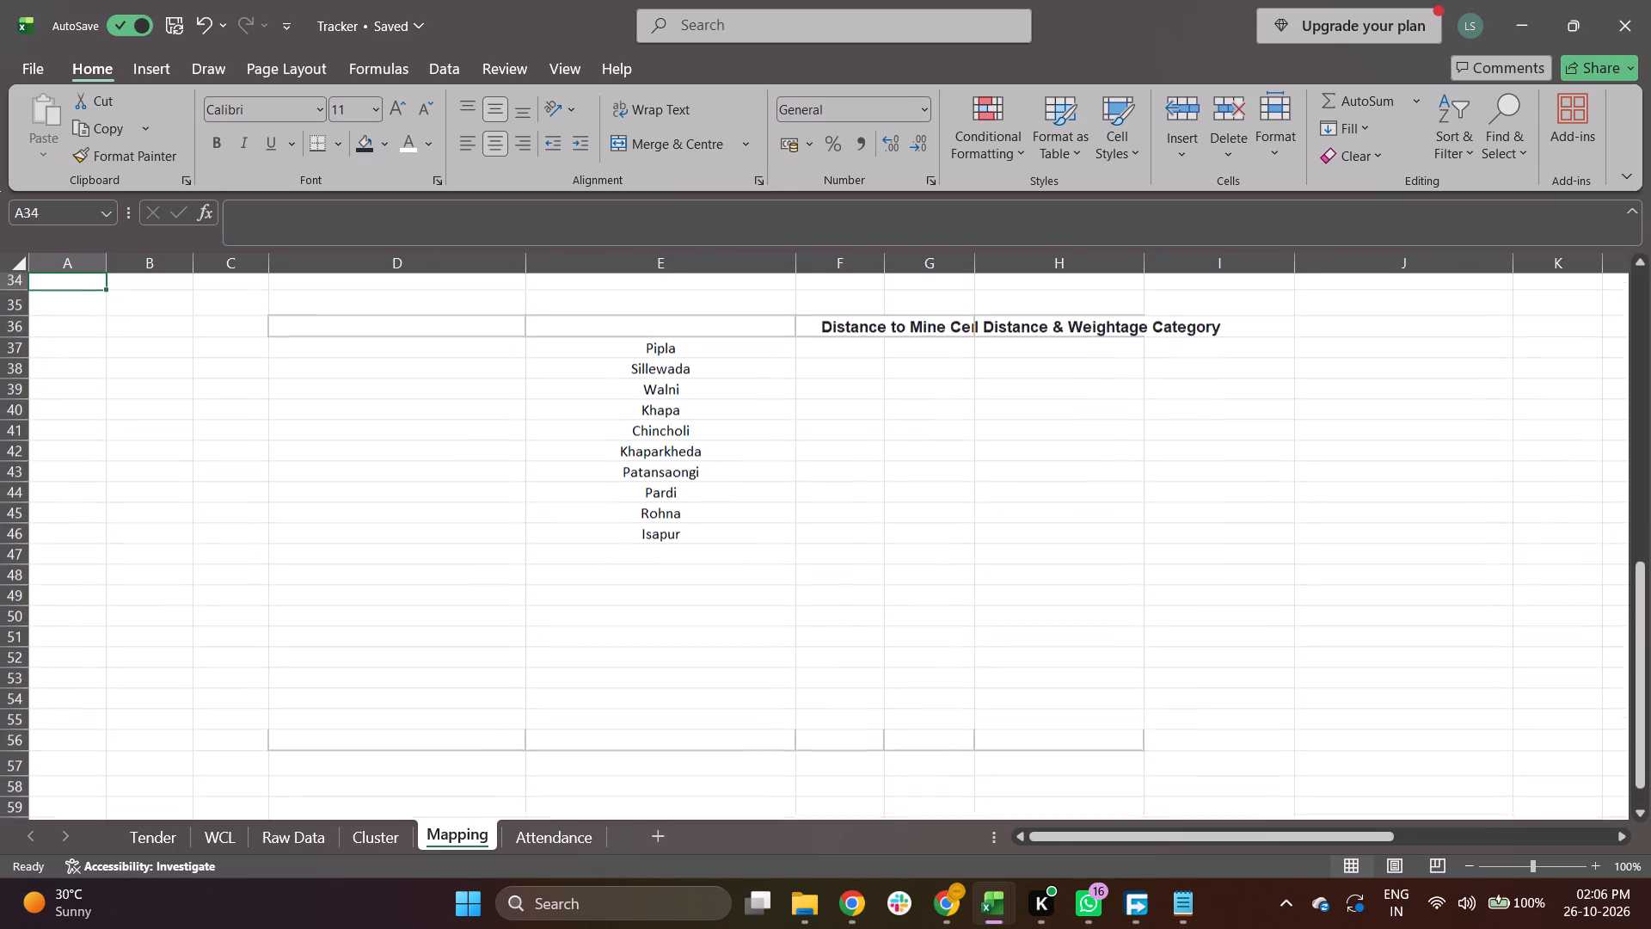
pyautogui.press('Up')
pyautogui.press('Down')
pyautogui.press('Down')
pyautogui.press('Down')
pyautogui.press('Right')
pyautogui.press('Right')
pyautogui.press('Right')
pyautogui.press('Right')
pyautogui.press('Right')
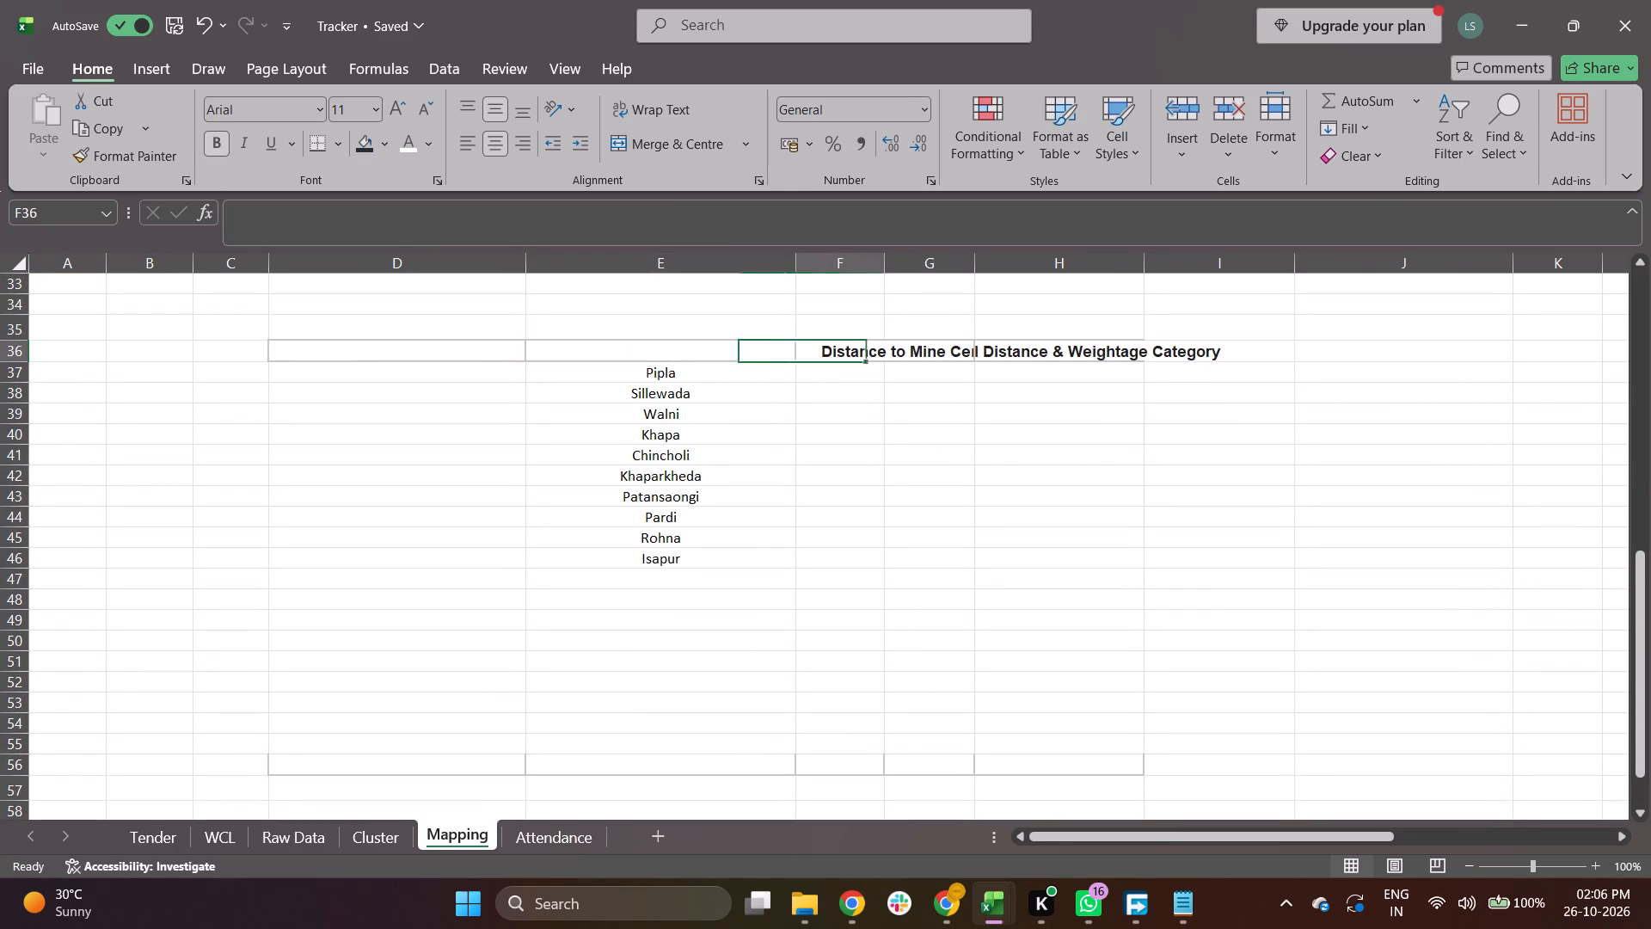
pyautogui.press('Left')
pyautogui.hotkey('shift', 'Right')
pyautogui.hotkey('shift', 'Right')
pyautogui.hotkey('shift', 'Right')
pyautogui.hotkey('shift', 'Right')
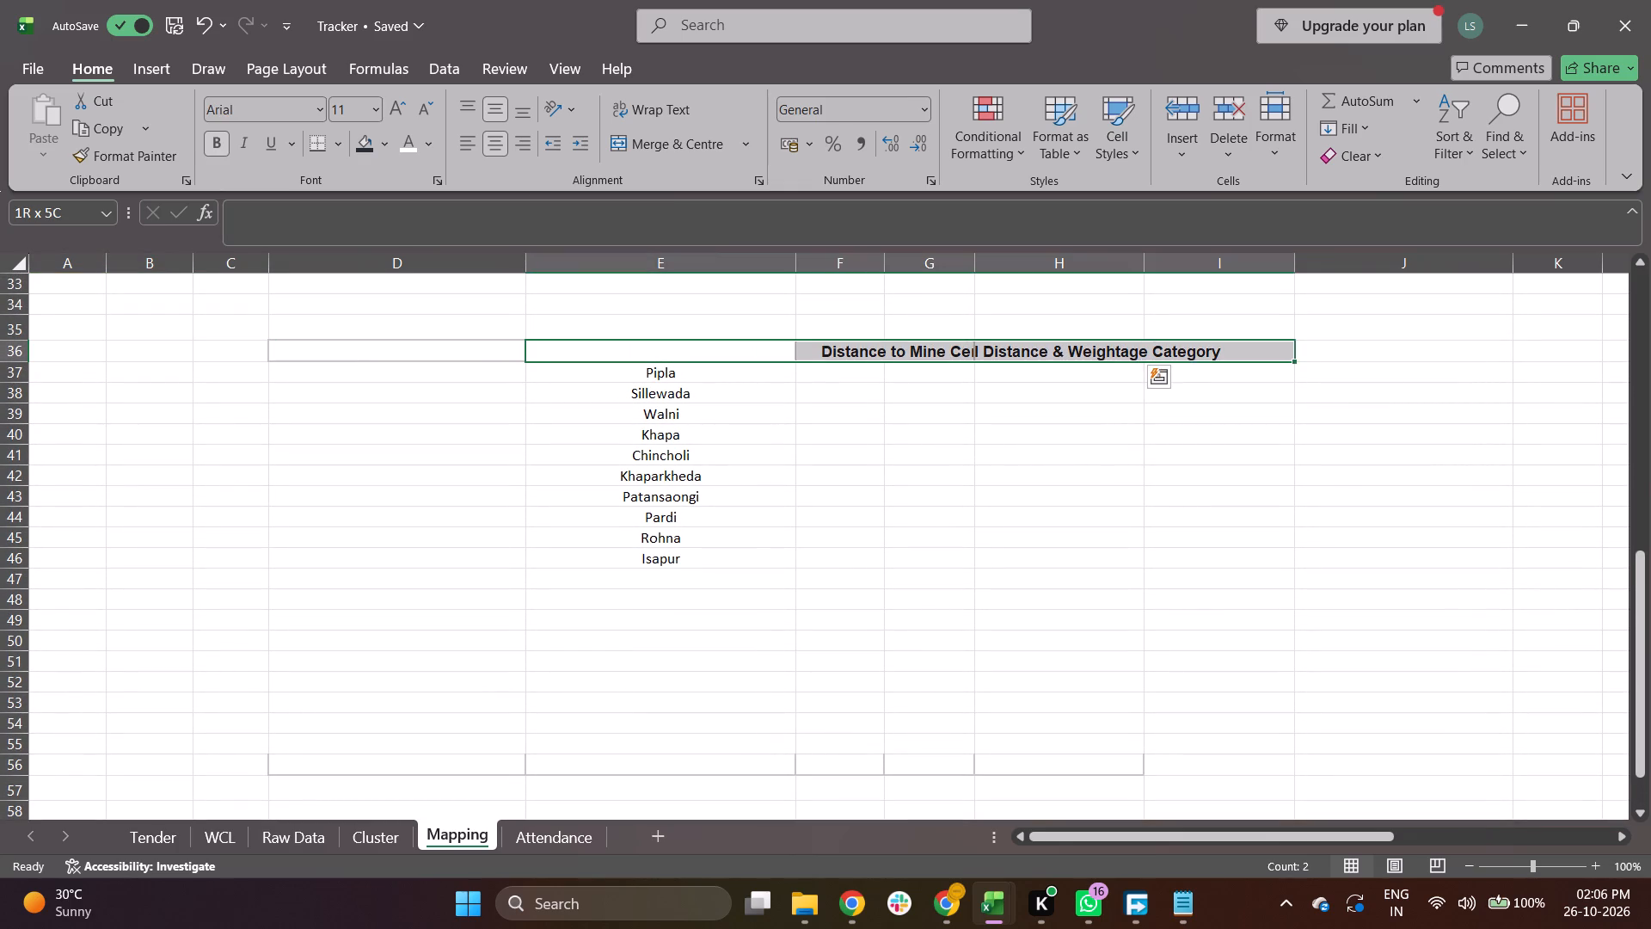
pyautogui.hotkey('shift', 'Down')
pyautogui.hotkey('shift', 'Down')
pyautogui.hotkey('shift', 'Down')
pyautogui.hotkey('shift', 'Down')
pyautogui.hotkey('shift', 'Down')
pyautogui.hotkey('shift', 'Down')
pyautogui.hotkey('shift', 'Down')
pyautogui.hotkey('shift', 'Down')
pyautogui.hotkey('shift', 'Down')
pyautogui.hotkey('shift', 'Down')
pyautogui.press('Delete')
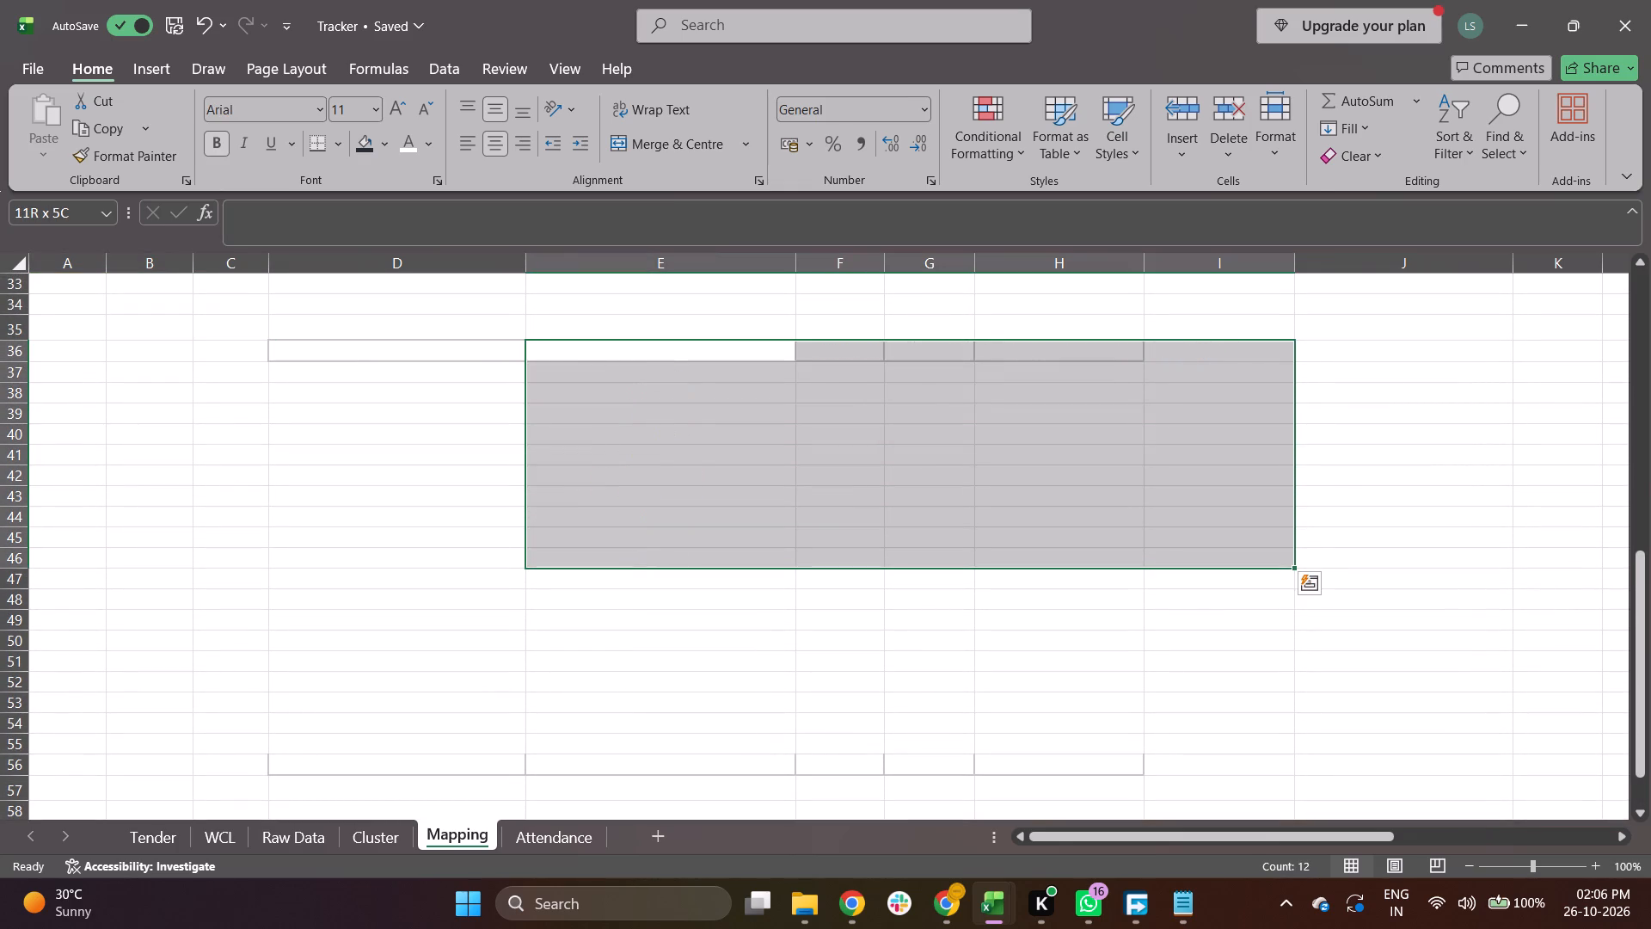
# Review the village mapping table across its columns, from the mine coordinates through Geospatial Distance, Weightage and Total Households.
pyautogui.press('Up')
pyautogui.press('Up')
pyautogui.press('Up')
pyautogui.press('Up')
pyautogui.press('Up')
pyautogui.press('Up')
pyautogui.press('Up')
pyautogui.press('Up')
pyautogui.press('Up')
pyautogui.press('Up')
pyautogui.press('Up')
pyautogui.press('Up')
pyautogui.press('Up')
pyautogui.press('Up')
pyautogui.press('Up')
pyautogui.press('Up')
pyautogui.press('Up')
pyautogui.press('Up')
pyautogui.press('Up')
pyautogui.press('Up')
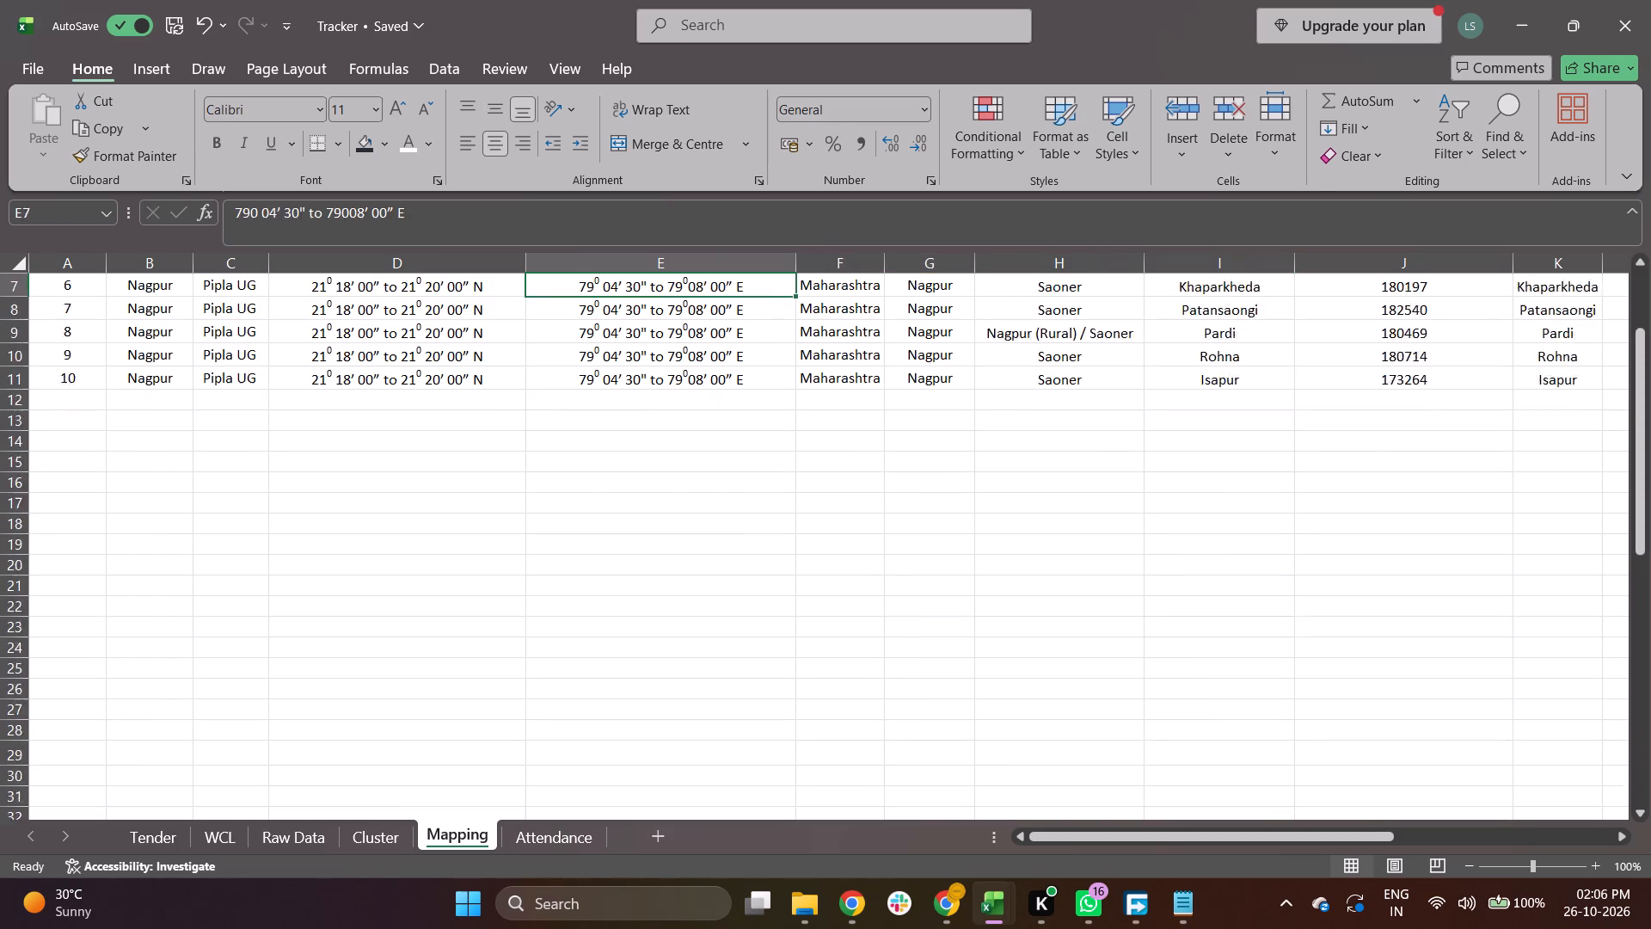
pyautogui.press('Down')
pyautogui.press('Down')
pyautogui.press('Down')
pyautogui.press('Right')
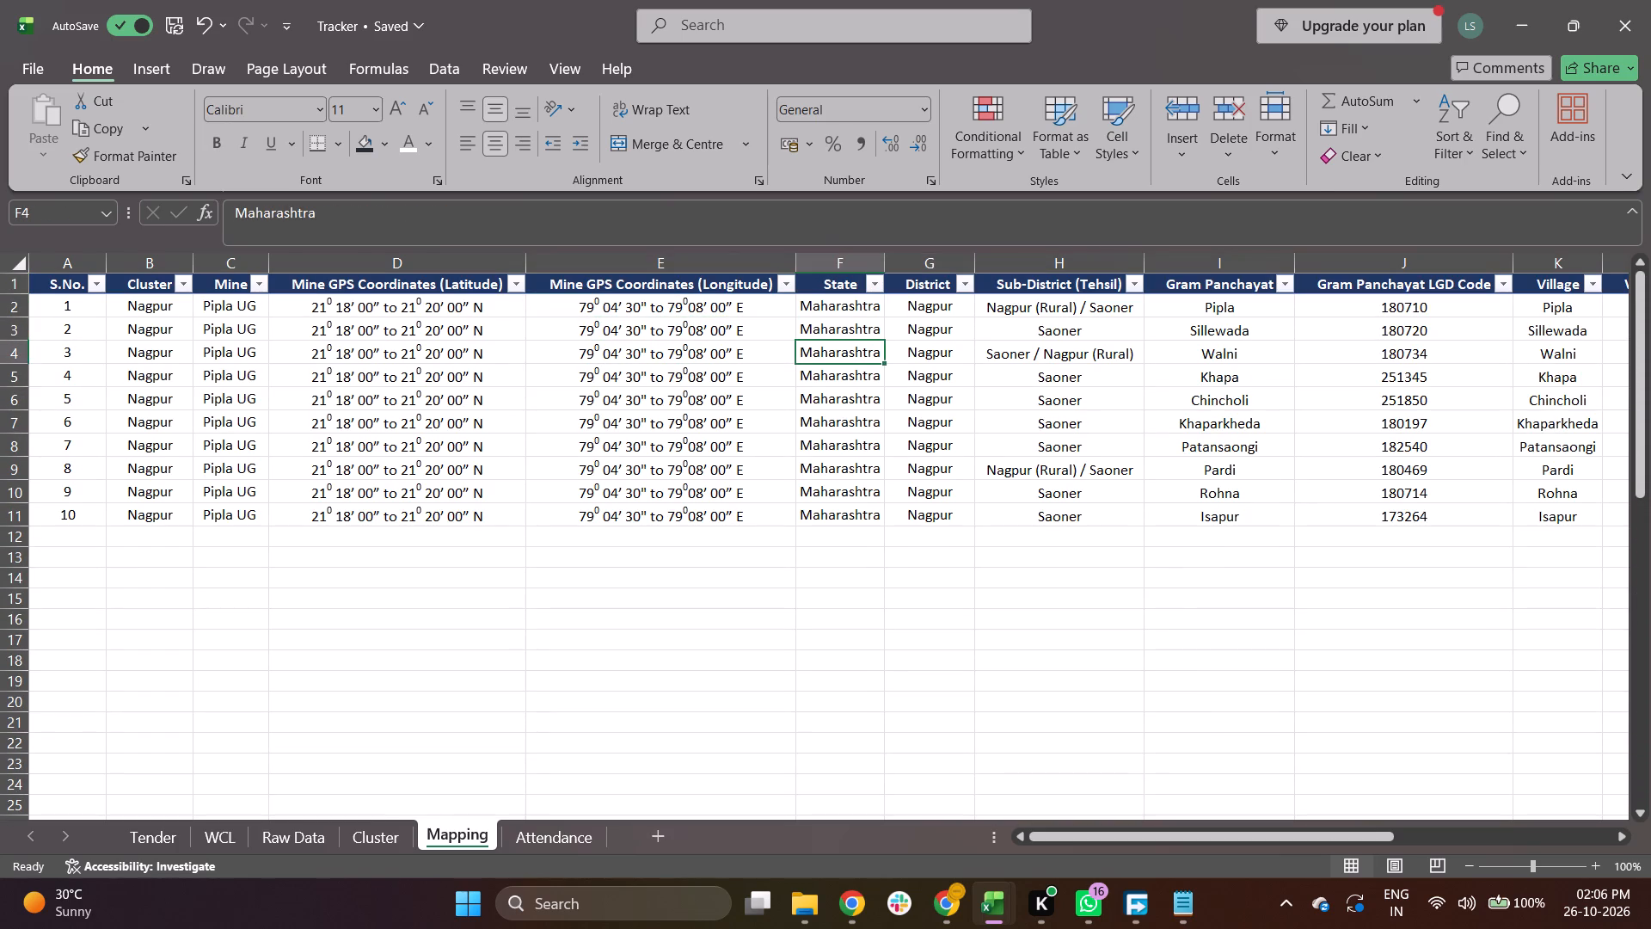
pyautogui.press('Right')
pyautogui.press('Right')
pyautogui.press('Right')
pyautogui.press('Right')
pyautogui.press('Right')
pyautogui.press('Right')
pyautogui.press('Right')
pyautogui.press('Right')
pyautogui.press('Right')
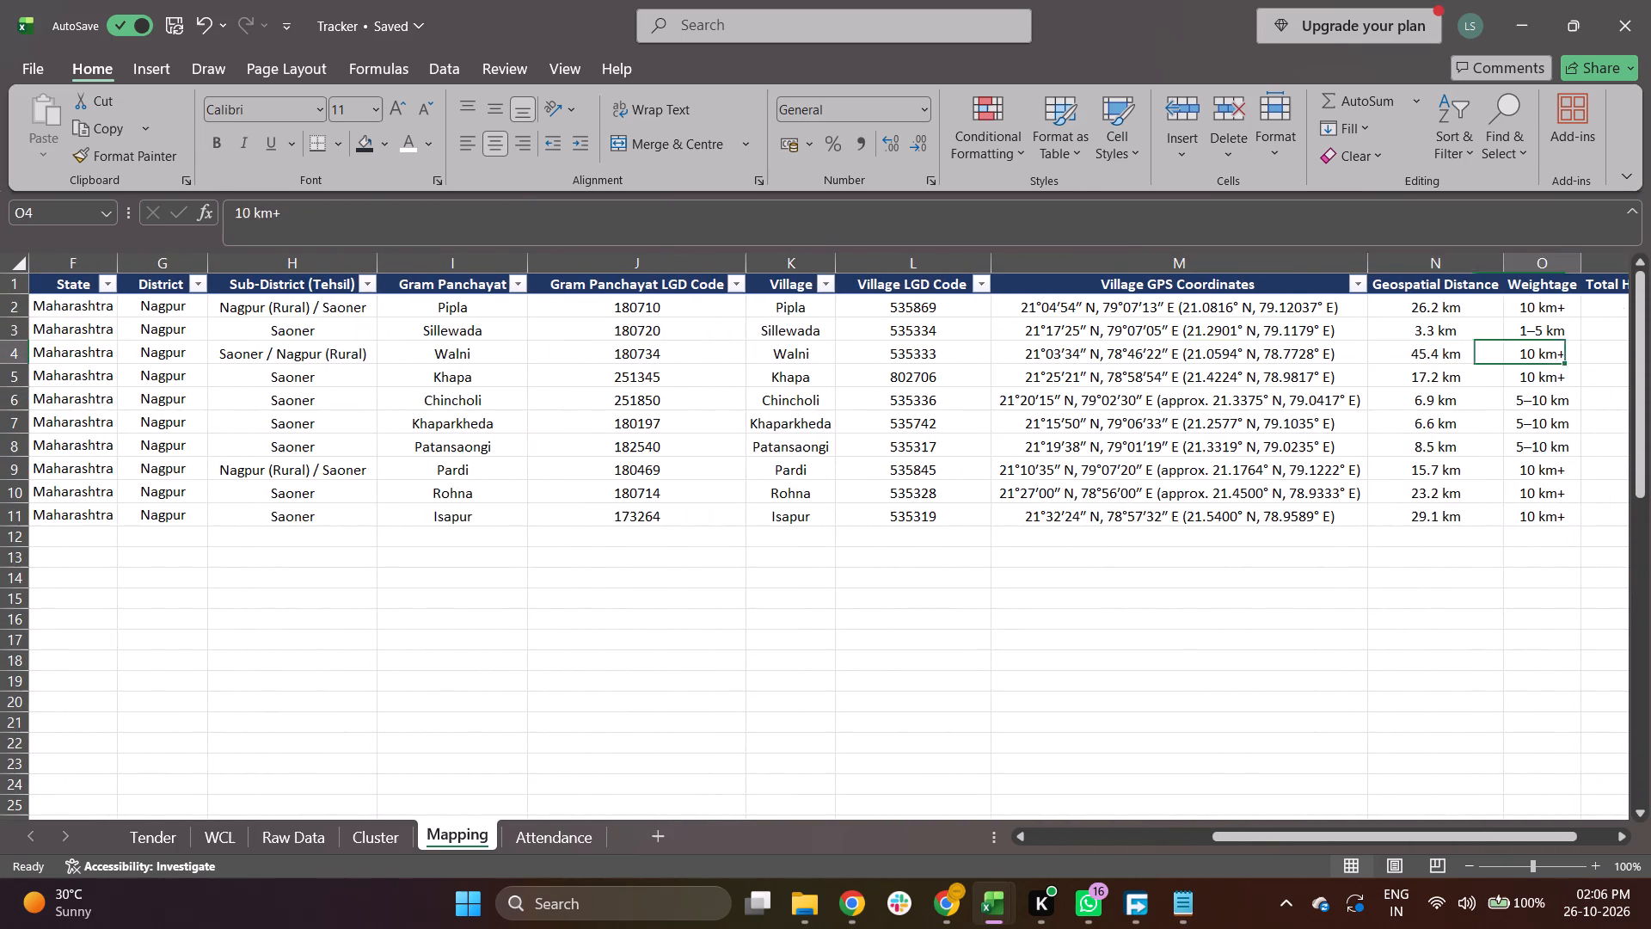
pyautogui.press('Right')
pyautogui.press('Right')
pyautogui.press('Right')
pyautogui.press('Right')
pyautogui.press('Left')
pyautogui.press('Left')
pyautogui.press('Left')
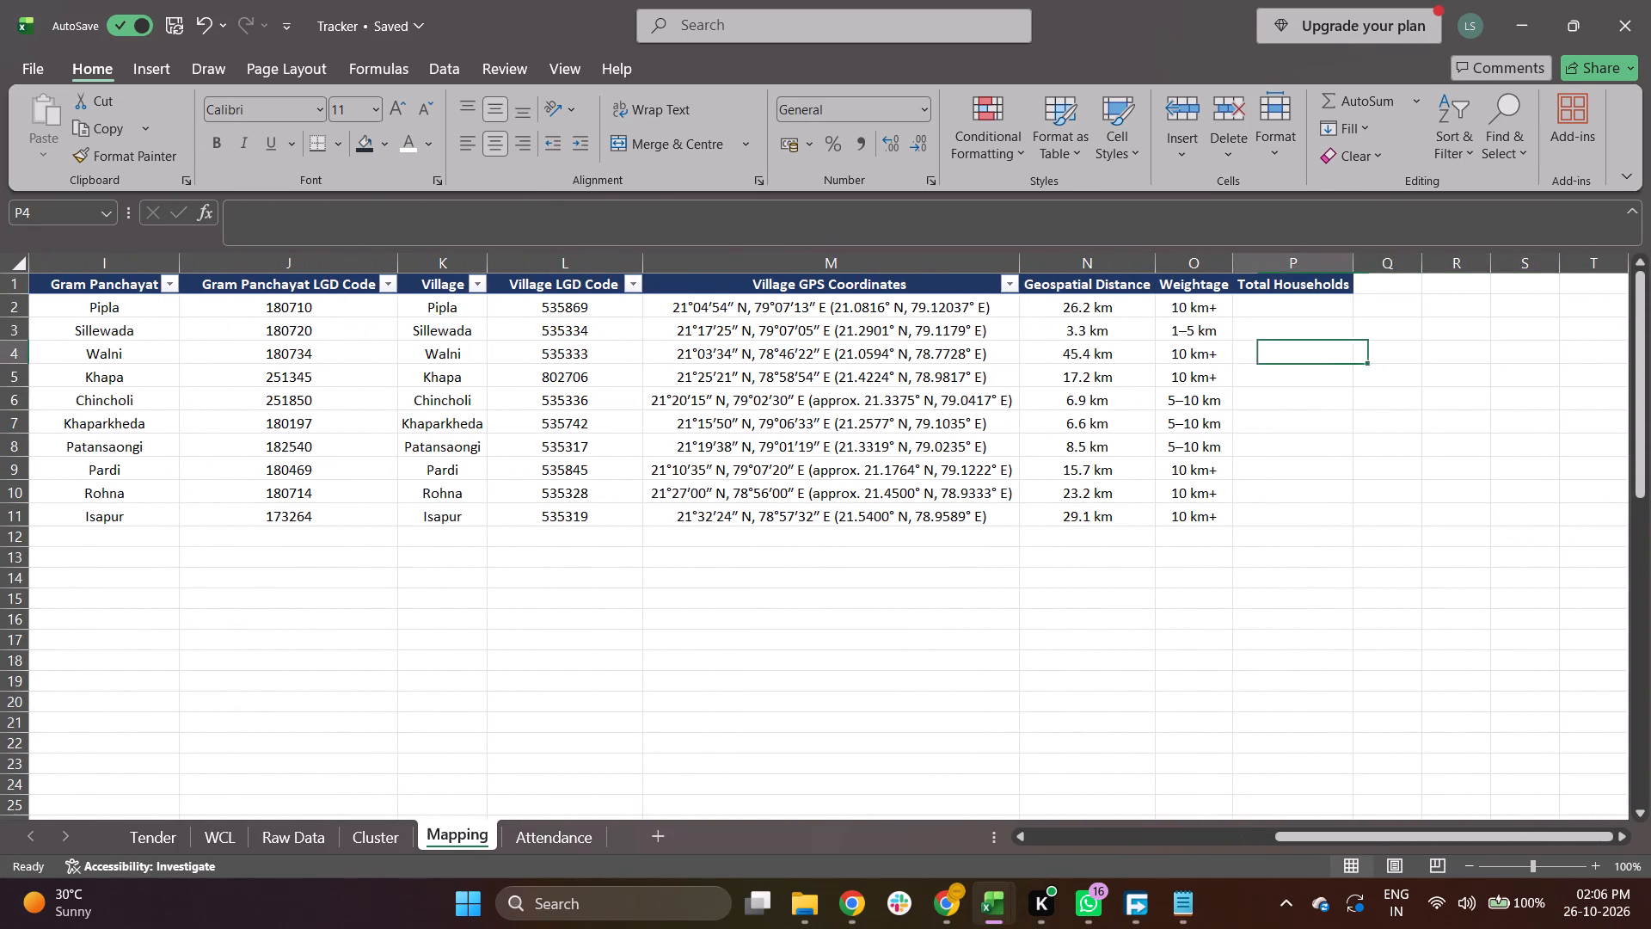
pyautogui.press('Left')
pyautogui.press('Left')
pyautogui.press('Left')
pyautogui.press('Down')
pyautogui.press('Down')
pyautogui.press('Down')
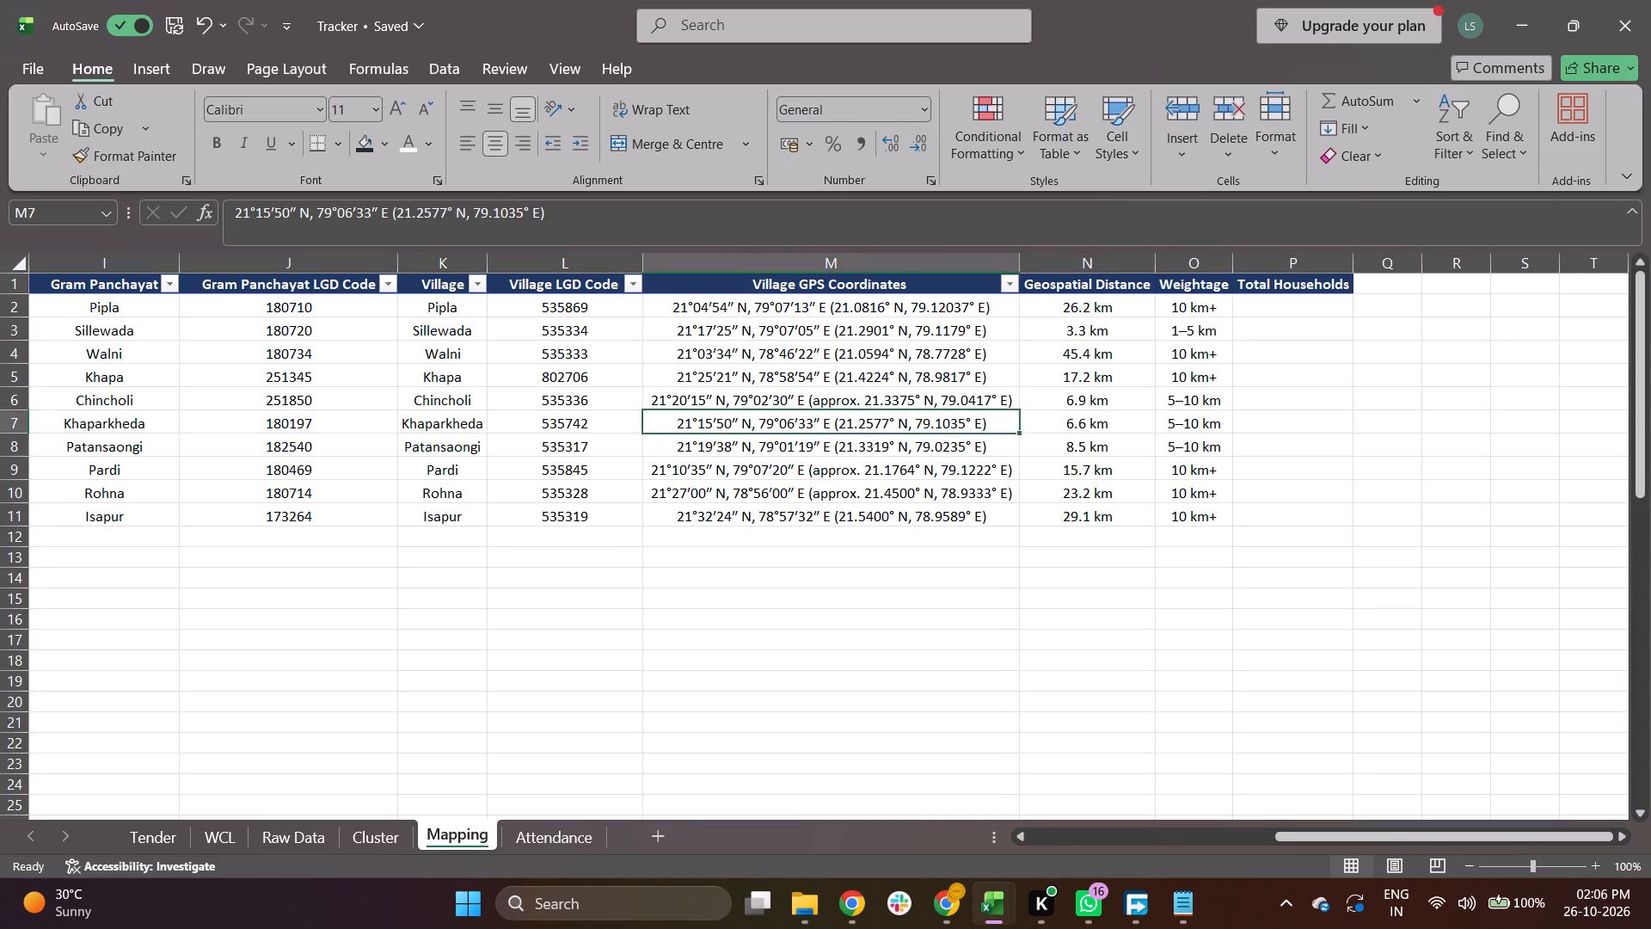
# Review the Rohna row of the mapping table, from Total Households back across its distance, coordinates and village code columns.
pyautogui.press('Down')
pyautogui.press('Down')
pyautogui.press('Down')
pyautogui.press('Right')
pyautogui.press('Right')
pyautogui.press('Right')
pyautogui.press('Left')
pyautogui.press('Left')
pyautogui.press('Left')
pyautogui.press('Left')
pyautogui.press('Left')
pyautogui.press('Left')
pyautogui.press('Left')
pyautogui.press('Left')
pyautogui.press('Left')
pyautogui.press('Left')
pyautogui.press('Left')
pyautogui.press('Left')
pyautogui.press('Left')
pyautogui.press('Left')
pyautogui.press('Left')
pyautogui.press('Left')
pyautogui.press('Left')
pyautogui.press('Left')
pyautogui.press('Left')
pyautogui.press('Left')
pyautogui.press('Left')
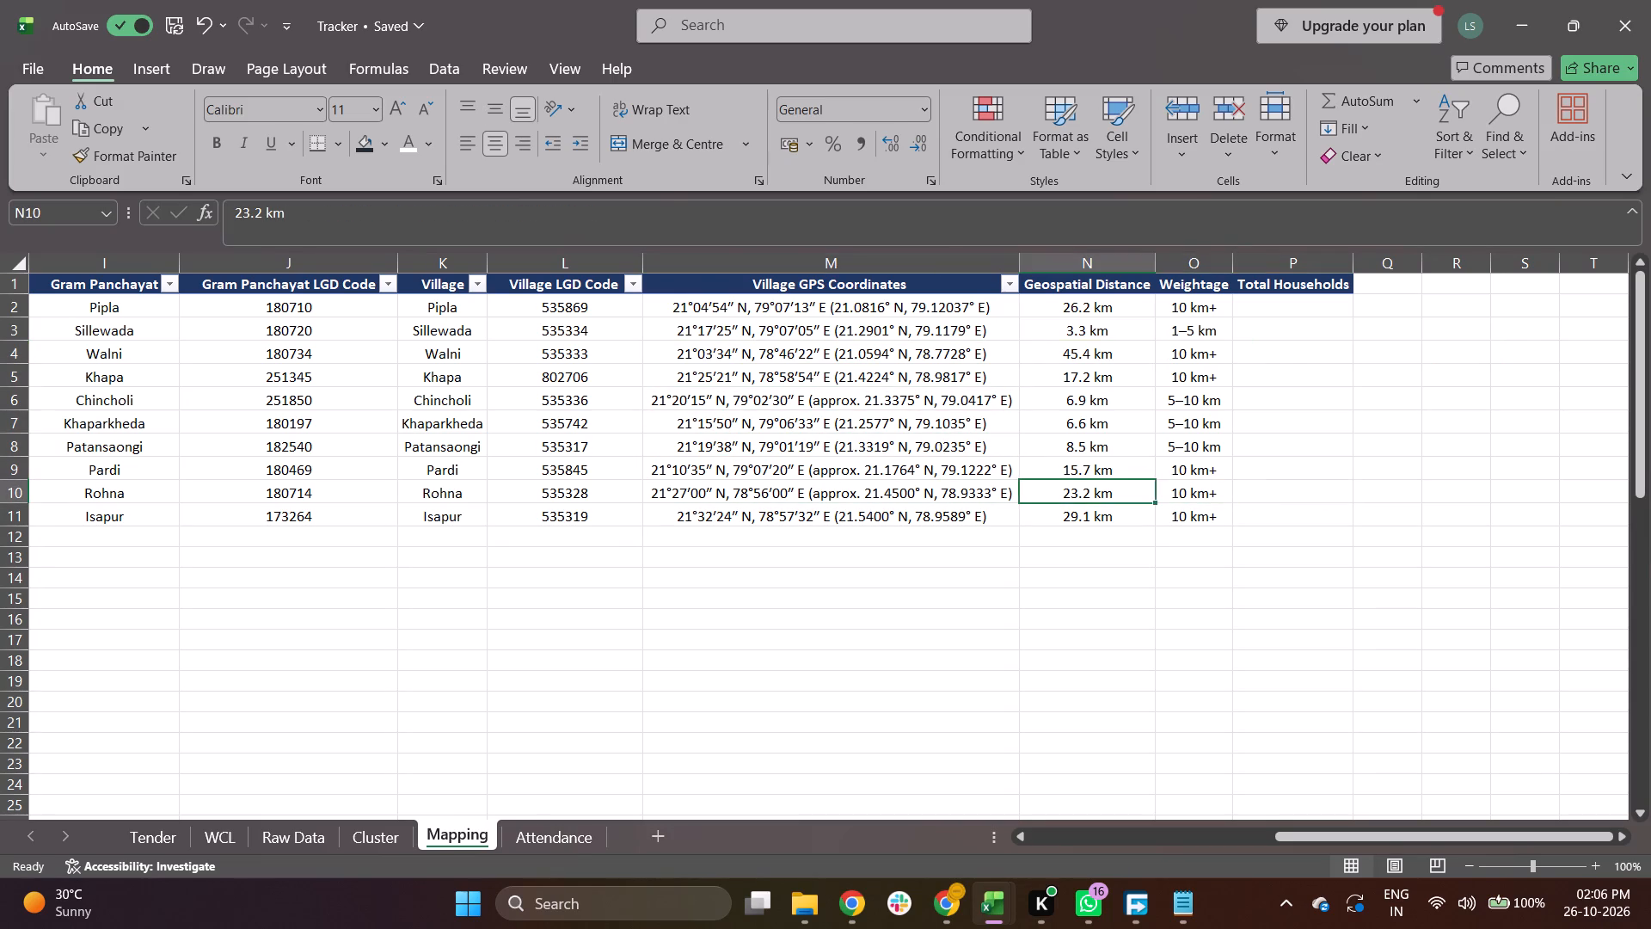